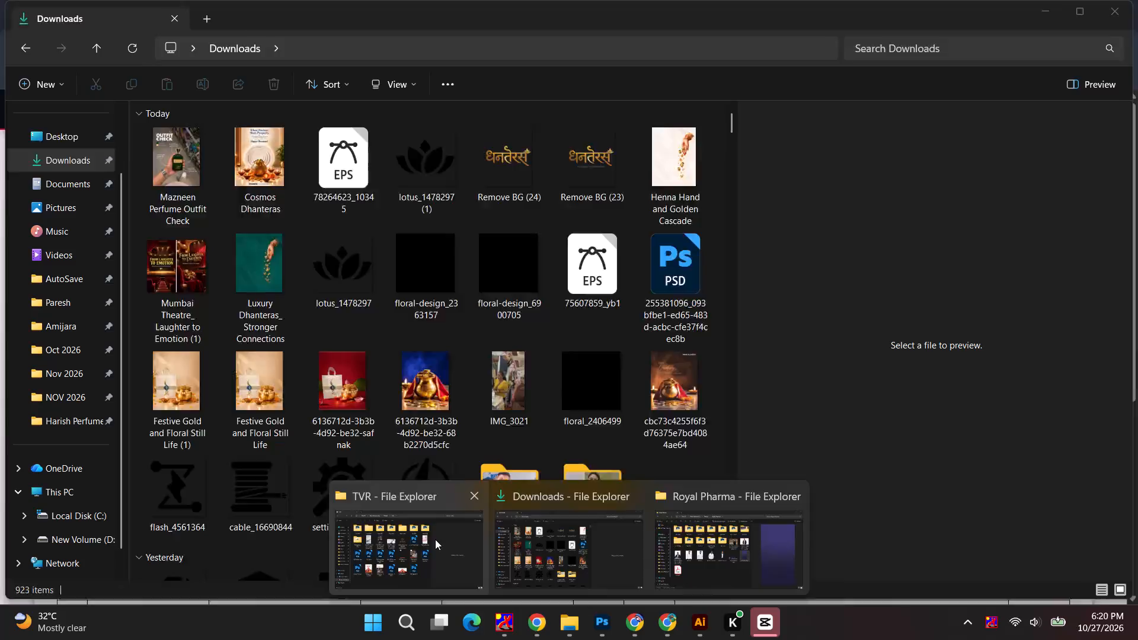
# In the Downloads folder, delete the four paper printing images from Gemini_Generated_Image_ through Paper Printing Applications Showcase.
pyautogui.click(435, 539)
pyautogui.click(57, 162)
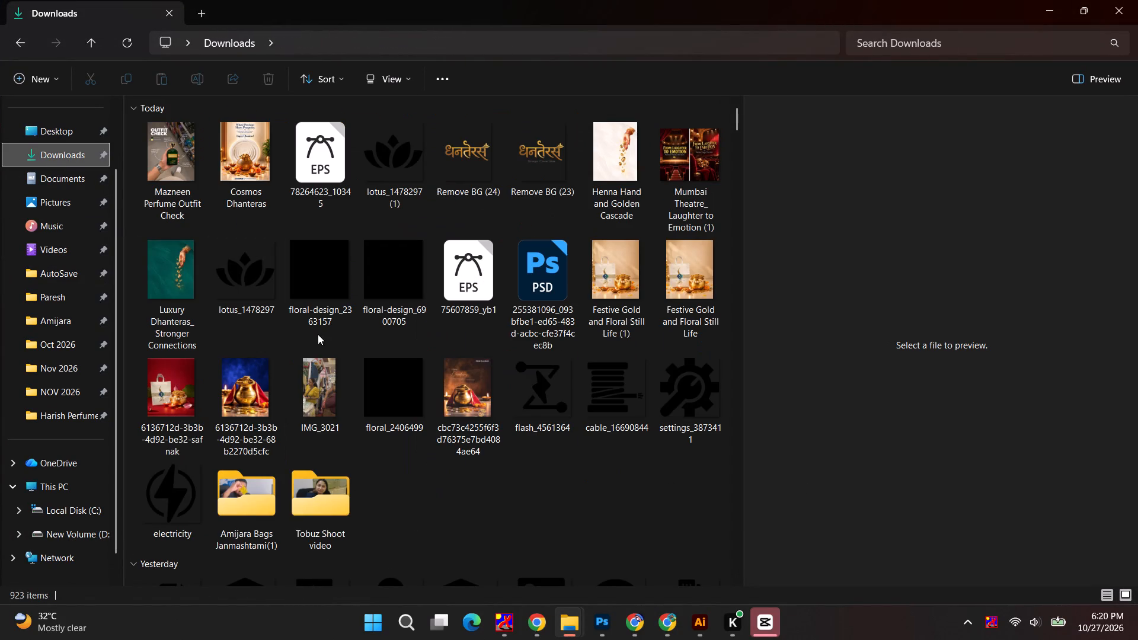
pyautogui.click(53, 184)
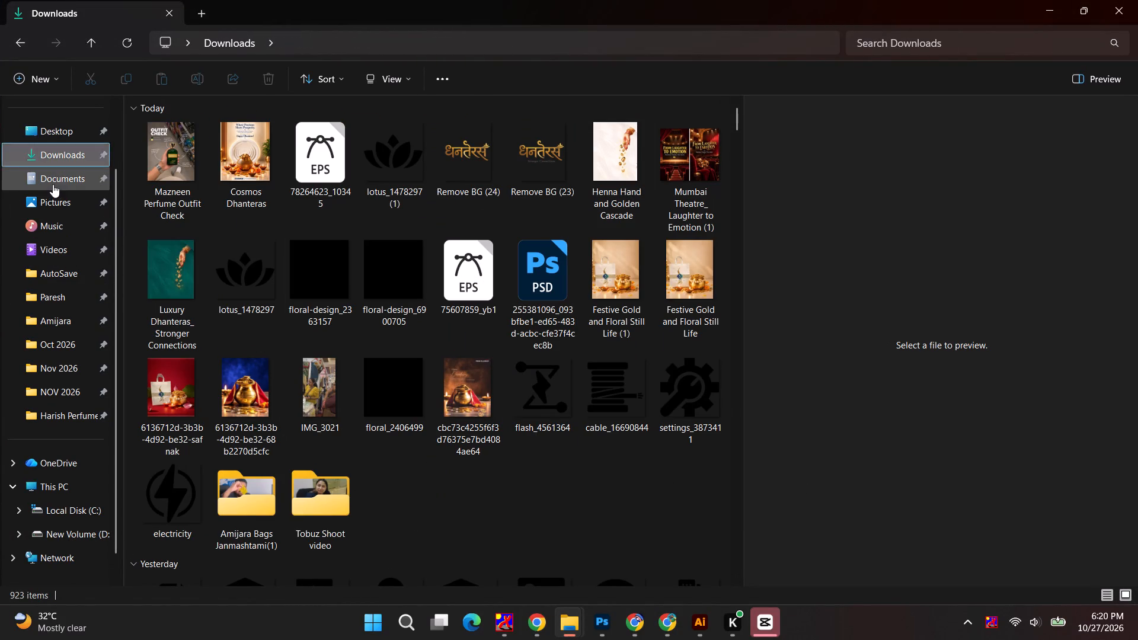
pyautogui.click(60, 161)
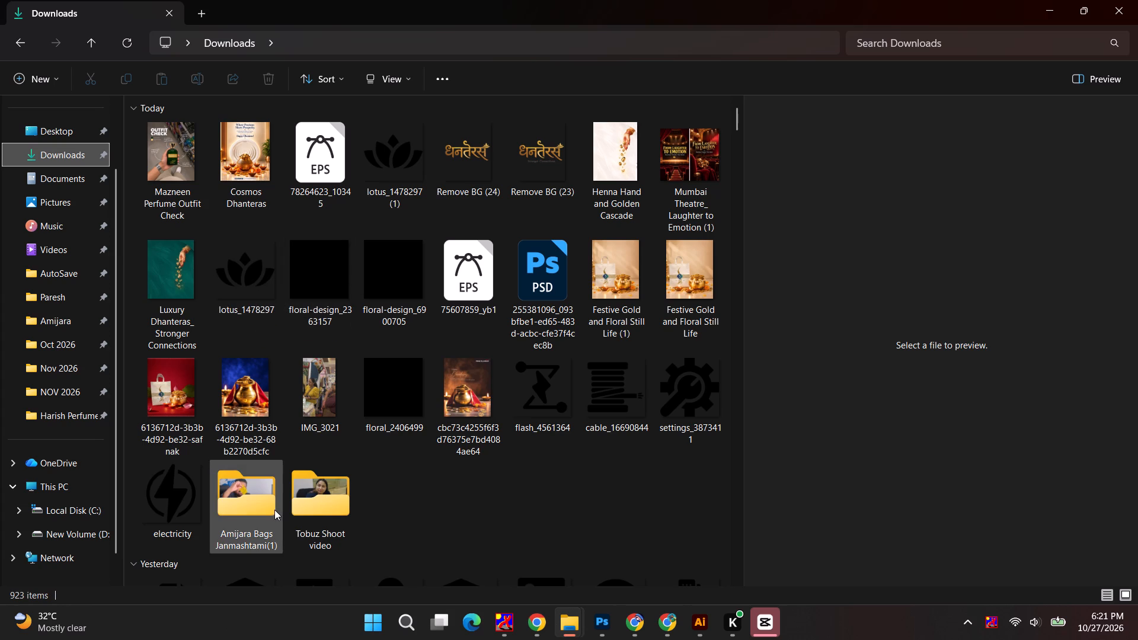
pyautogui.click(250, 419)
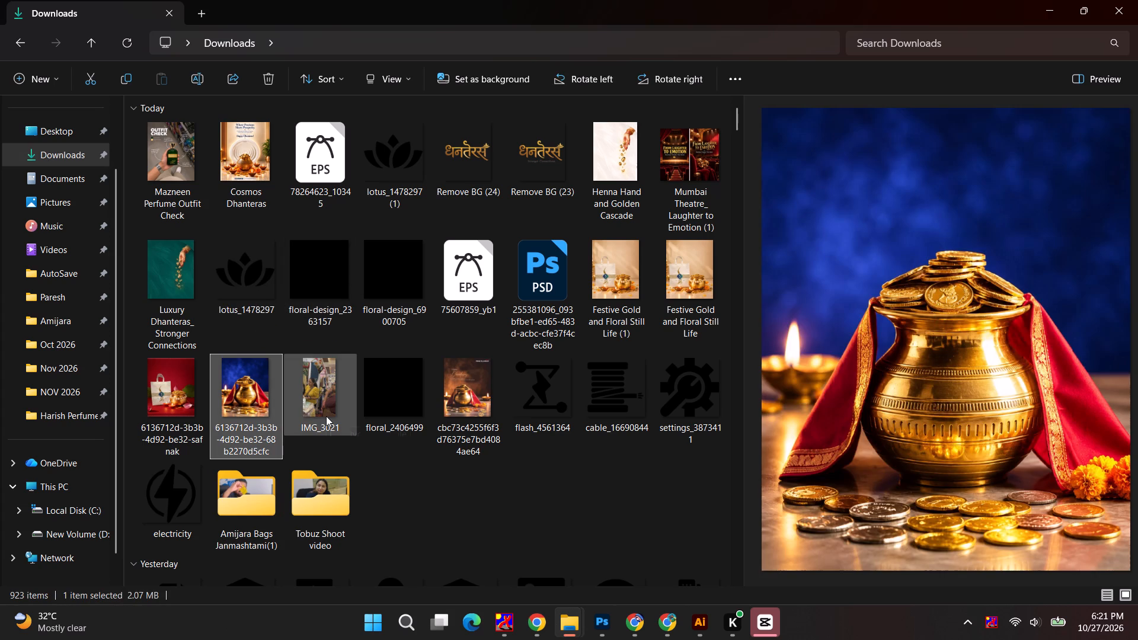
pyautogui.scroll(-3, 326, 416)
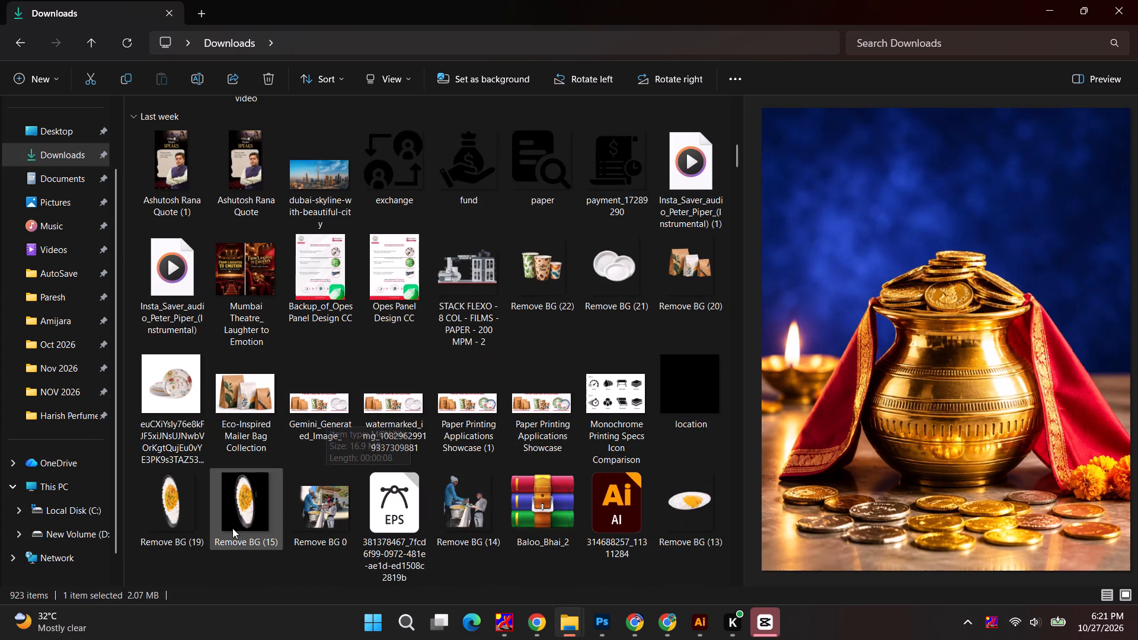
pyautogui.click(232, 518)
pyautogui.click(596, 416)
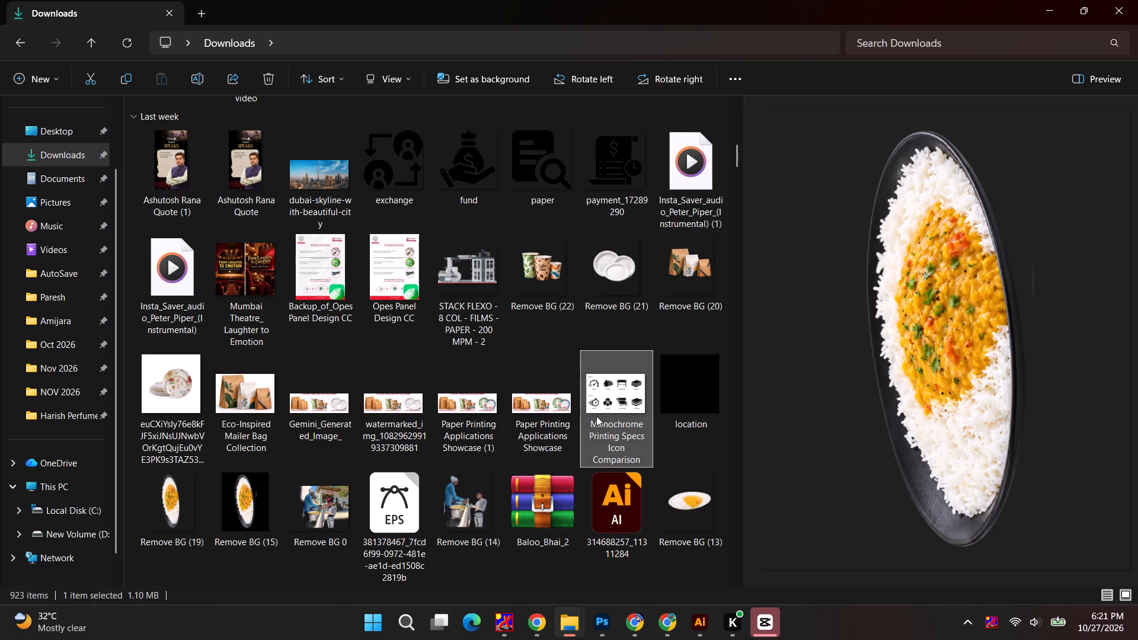
pyautogui.click(514, 416)
pyautogui.keyDown('shift'); pyautogui.click(306, 415); pyautogui.keyUp('shift')
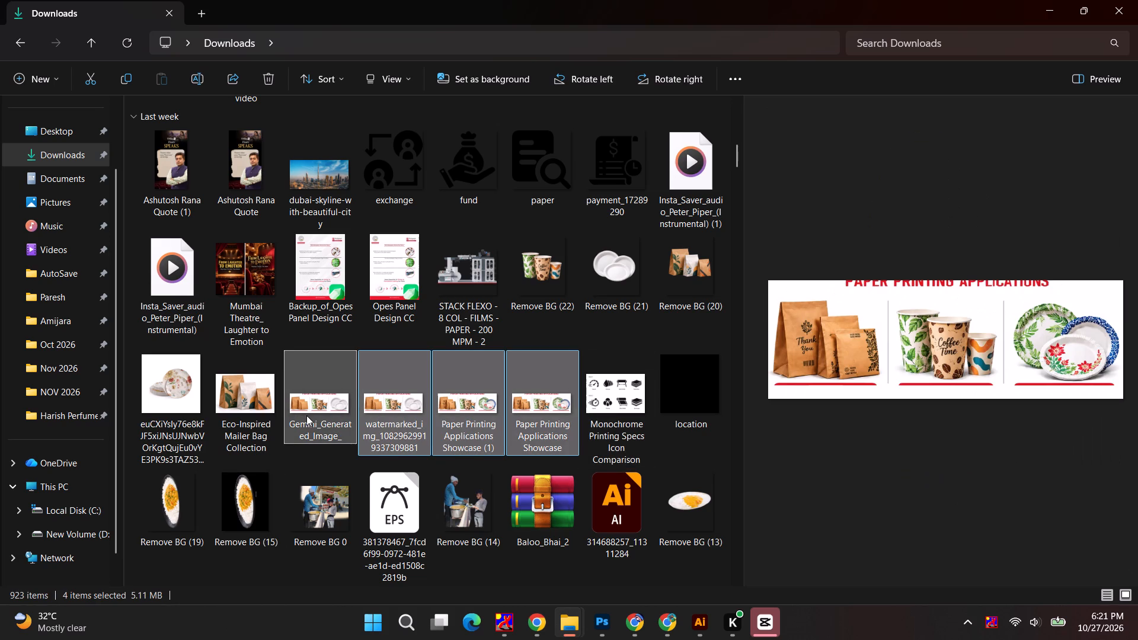
pyautogui.press('Delete')
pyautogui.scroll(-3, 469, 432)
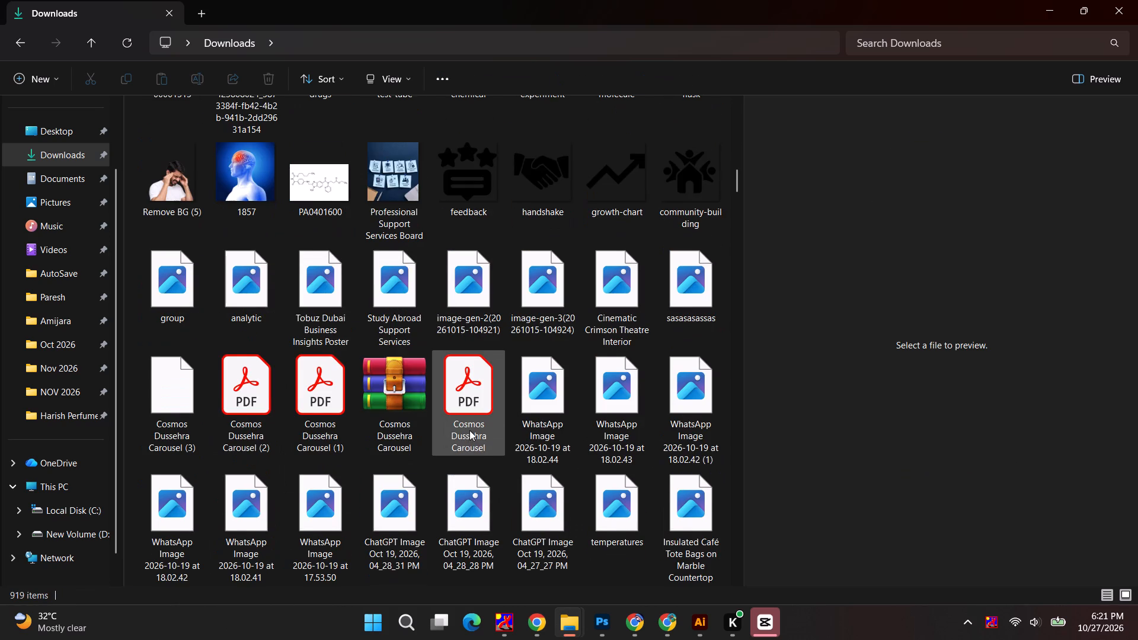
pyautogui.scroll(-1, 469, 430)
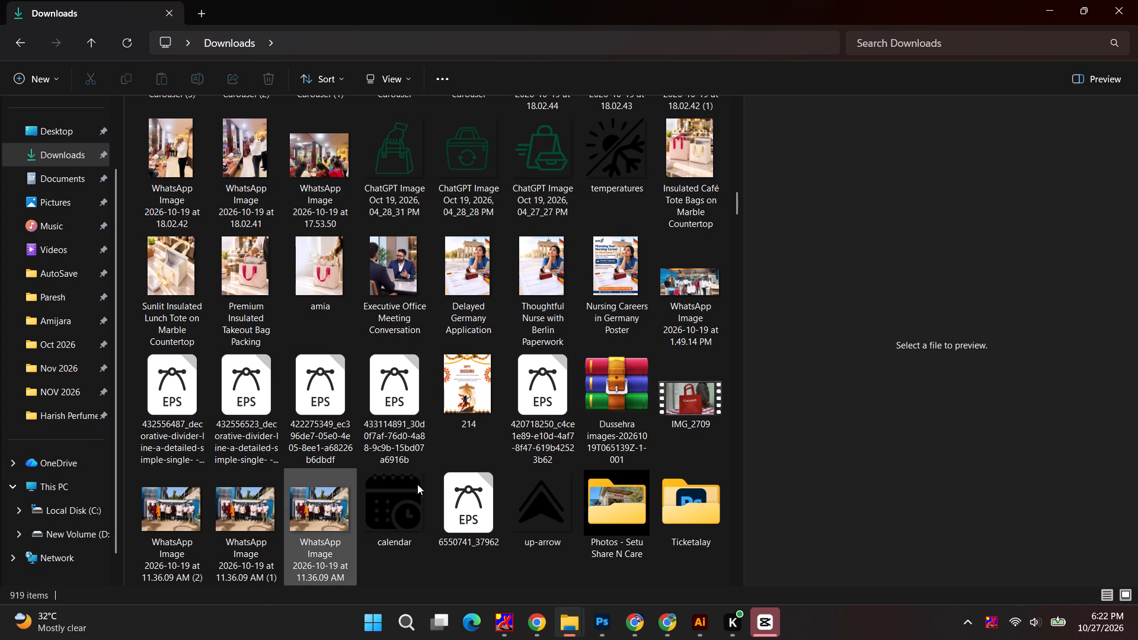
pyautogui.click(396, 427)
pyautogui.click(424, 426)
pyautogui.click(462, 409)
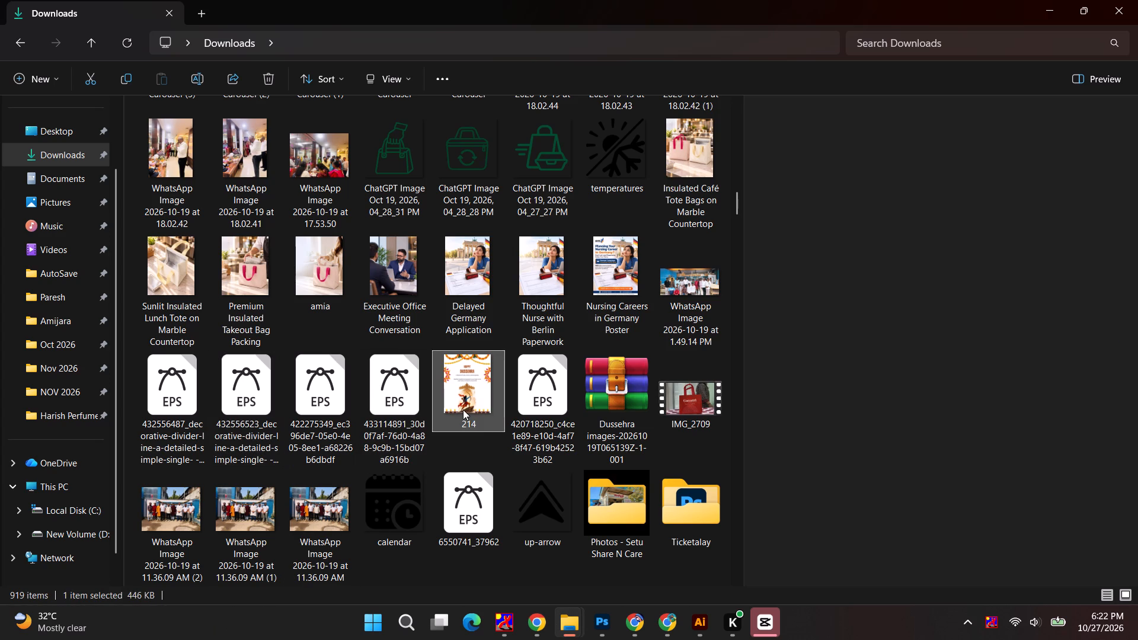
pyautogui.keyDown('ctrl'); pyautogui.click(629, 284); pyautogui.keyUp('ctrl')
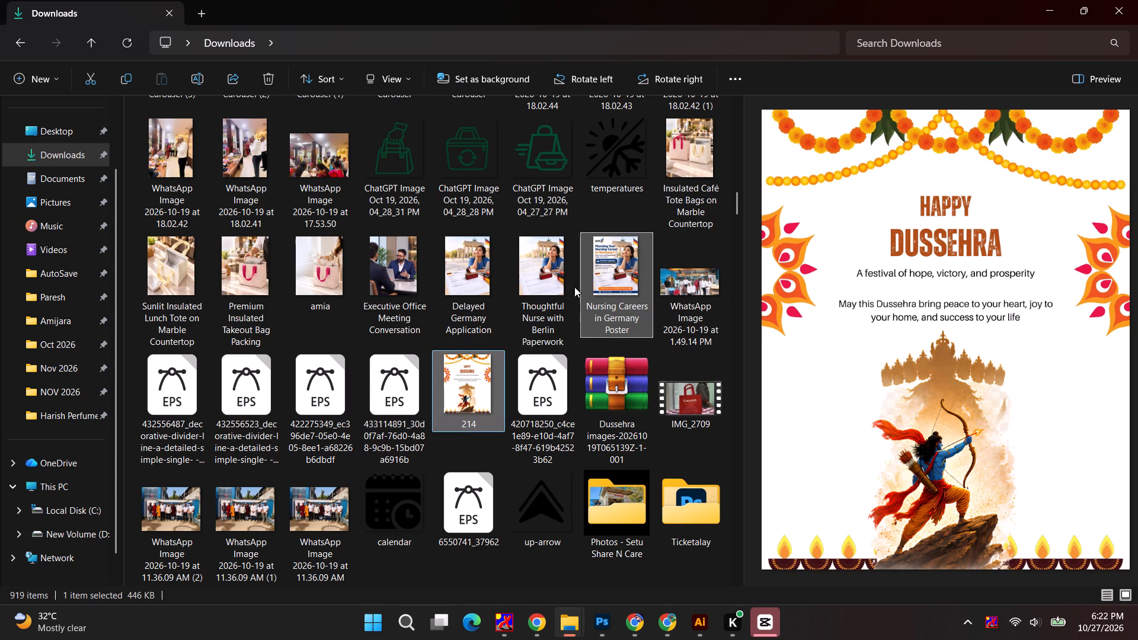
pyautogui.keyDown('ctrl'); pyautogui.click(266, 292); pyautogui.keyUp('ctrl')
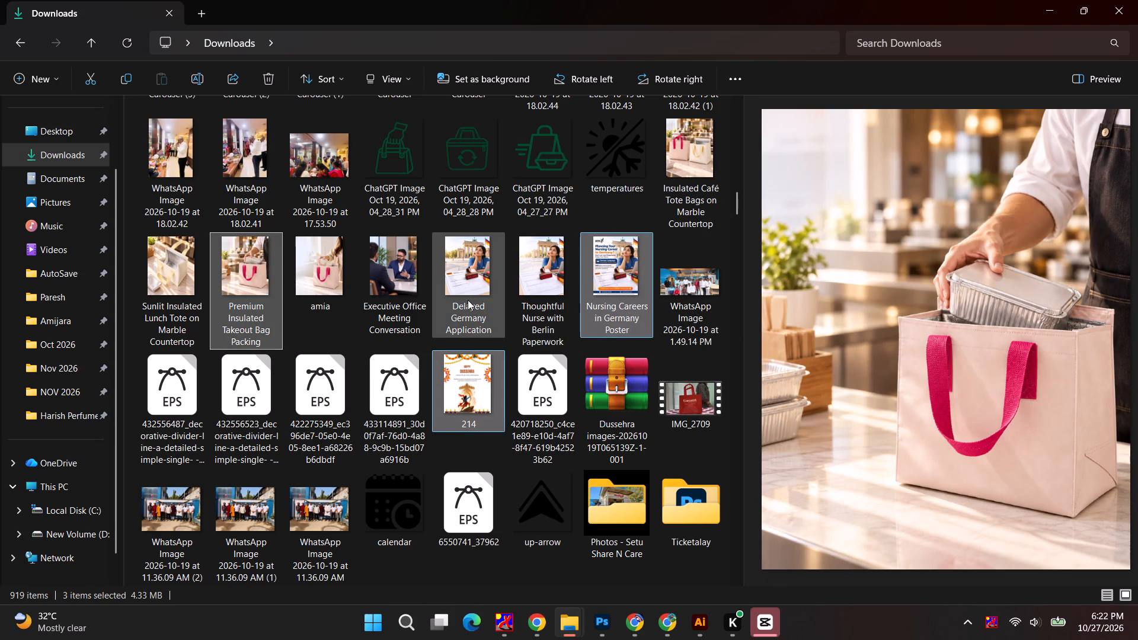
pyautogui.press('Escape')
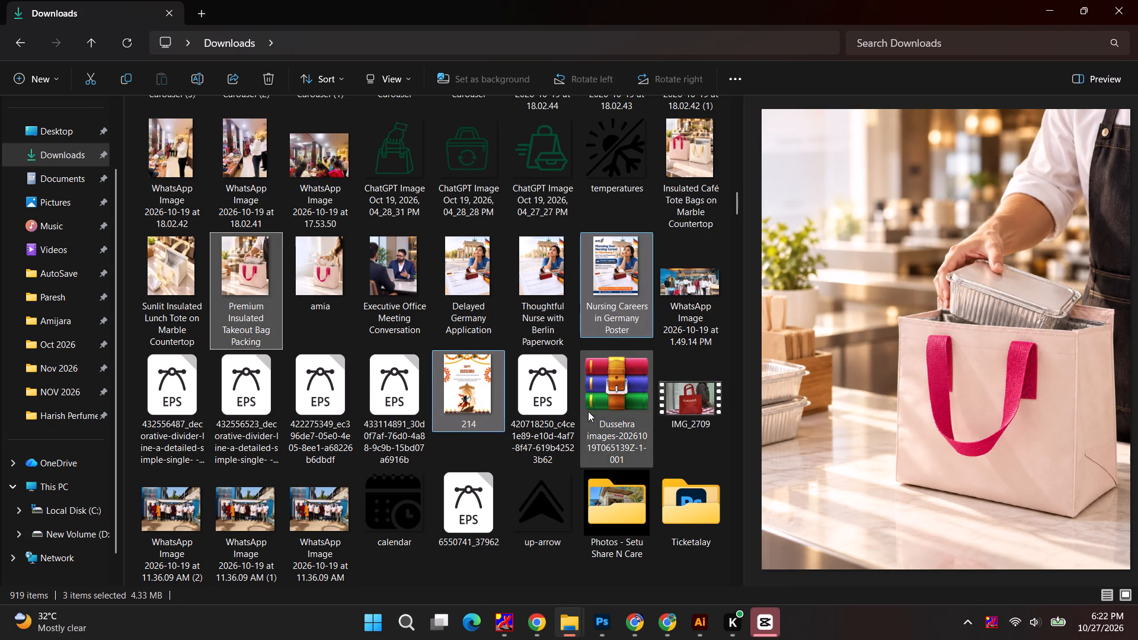
# Delete the FCAV-01B_BACK and AIR_BREATHER-Main Image files from the Downloads folder.
pyautogui.scroll(-1, 513, 453)
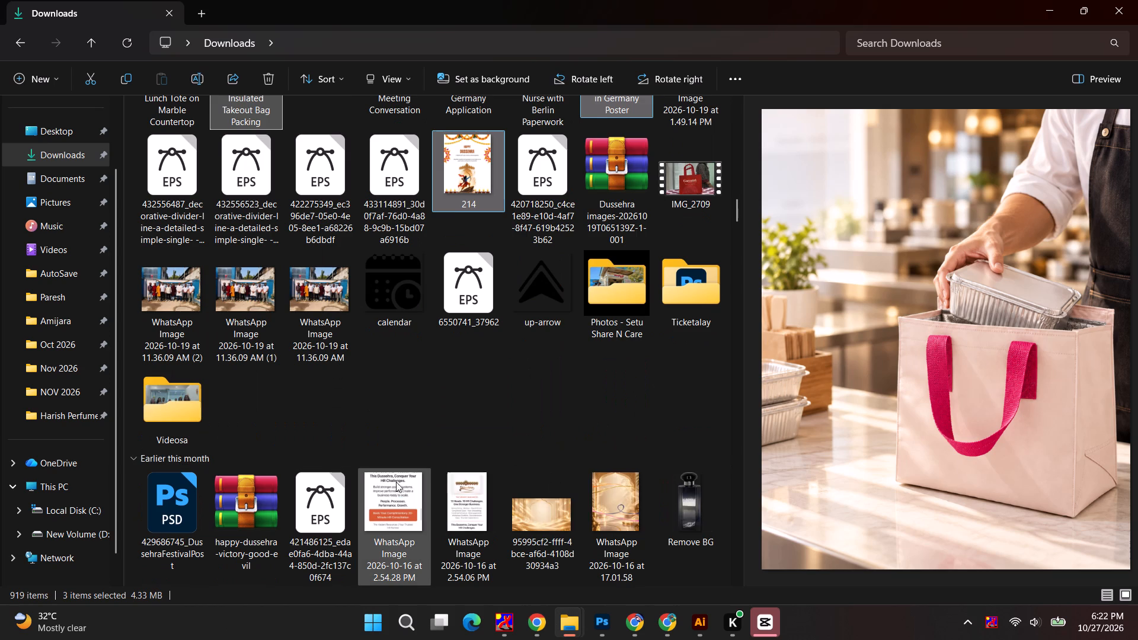
pyautogui.scroll(-2, 397, 486)
pyautogui.scroll(1, 397, 487)
pyautogui.scroll(-1, 397, 487)
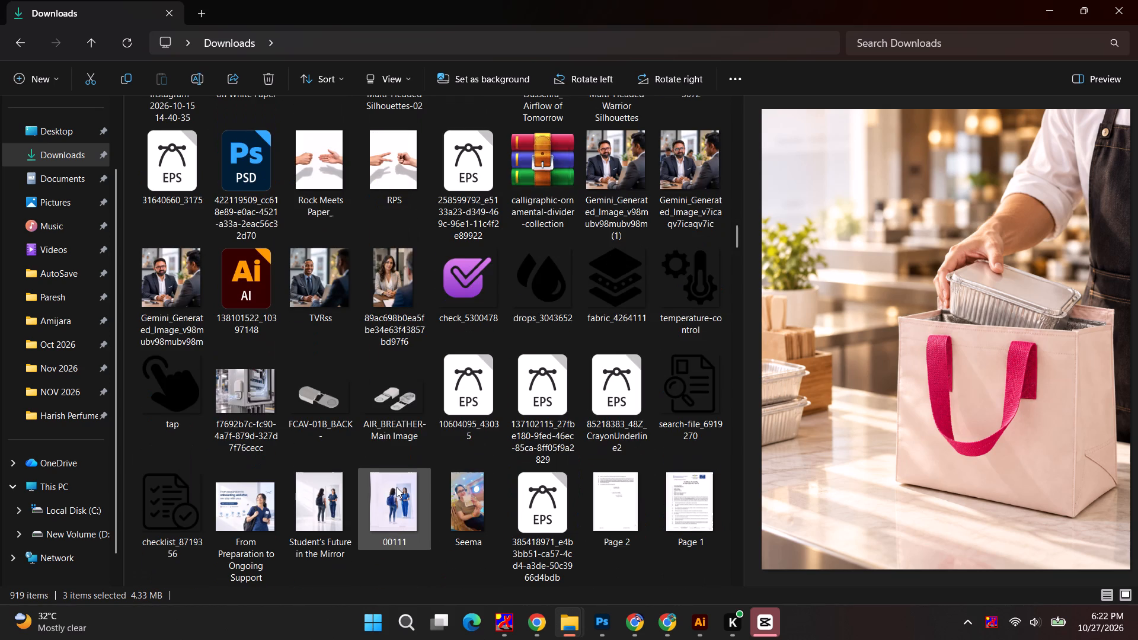
pyautogui.click(412, 414)
pyautogui.keyDown('ctrl'); pyautogui.click(311, 418); pyautogui.keyUp('ctrl')
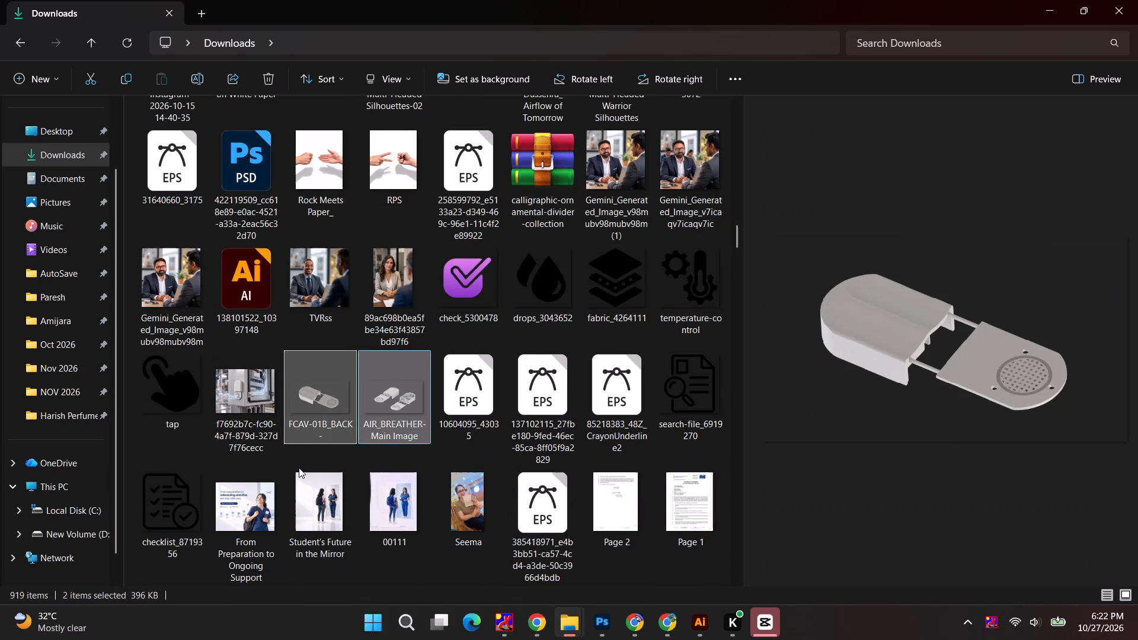
pyautogui.press('Delete')
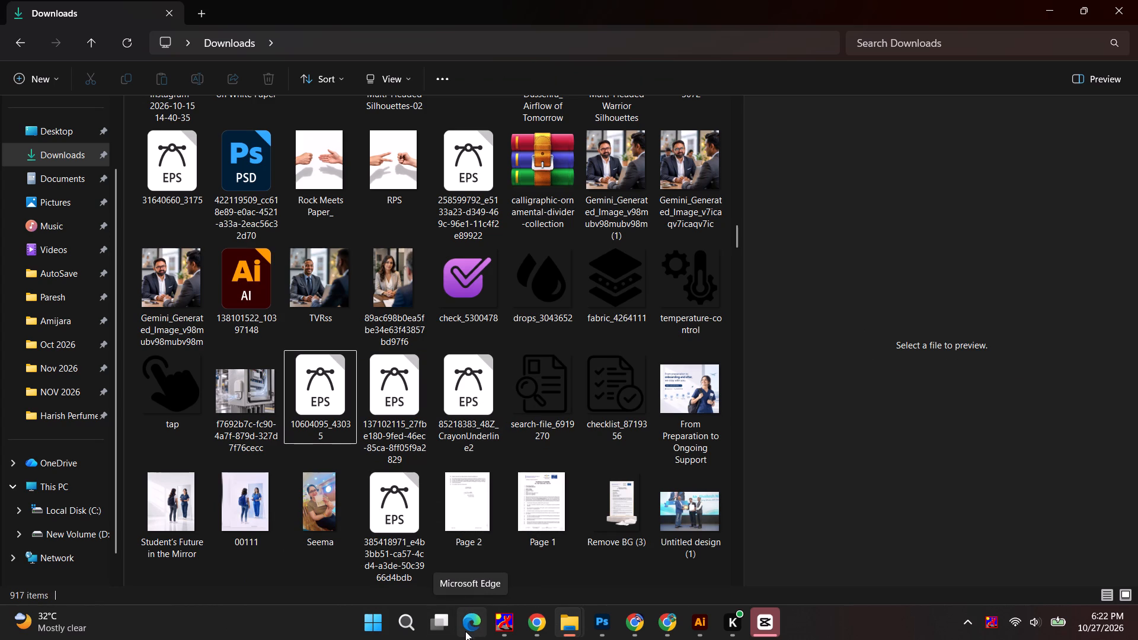
# Preview the two images inside the Cosmos Air Distribution Products folder and return to Downloads.
pyautogui.scroll(-3, 485, 539)
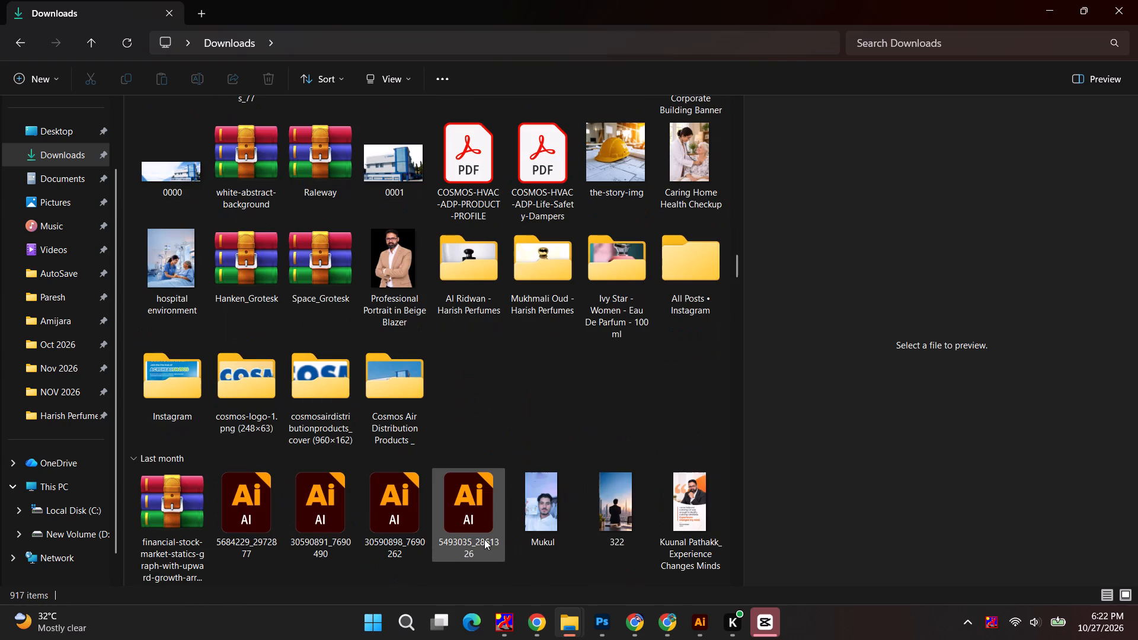
pyautogui.doubleClick(411, 399)
pyautogui.click(297, 148)
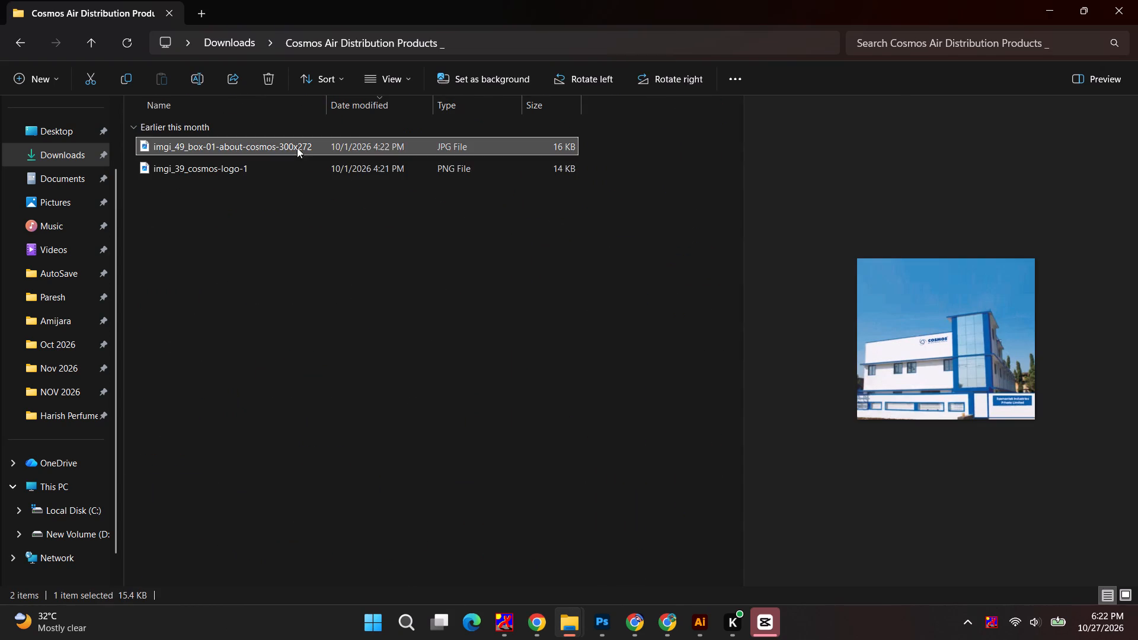
pyautogui.click(293, 175)
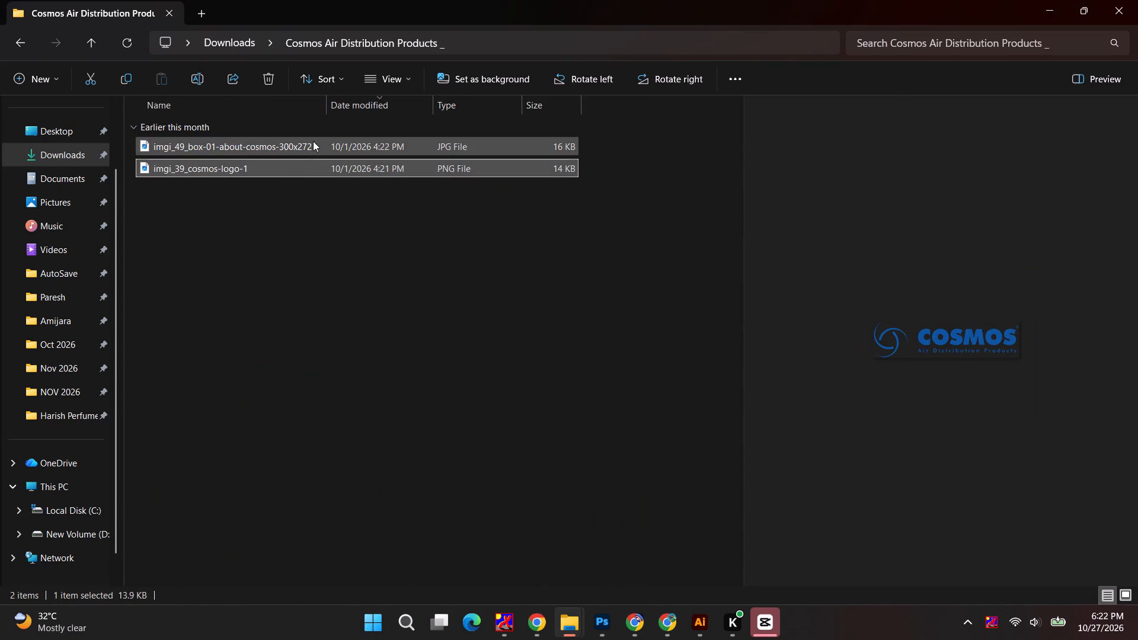
pyautogui.click(313, 141)
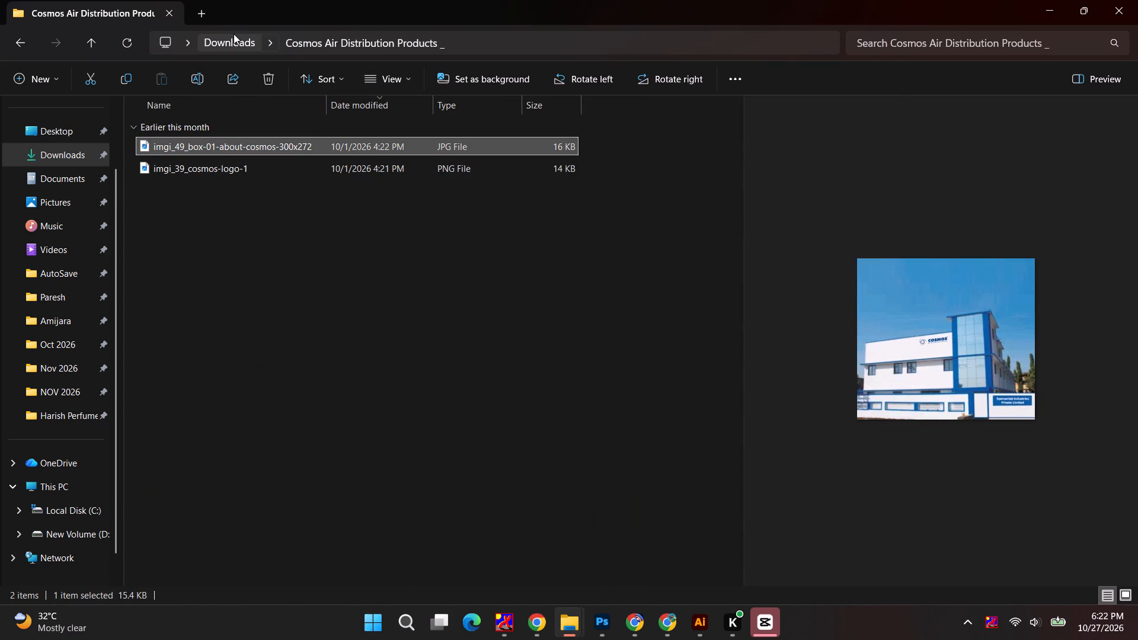
pyautogui.click(234, 34)
# Delete the image inside the cosmosairdistributionproducts_cover (960×162) folder, along with the folder itself in Downloads.
pyautogui.doubleClick(353, 531)
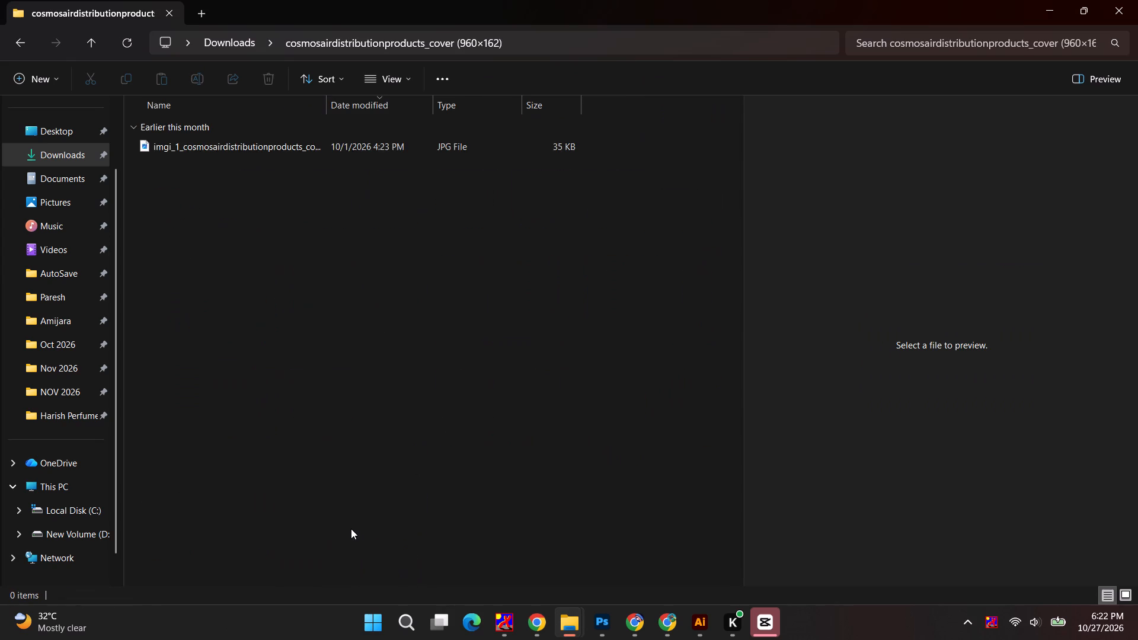
pyautogui.click(389, 142)
pyautogui.press('Delete')
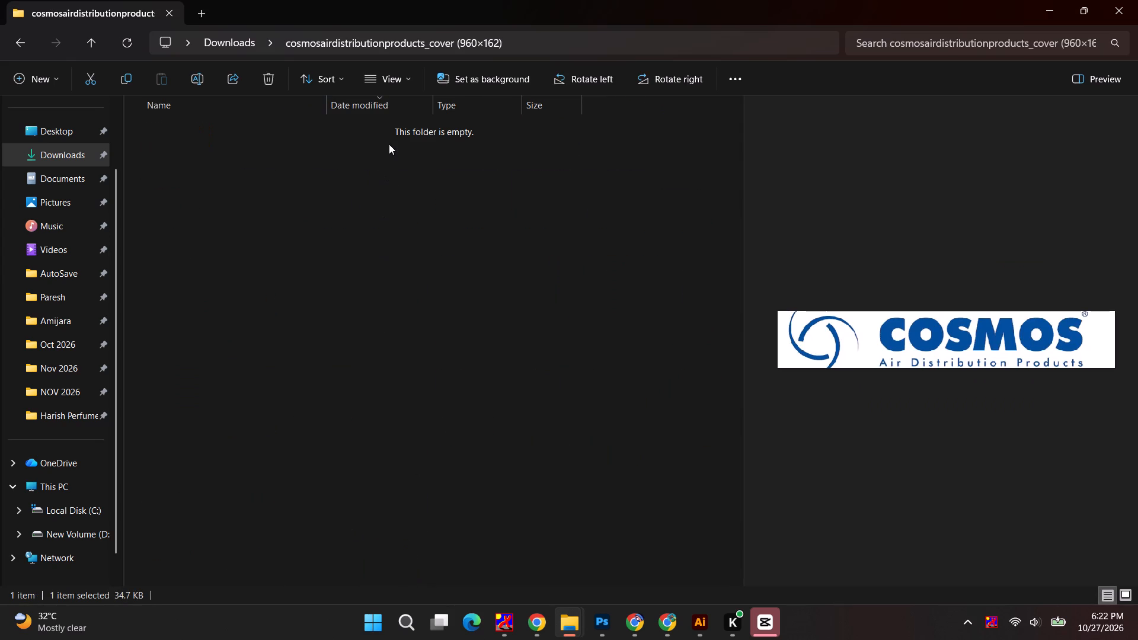
pyautogui.click(246, 38)
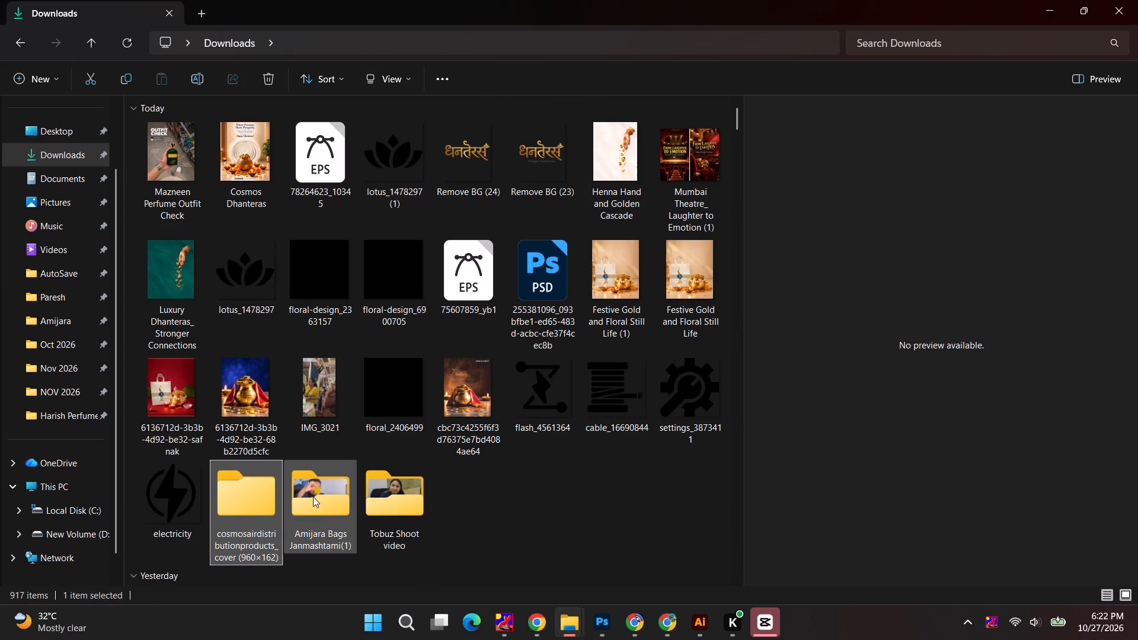
pyautogui.press('Delete')
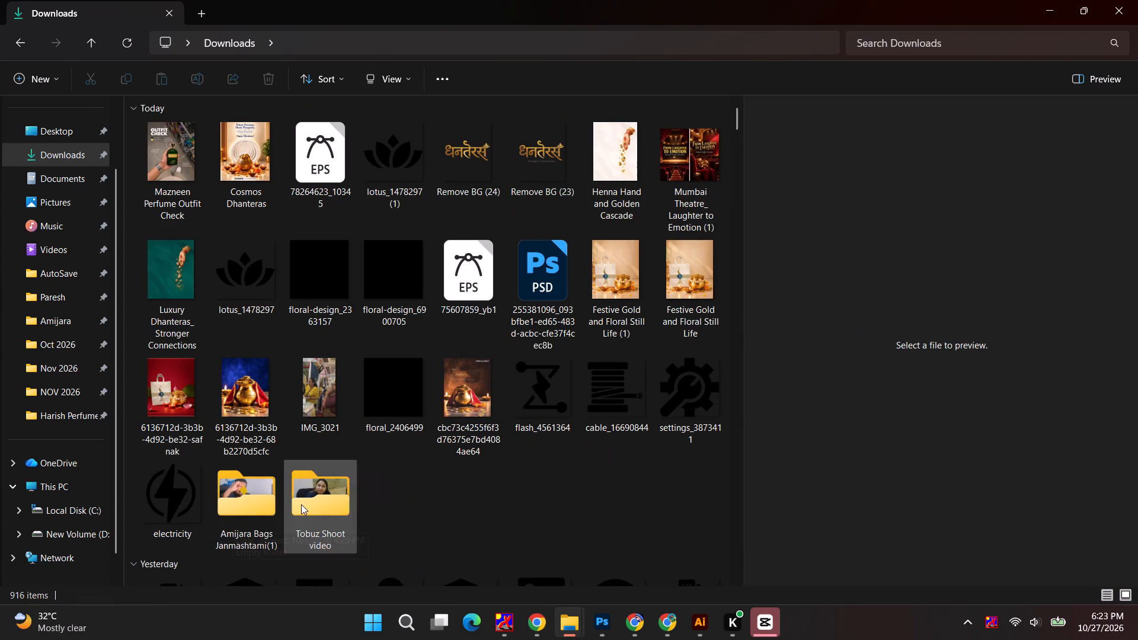
# Switch to IOTS Factsss.psd in Photoshop, deselect Layer 3 and collapse the floating layer properties.
pyautogui.click(235, 505)
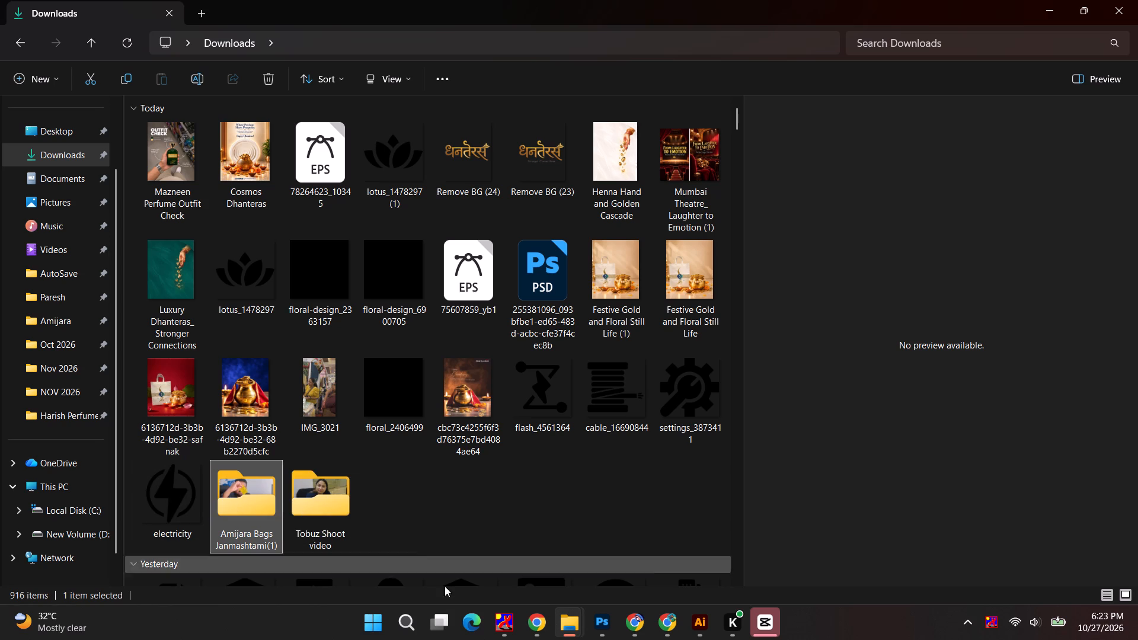
pyautogui.doubleClick(606, 628)
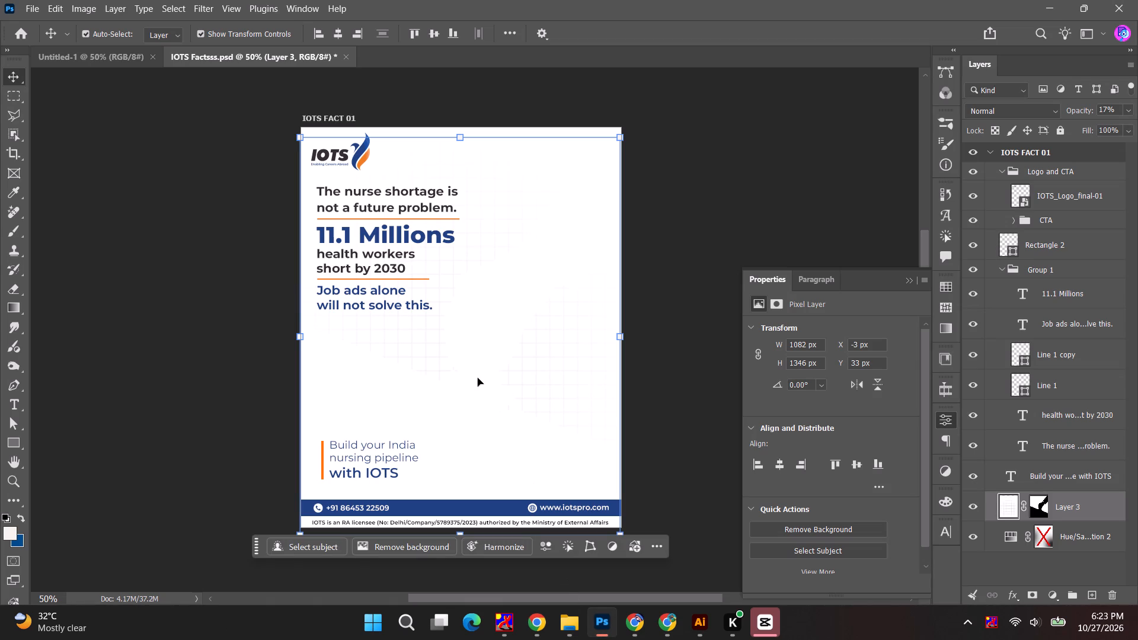
pyautogui.click(725, 215)
pyautogui.click(904, 279)
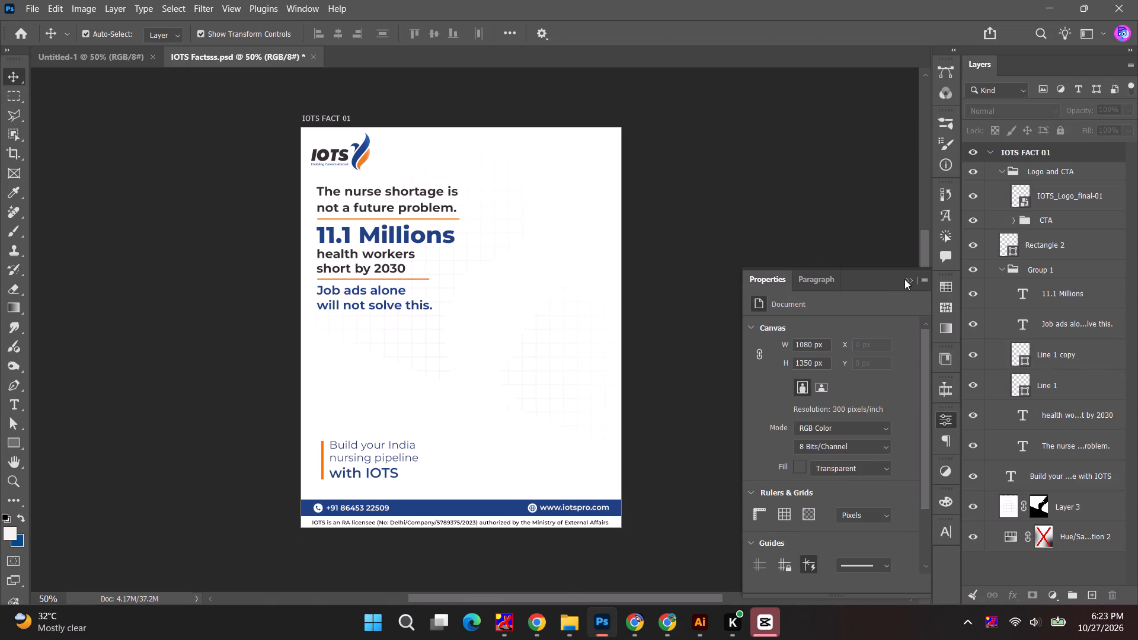
pyautogui.click(912, 280)
pyautogui.click(743, 368)
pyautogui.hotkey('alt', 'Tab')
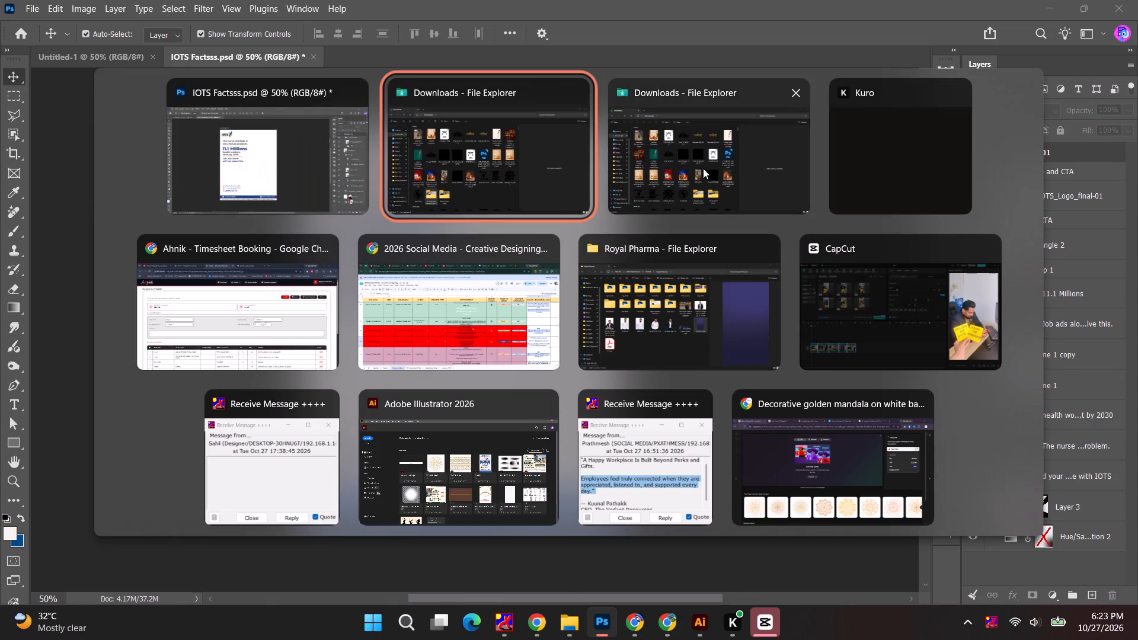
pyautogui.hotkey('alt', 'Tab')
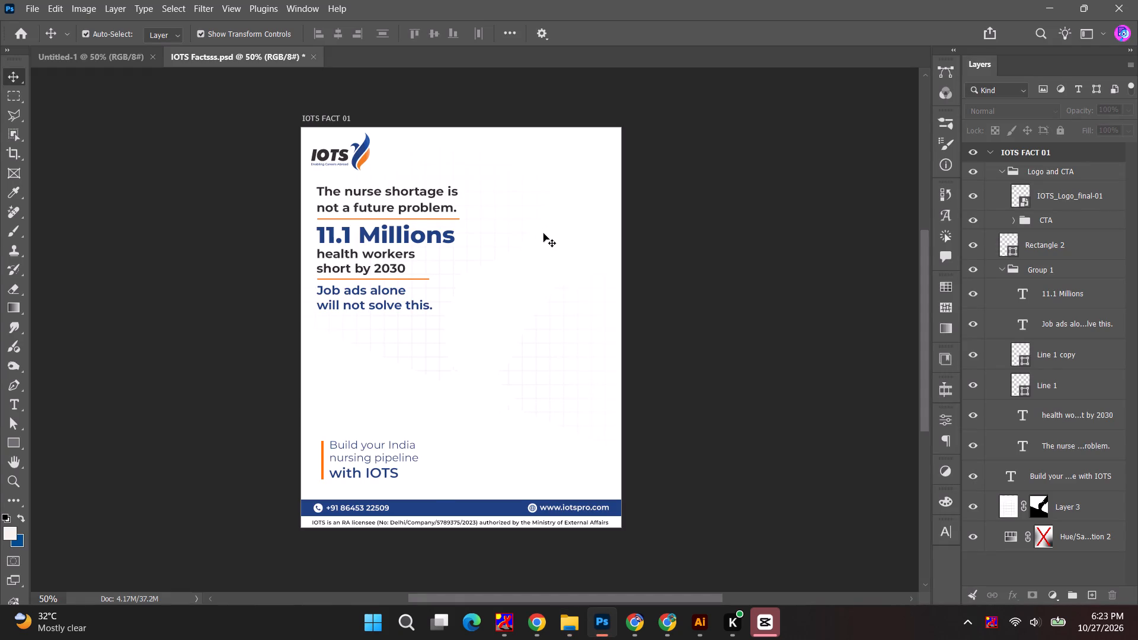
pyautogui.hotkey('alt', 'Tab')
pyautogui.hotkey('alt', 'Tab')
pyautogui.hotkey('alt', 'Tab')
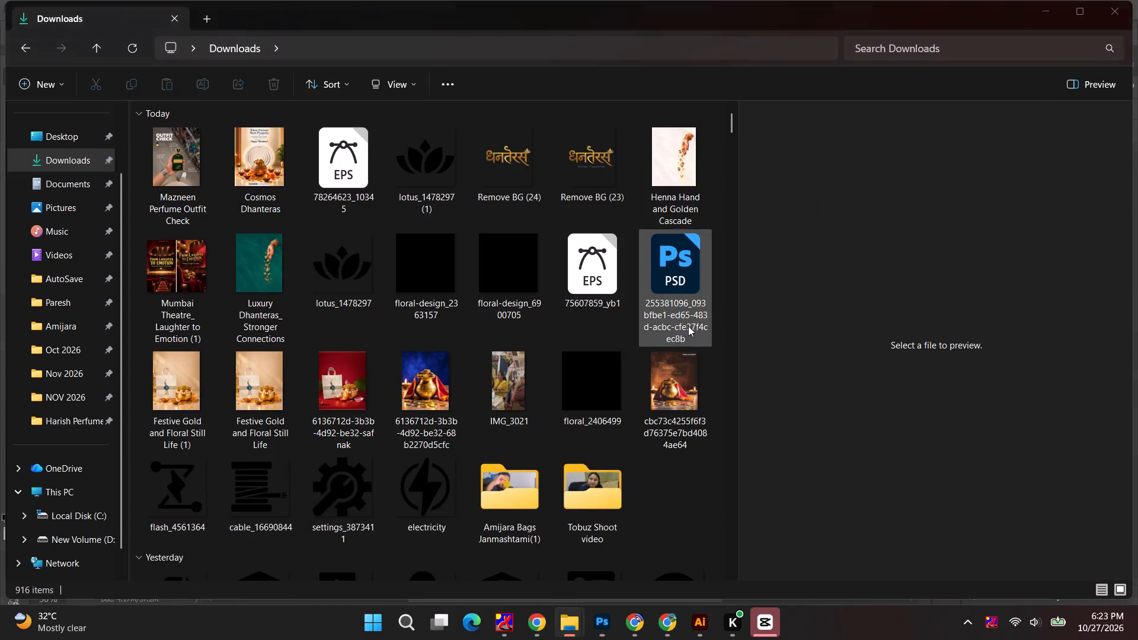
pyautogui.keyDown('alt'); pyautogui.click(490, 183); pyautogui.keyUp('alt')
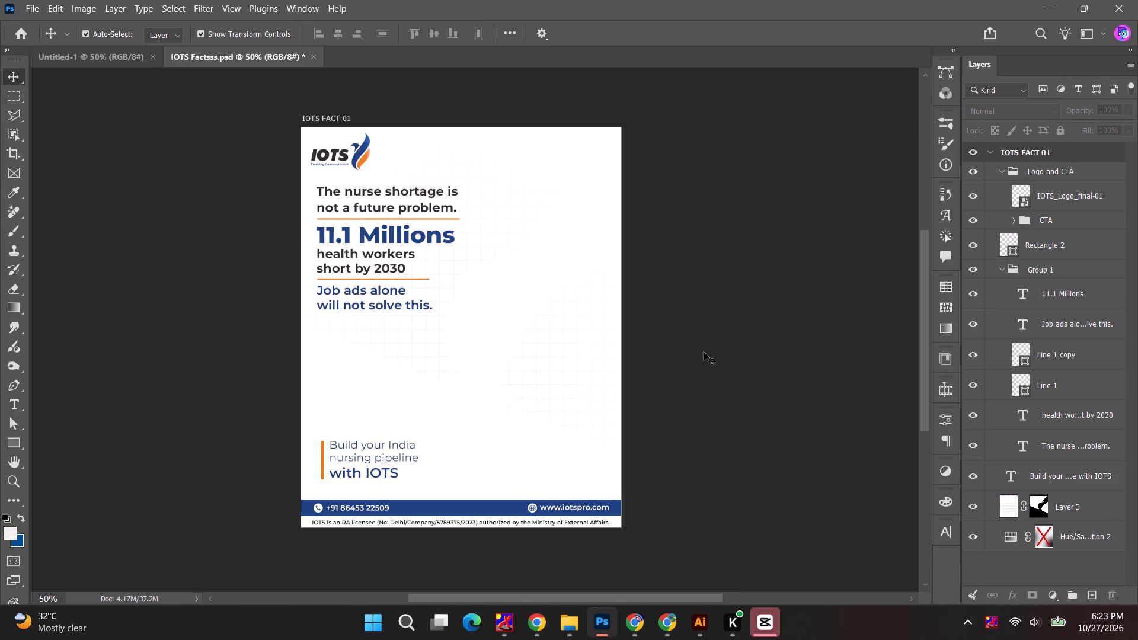
# Switch to the timesheet in Chrome and set the new entry's time spent hours to 01.
pyautogui.click(639, 624)
pyautogui.scroll(-1, 613, 439)
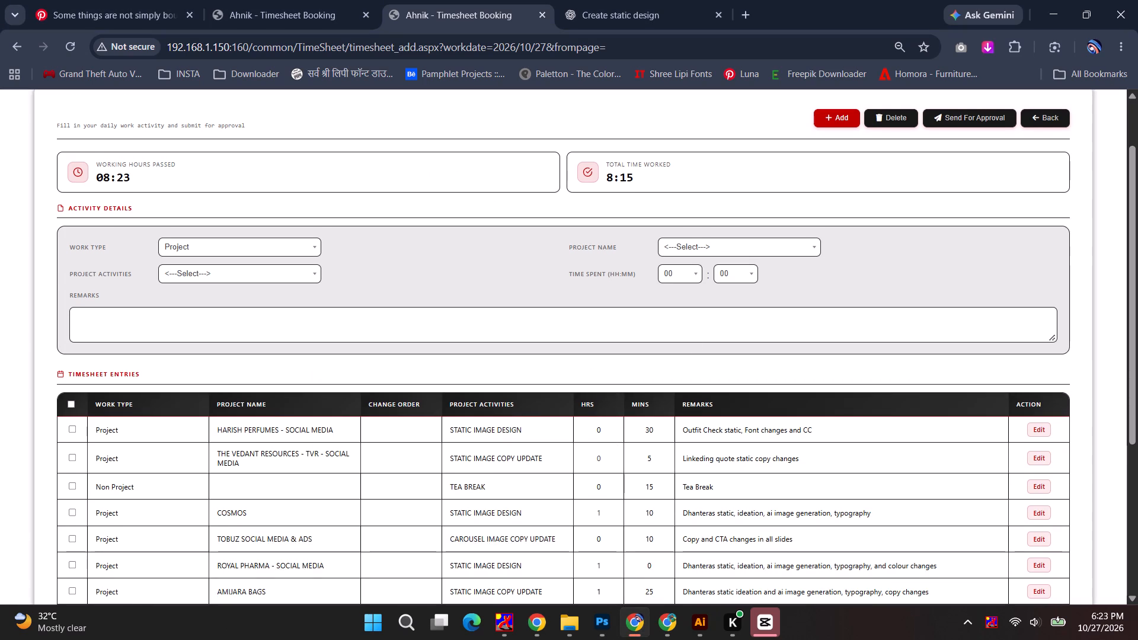
pyautogui.click(698, 266)
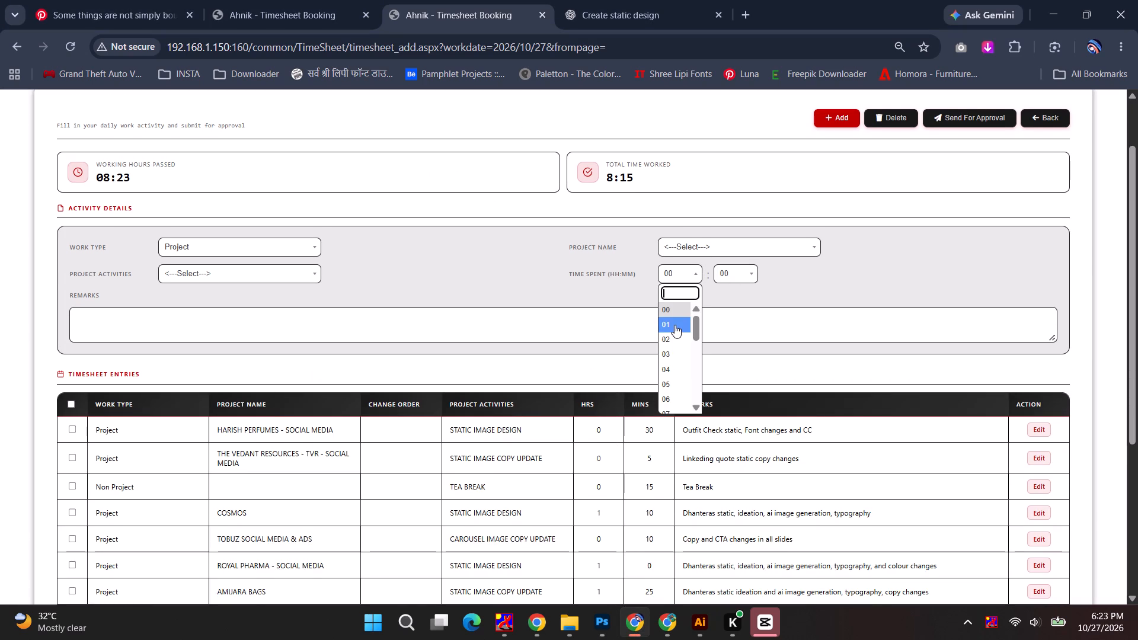
pyautogui.click(675, 325)
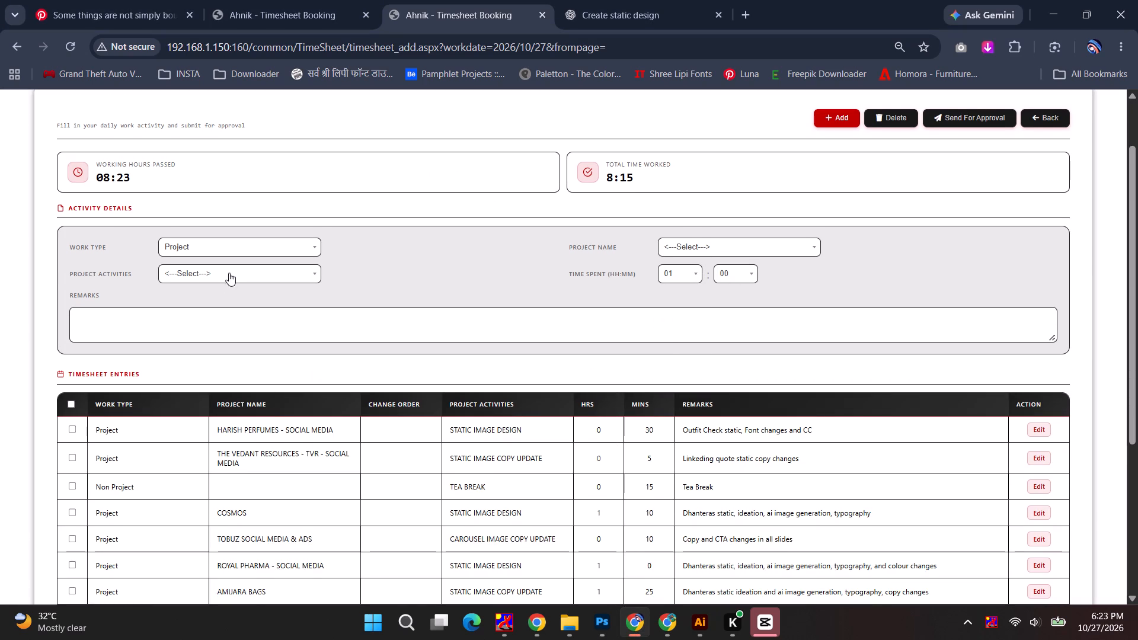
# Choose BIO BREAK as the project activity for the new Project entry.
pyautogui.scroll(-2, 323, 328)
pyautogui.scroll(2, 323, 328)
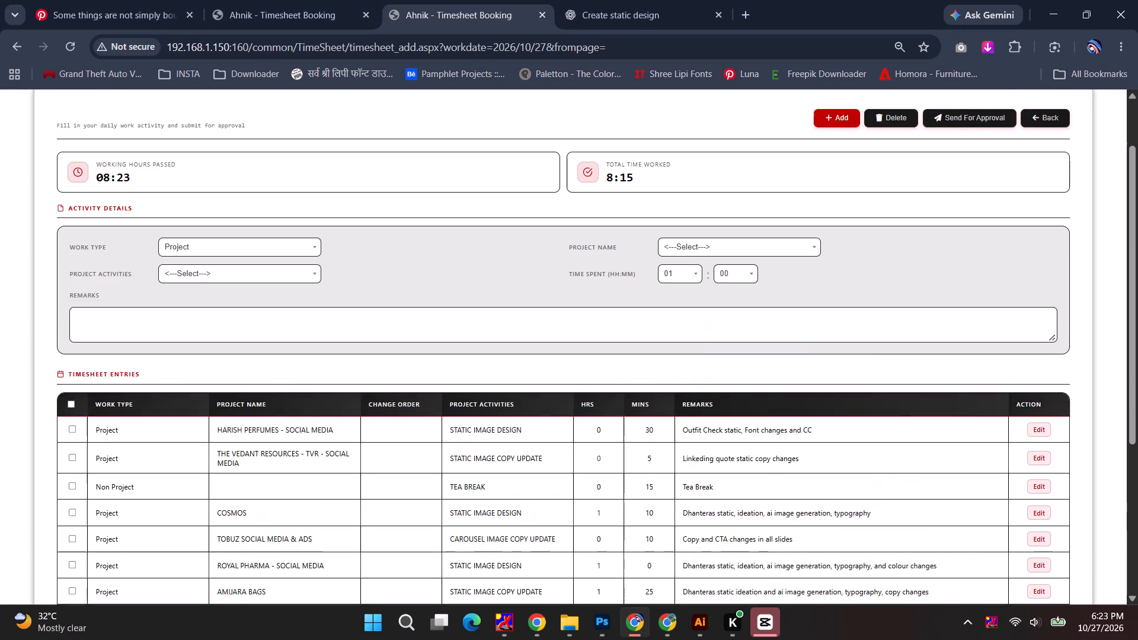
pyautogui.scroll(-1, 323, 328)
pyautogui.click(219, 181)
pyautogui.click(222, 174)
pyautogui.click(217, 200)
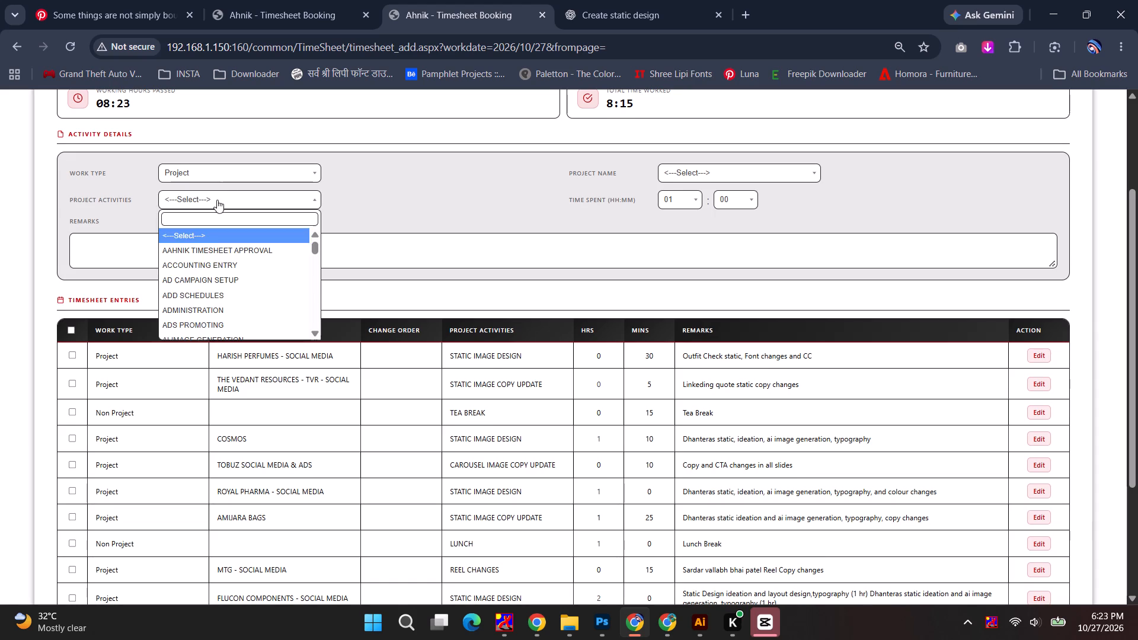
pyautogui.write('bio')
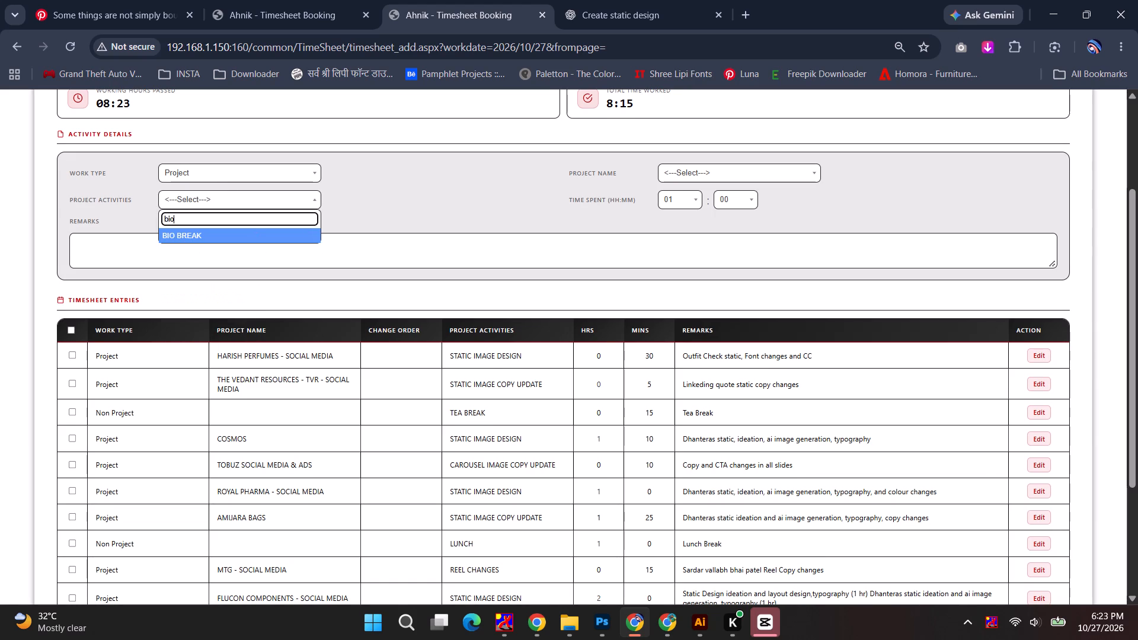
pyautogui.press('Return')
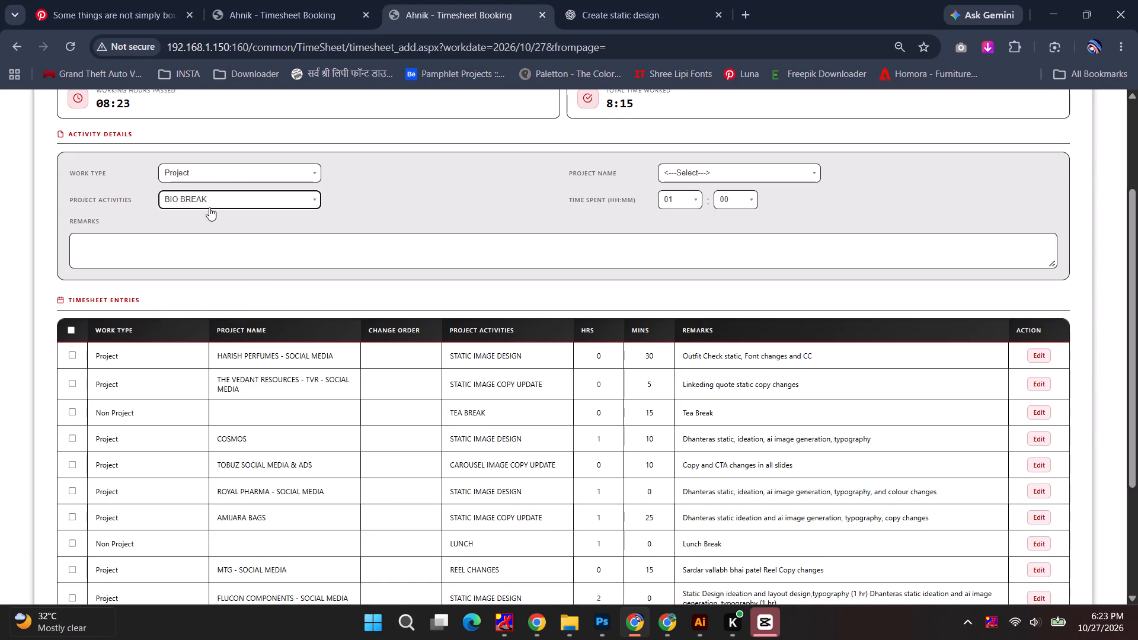
# Change the entry's work type to Non-Project, set time spent to 00:30, enter the remark "Bio Break" and try adding it.
pyautogui.click(223, 174)
pyautogui.click(221, 265)
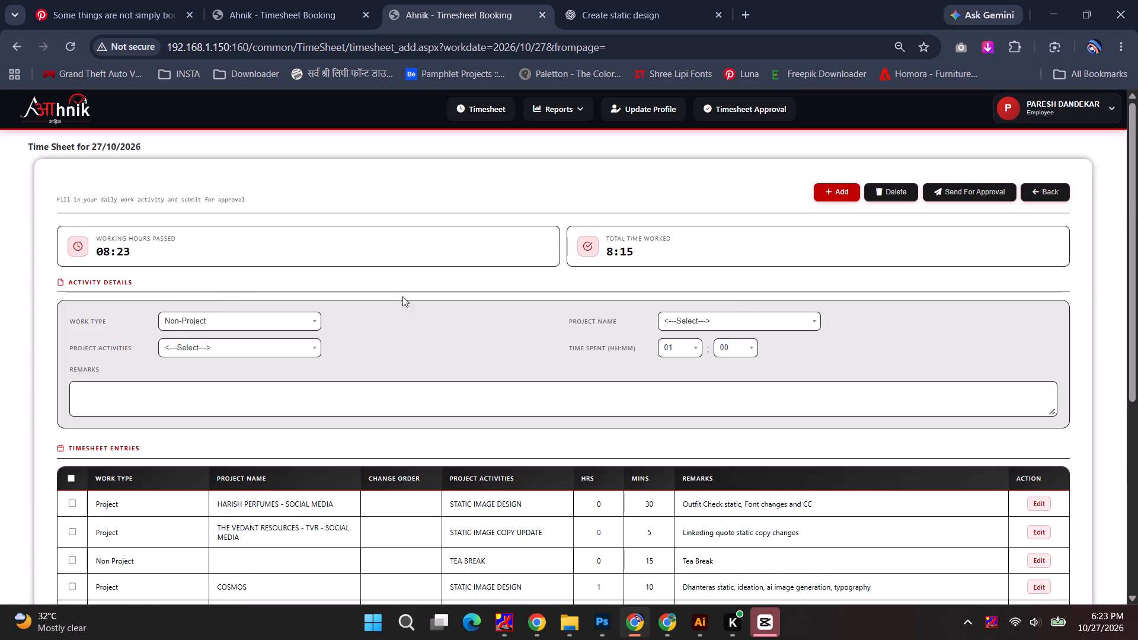
pyautogui.click(726, 349)
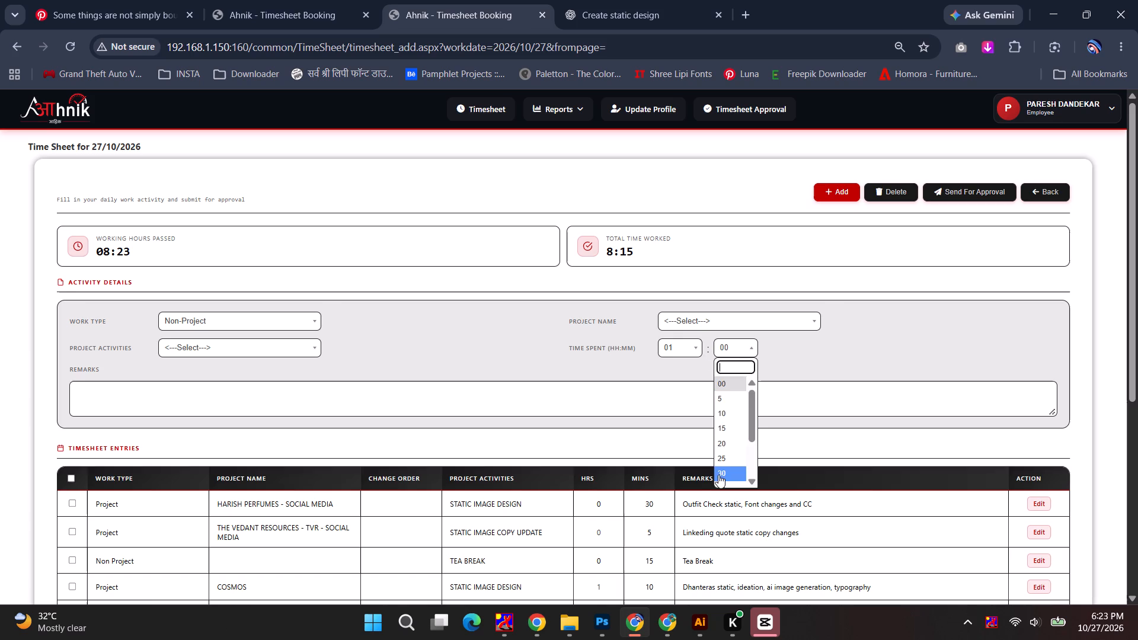
pyautogui.click(718, 475)
pyautogui.click(676, 350)
pyautogui.click(674, 383)
pyautogui.click(580, 398)
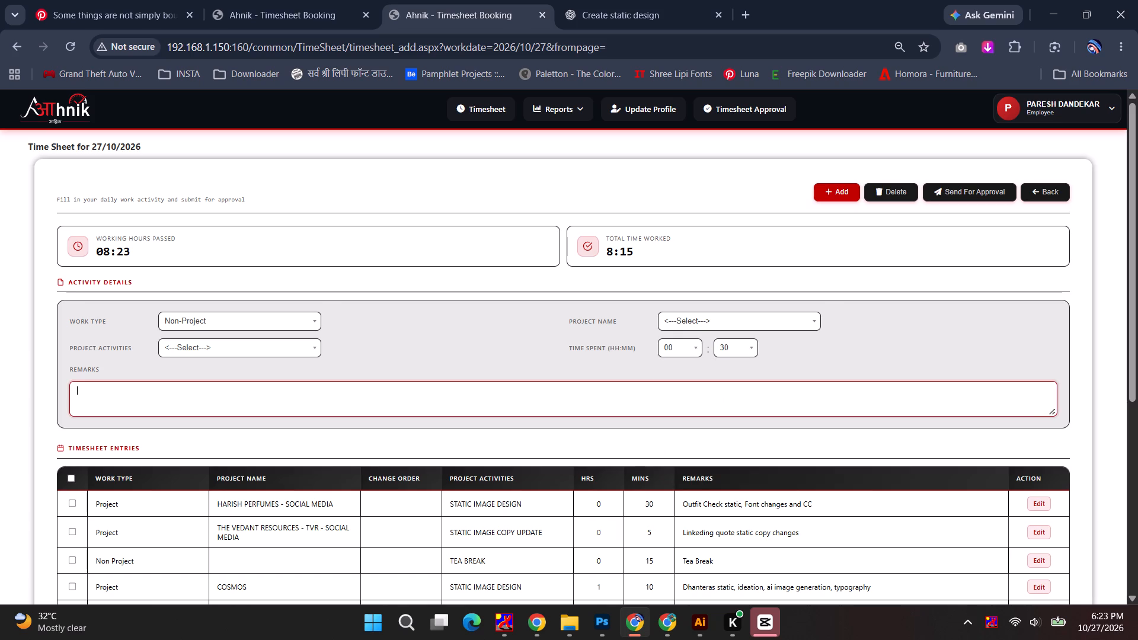
pyautogui.write('Bio Break')
pyautogui.click(820, 188)
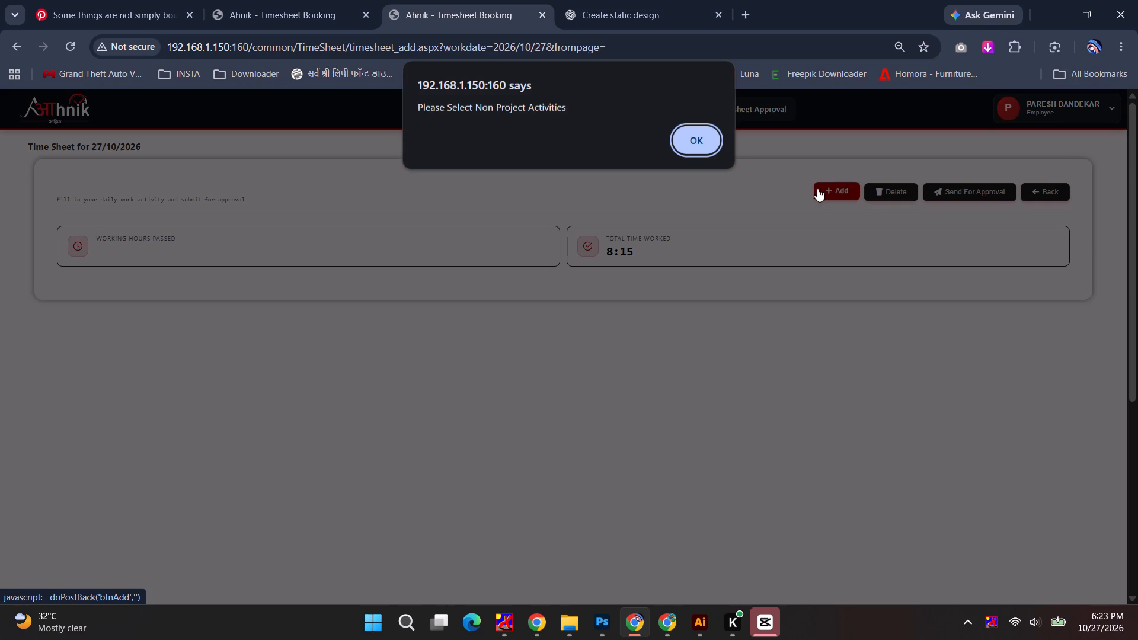
pyautogui.click(704, 135)
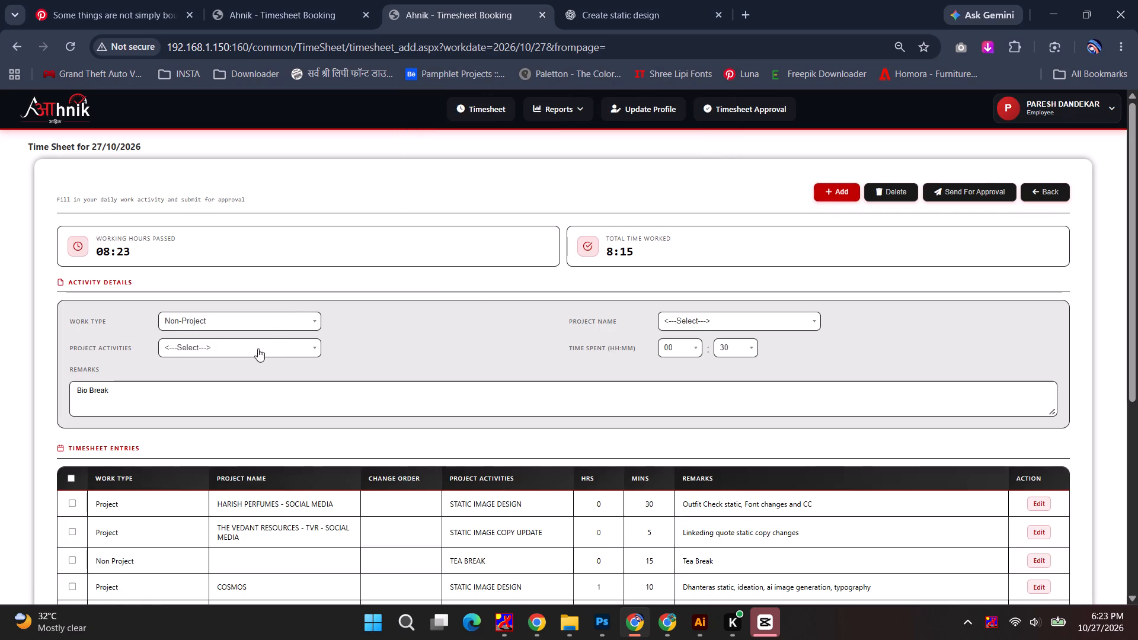
# Set the entry's project activity to BIO BREAK and add it to the timesheet.
pyautogui.click(229, 343)
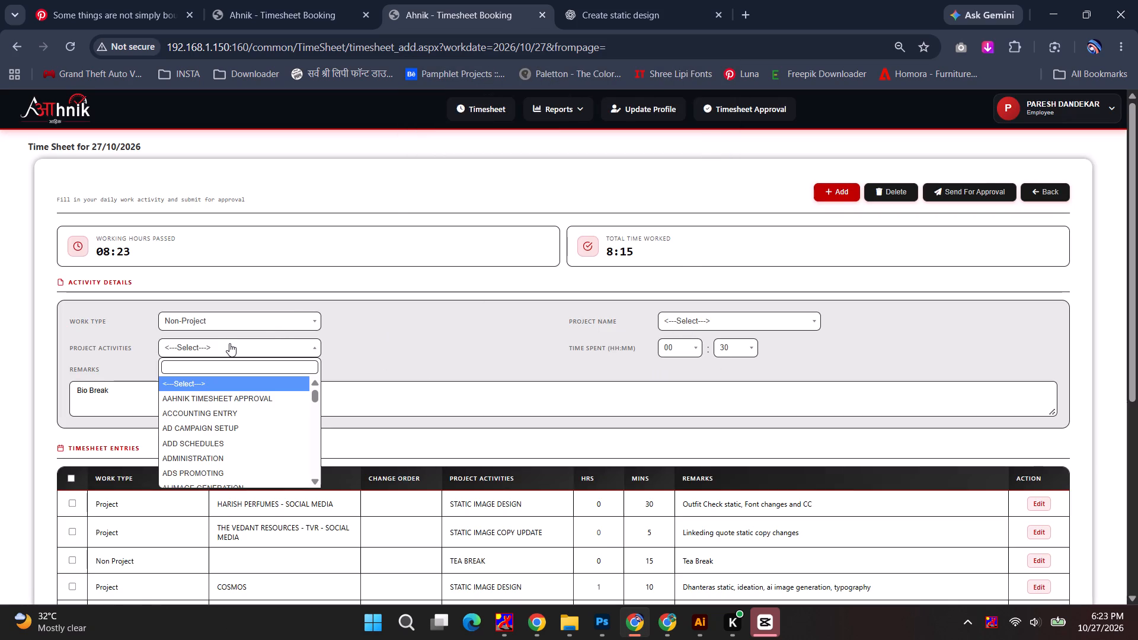
pyautogui.write('bio')
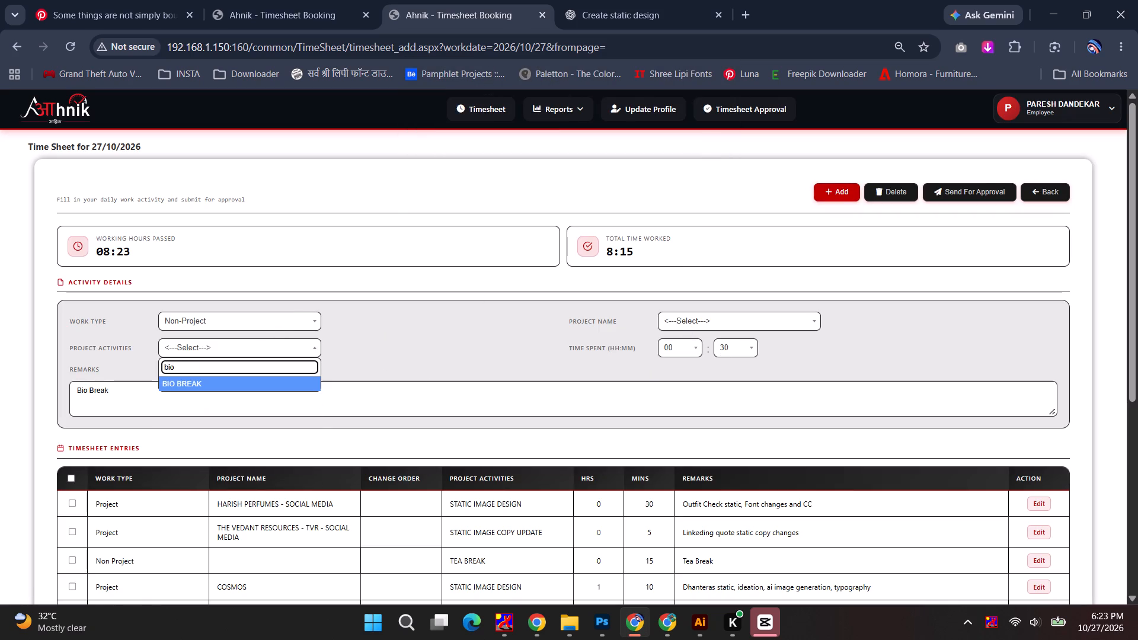
pyautogui.press('Return')
pyautogui.click(838, 199)
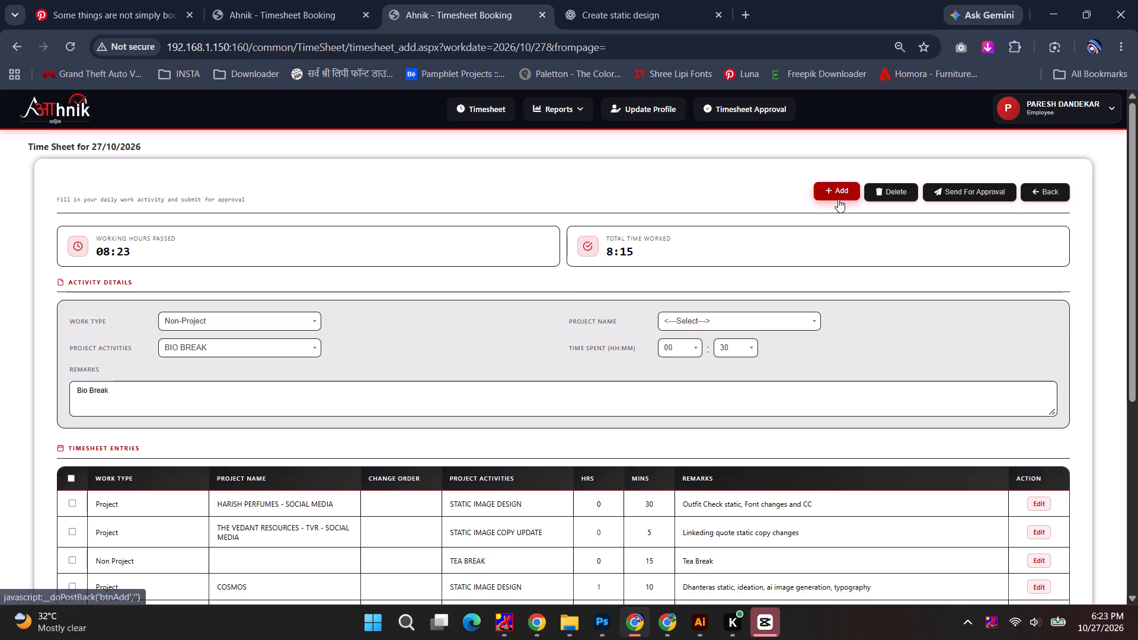
pyautogui.scroll(-3, 498, 373)
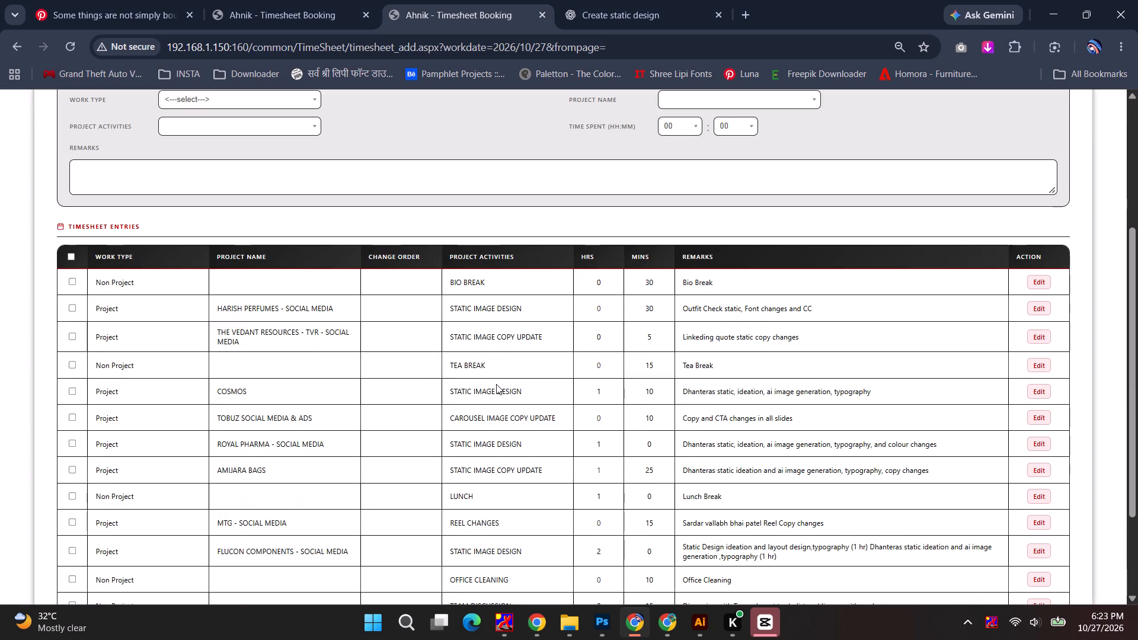
pyautogui.scroll(-3, 485, 359)
pyautogui.scroll(5, 486, 409)
# In the 2026 Social Media - Creative Designing sheet, copy "Screen smarter. Shortlist better." from the IOTS post in row 133.
pyautogui.hotkey('alt', 'Tab')
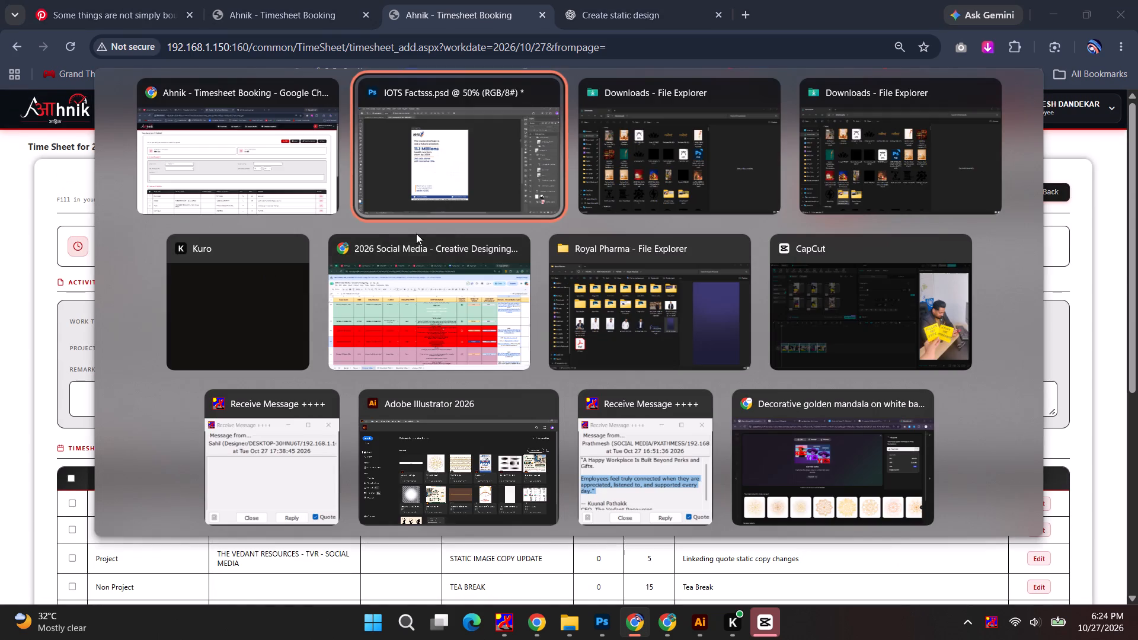
pyautogui.keyDown('alt'); pyautogui.click(480, 185); pyautogui.keyUp('alt')
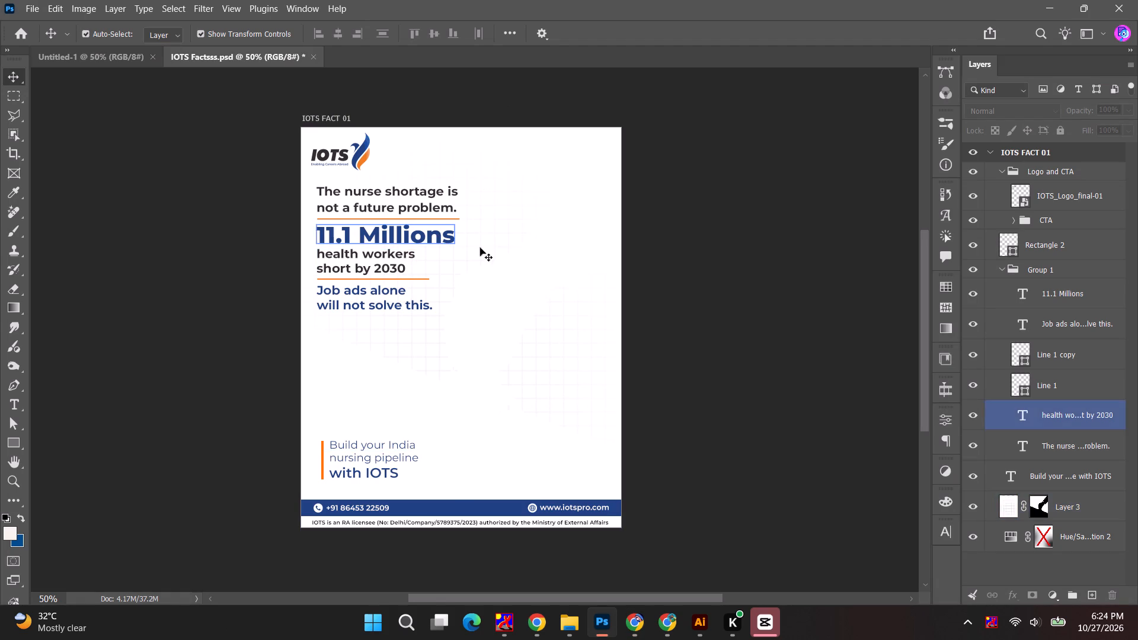
pyautogui.click(687, 223)
pyautogui.hotkey('alt', 'Tab')
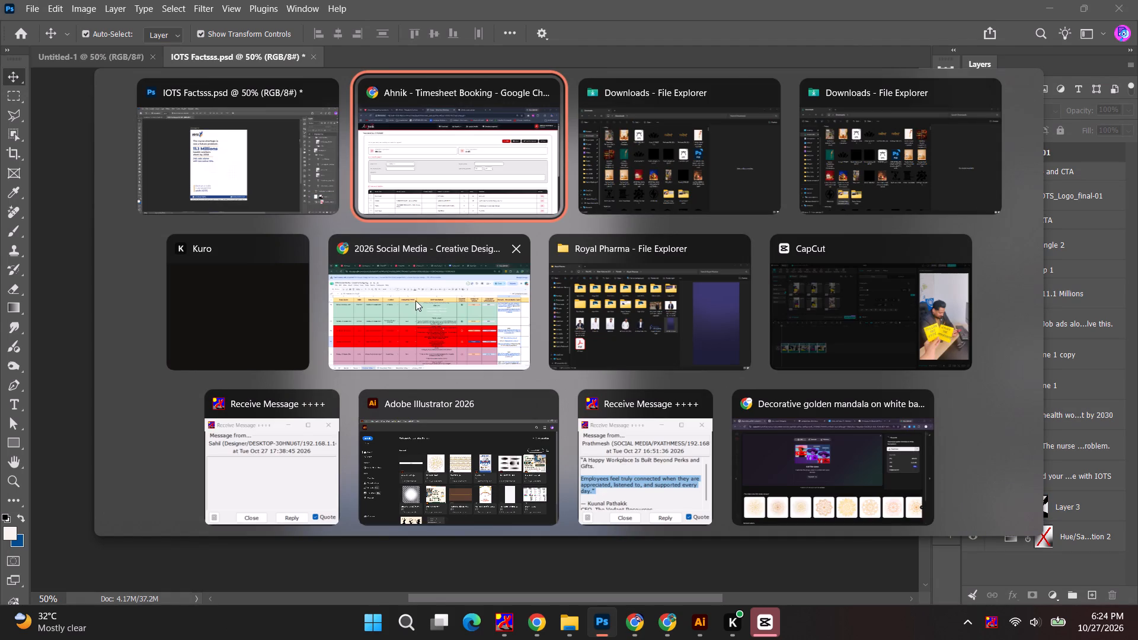
pyautogui.keyDown('alt'); pyautogui.click(414, 317); pyautogui.keyUp('alt')
pyautogui.doubleClick(621, 433)
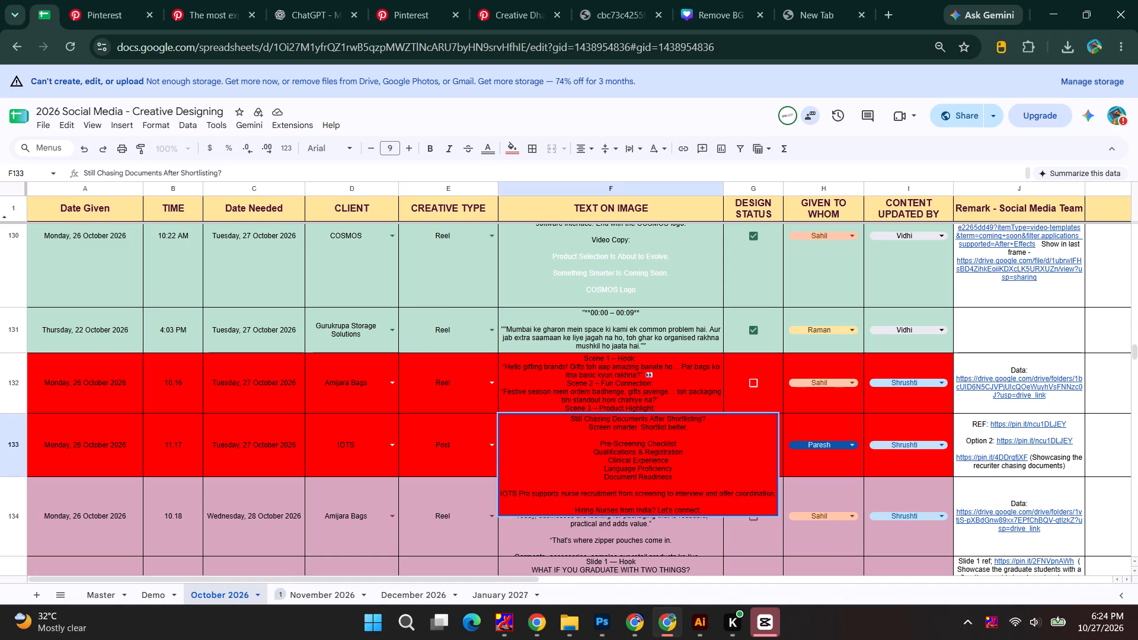
pyautogui.moveTo(701, 430); pyautogui.dragTo(506, 410)
pyautogui.click(664, 417)
pyautogui.moveTo(699, 427); pyautogui.dragTo(590, 429)
pyautogui.hotkey('ctrl', 'c')
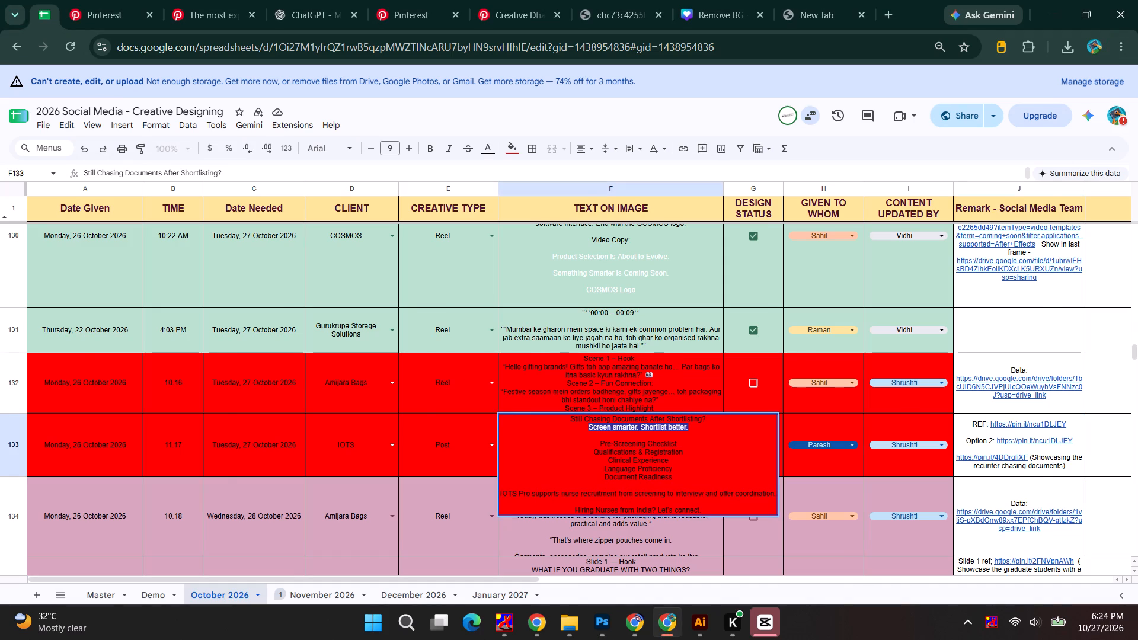
# Switch to IOTS Factsss.psd in Photoshop and replace the nurse shortage text with the copied line at 6 pt.
pyautogui.hotkey('alt', 'Tab')
pyautogui.keyDown('alt'); pyautogui.click(484, 170); pyautogui.keyUp('alt')
pyautogui.keyDown('alt'); pyautogui.scroll(5, 302, 237); pyautogui.keyUp('alt')
pyautogui.doubleClick(379, 185)
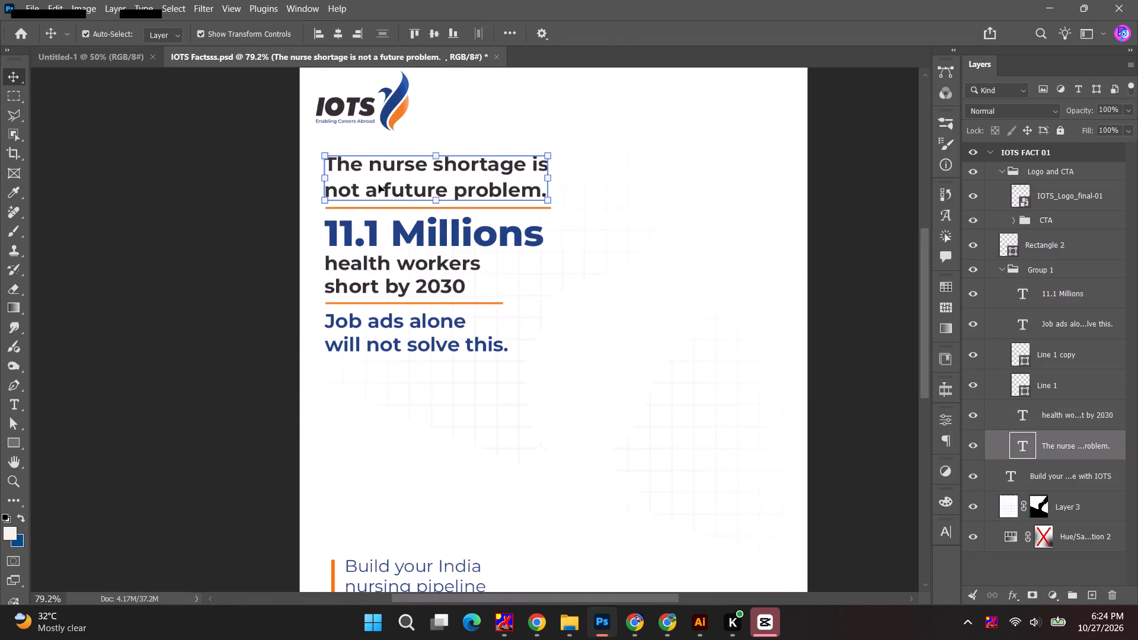
pyautogui.hotkey('ctrl', 'v')
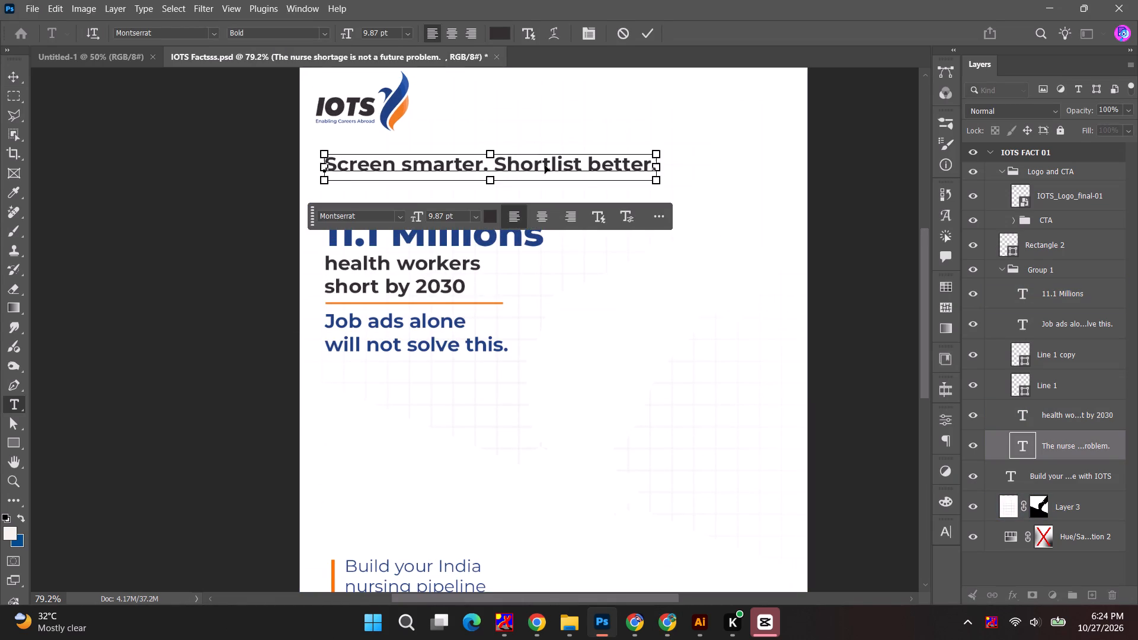
pyautogui.hotkey('ctrl', 'a')
pyautogui.click(415, 213)
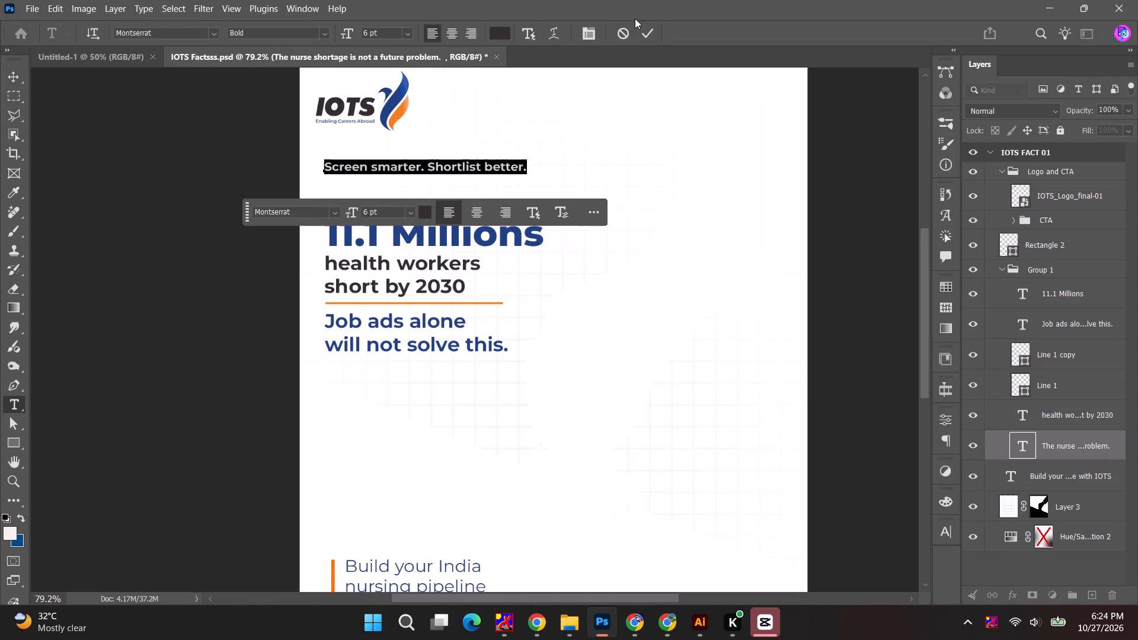
pyautogui.click(649, 33)
pyautogui.click(776, 206)
# Move the "Screen smarter. Shortlist better." line down to just above the upper orange line and set its size to 7 pt.
pyautogui.keyDown('alt'); pyautogui.scroll(4, 497, 173); pyautogui.keyUp('alt')
pyautogui.moveTo(490, 163); pyautogui.dragTo(484, 209)
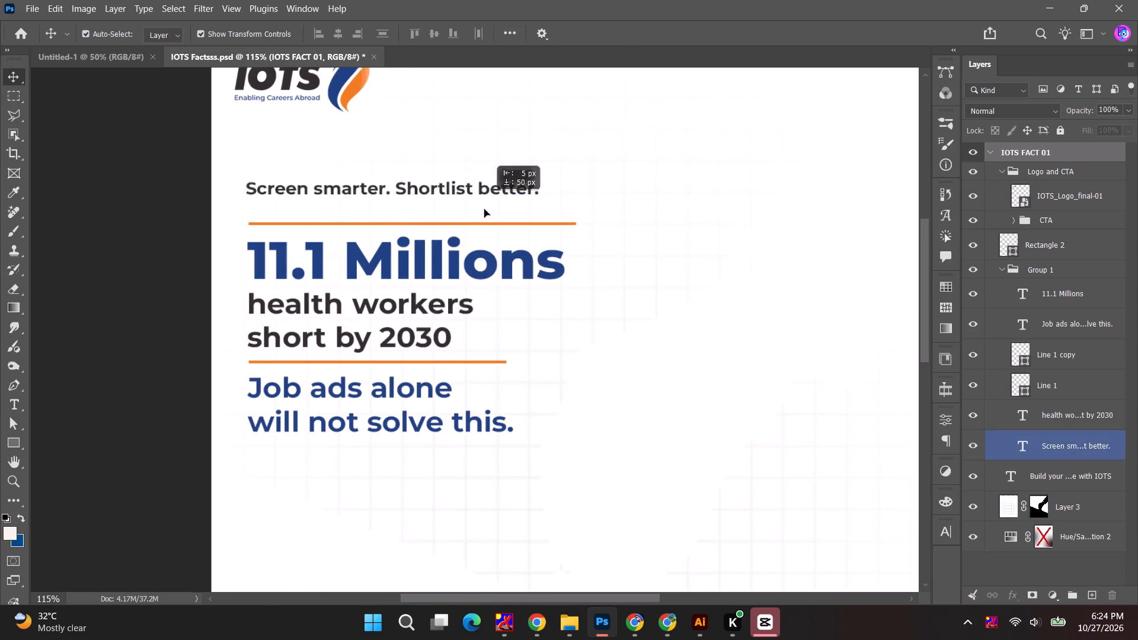
pyautogui.moveTo(484, 209); pyautogui.dragTo(490, 203)
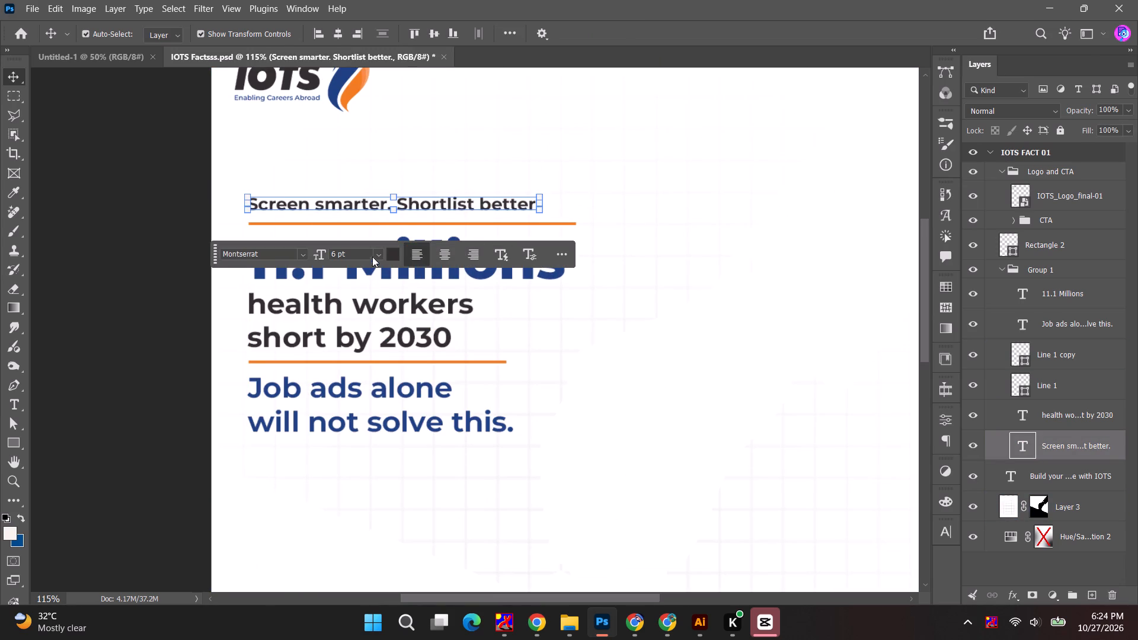
pyautogui.click(360, 252)
pyautogui.scroll(1, 360, 252)
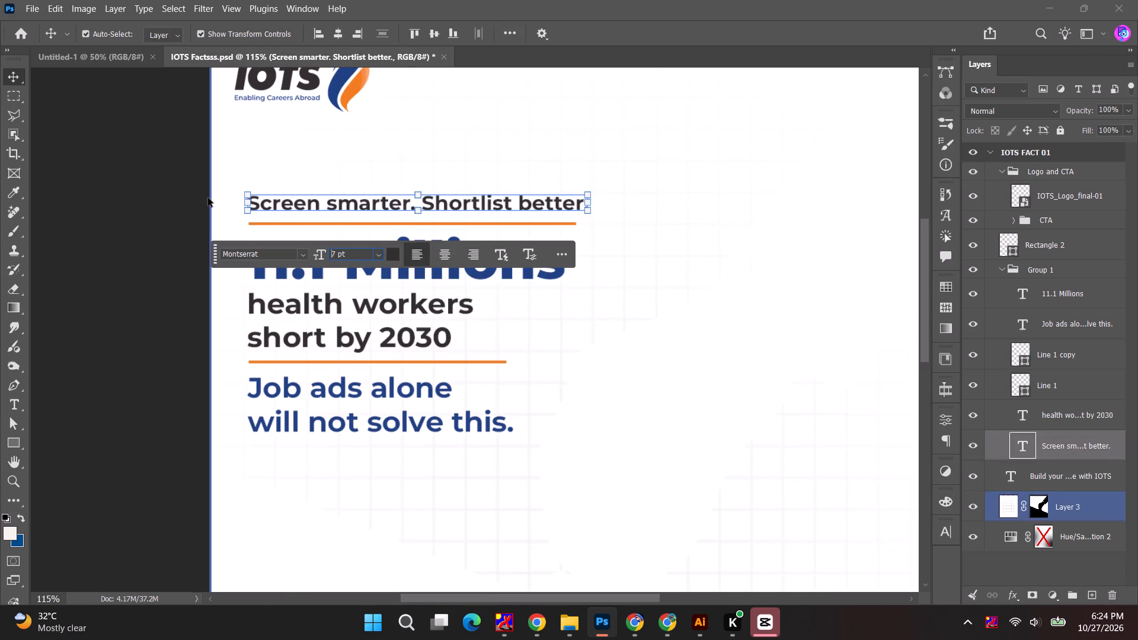
pyautogui.click(185, 187)
# Duplicate the 11.1 Millions text and place the copy above the "Screen smarter. Shortlist better." line.
pyautogui.click(436, 277)
pyautogui.keyDown('alt'); pyautogui.moveTo(442, 275); pyautogui.dragTo(424, 159); pyautogui.keyUp('alt')
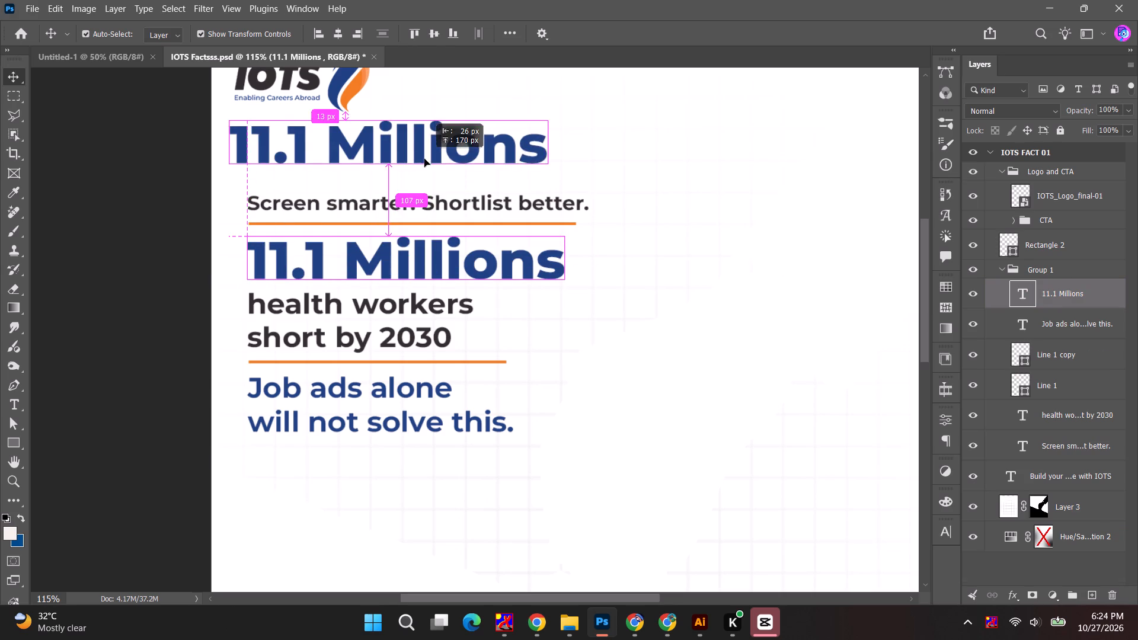
pyautogui.keyDown('alt'); pyautogui.moveTo(424, 159); pyautogui.dragTo(450, 179); pyautogui.keyUp('alt')
# Copy "Still Chasing Documents After Shortlisting?" from the sheet's IOTS row and replace the duplicated 11.1 Millions text with it.
pyautogui.hotkey('alt', 'Tab')
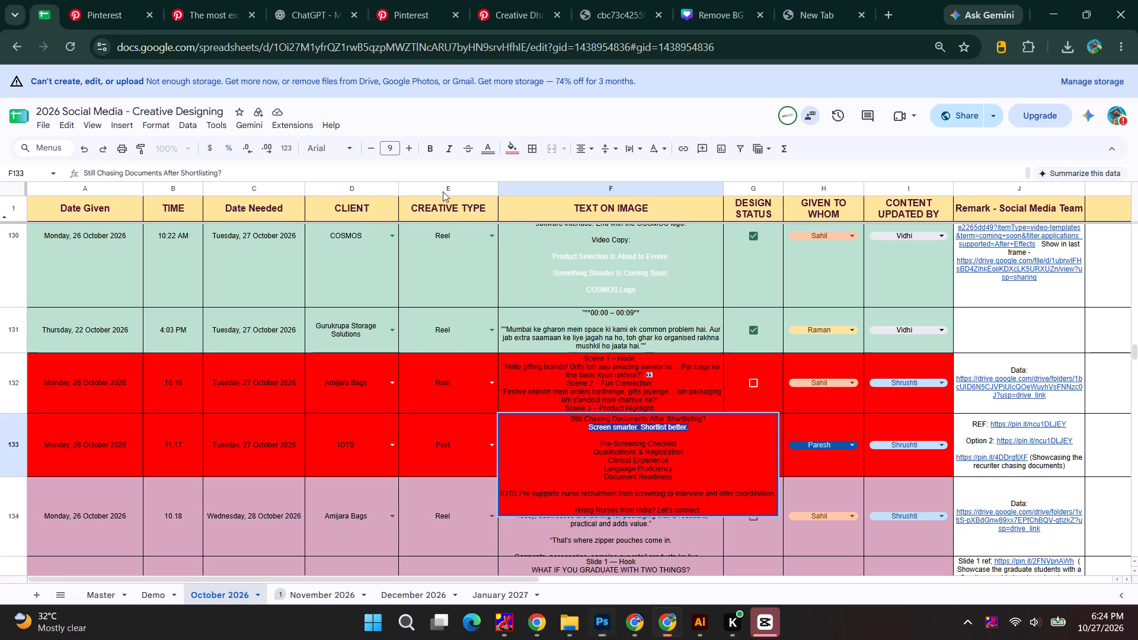
pyautogui.moveTo(712, 415); pyautogui.dragTo(530, 409)
pyautogui.hotkey('ctrl', 'c')
pyautogui.hotkey('alt', 'Tab')
pyautogui.doubleClick(447, 172)
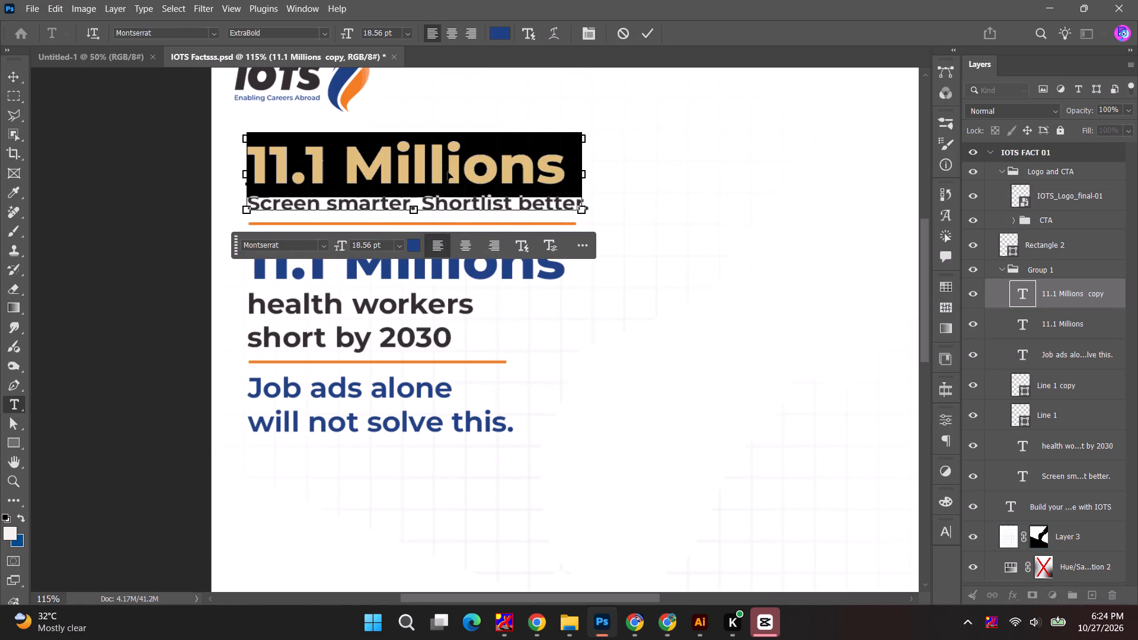
pyautogui.hotkey('ctrl', 'v')
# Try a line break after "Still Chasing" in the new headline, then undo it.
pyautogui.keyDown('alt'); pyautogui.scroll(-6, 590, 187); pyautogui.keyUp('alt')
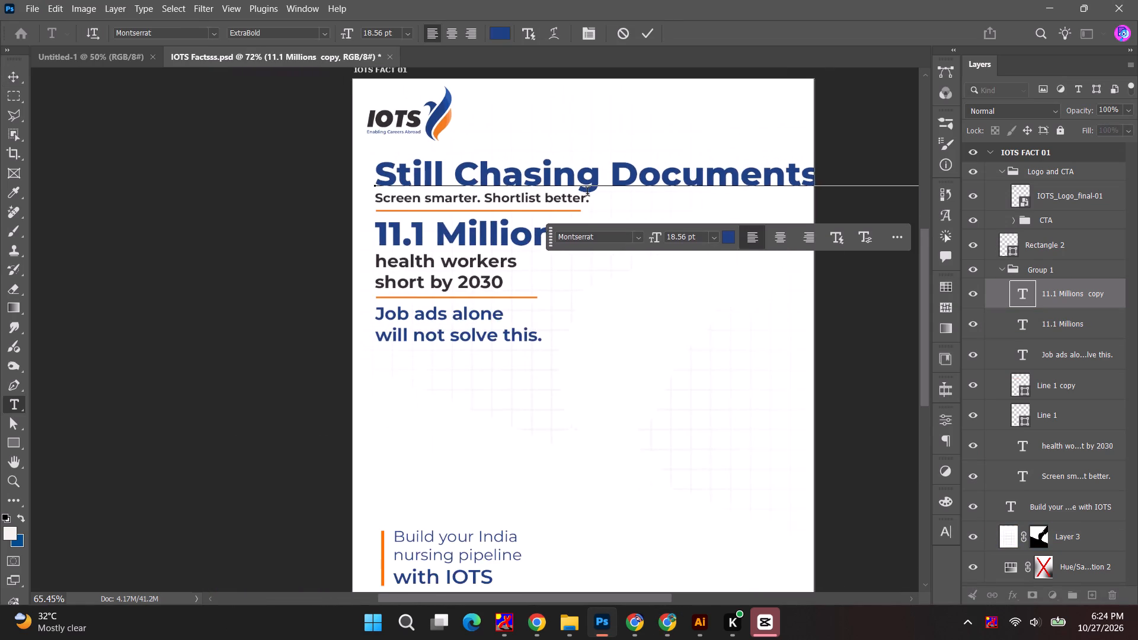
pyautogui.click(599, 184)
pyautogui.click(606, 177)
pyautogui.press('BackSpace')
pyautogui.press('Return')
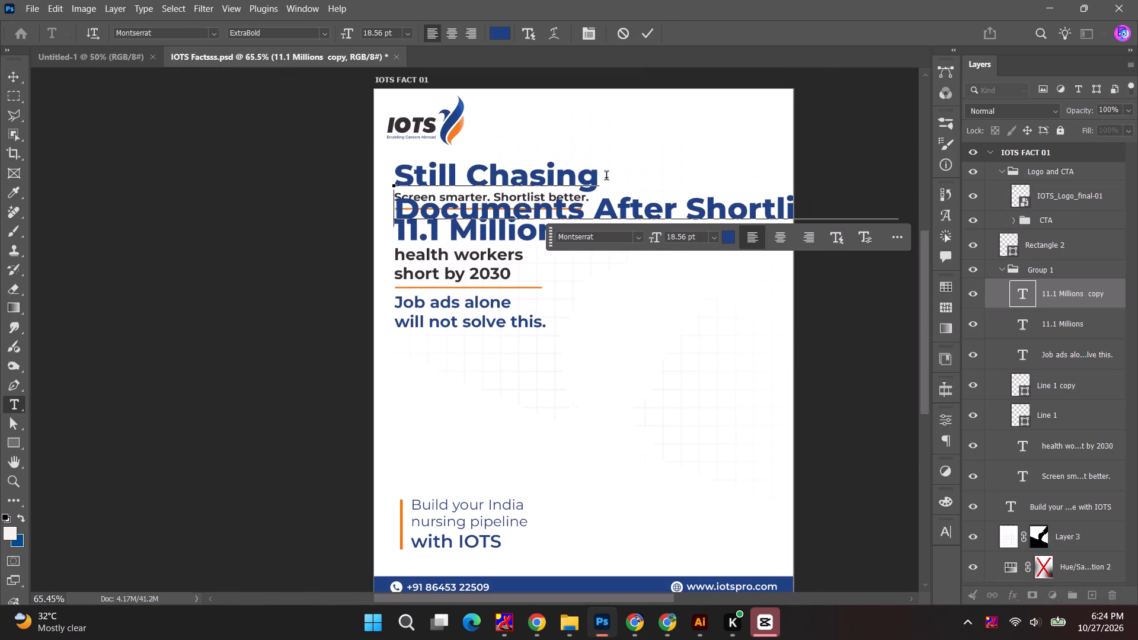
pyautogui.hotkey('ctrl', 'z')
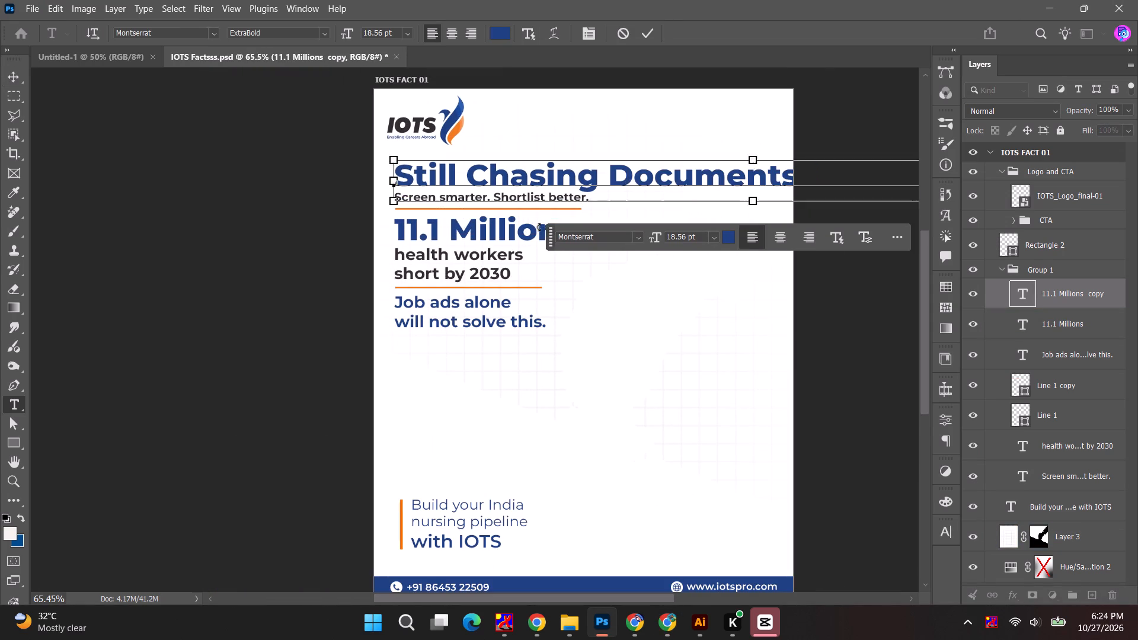
# Set the new headline's size to 7 pt and break it into two lines before "After Shortlisting?".
pyautogui.hotkey('ctrl', 'a')
pyautogui.moveTo(657, 237); pyautogui.dragTo(649, 234)
pyautogui.click(557, 181)
pyautogui.click(553, 184)
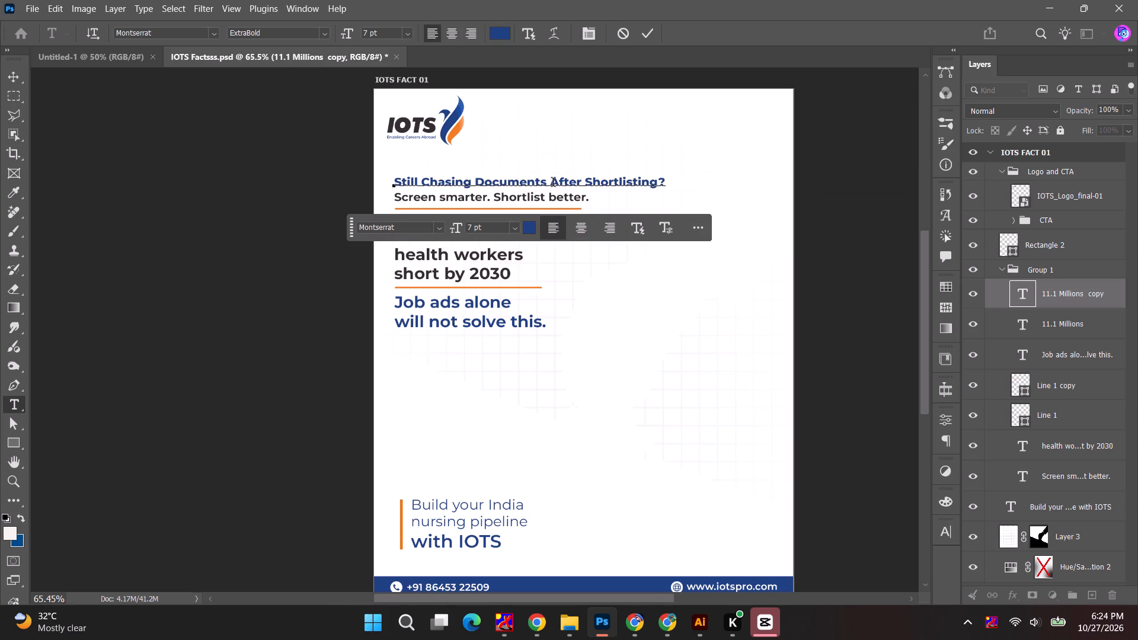
pyautogui.press('BackSpace')
pyautogui.press('Return')
# Set the size of the whole two-line headline to 11 pt.
pyautogui.hotkey('ctrl', 'a')
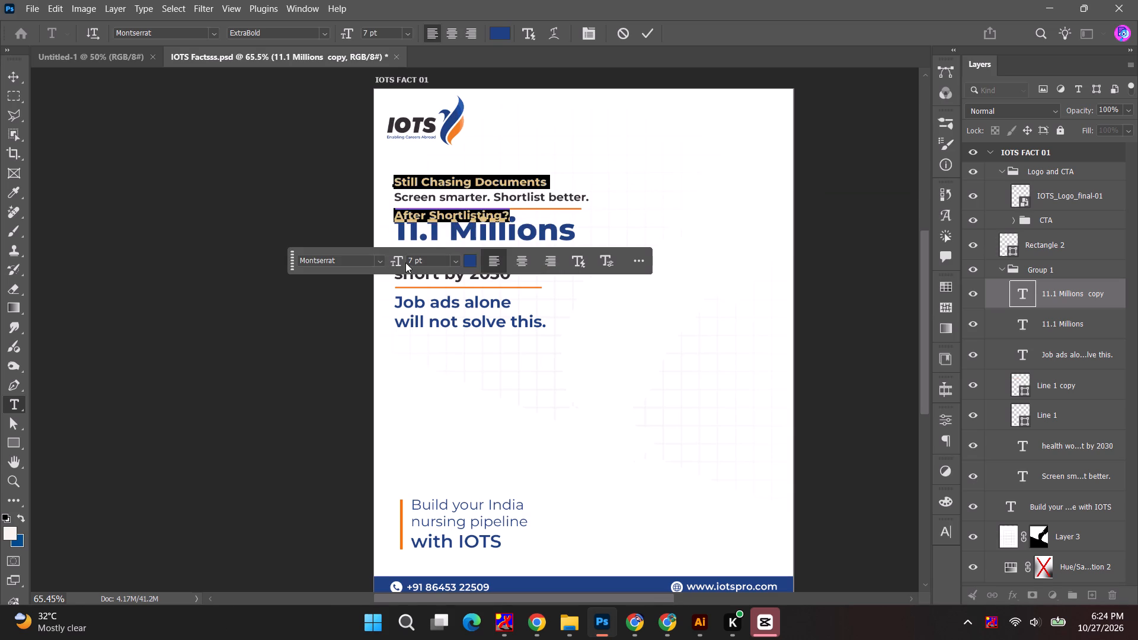
pyautogui.click(418, 263)
pyautogui.scroll(4, 418, 263)
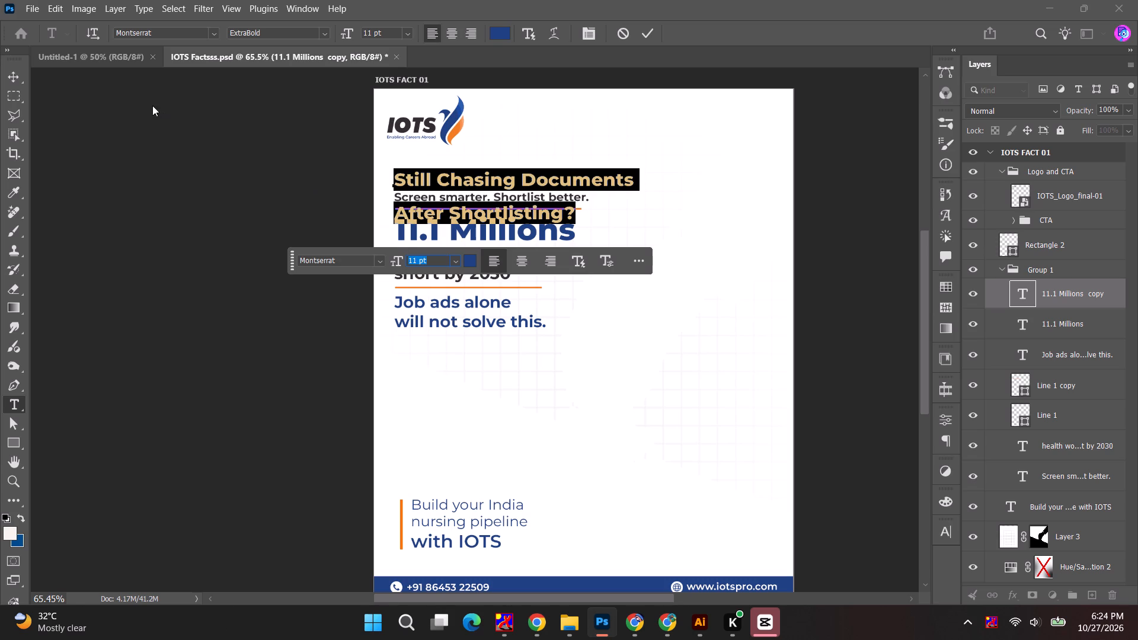
# Move the two-line headline up about 41 px, closer to the IOTS logo.
pyautogui.click(15, 75)
pyautogui.moveTo(508, 184); pyautogui.dragTo(624, 114)
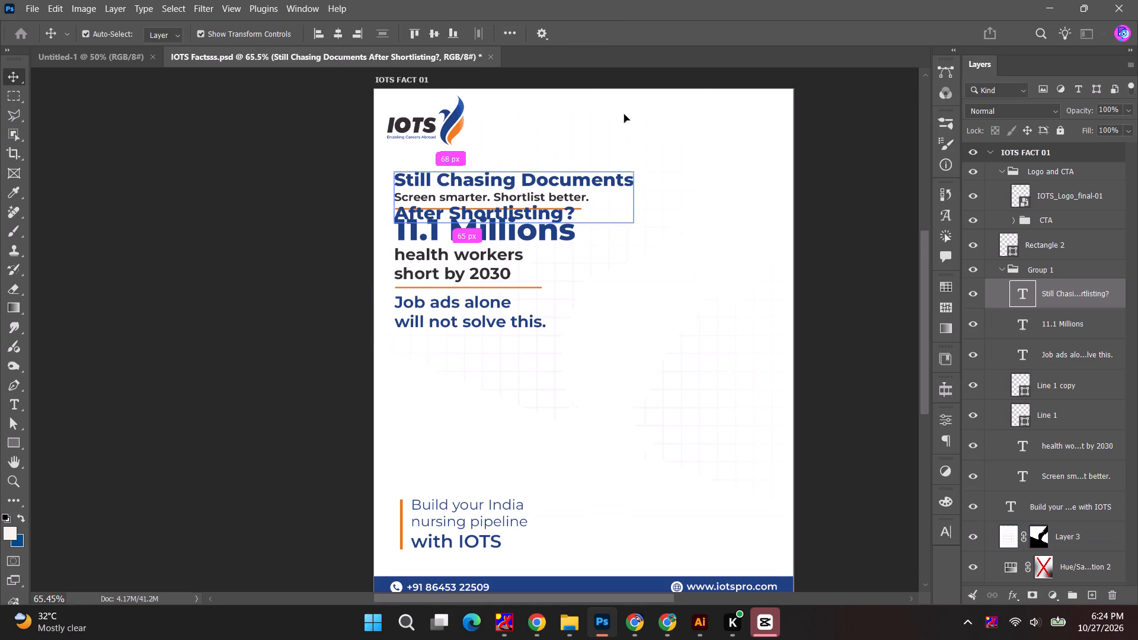
pyautogui.moveTo(624, 114); pyautogui.dragTo(508, 168)
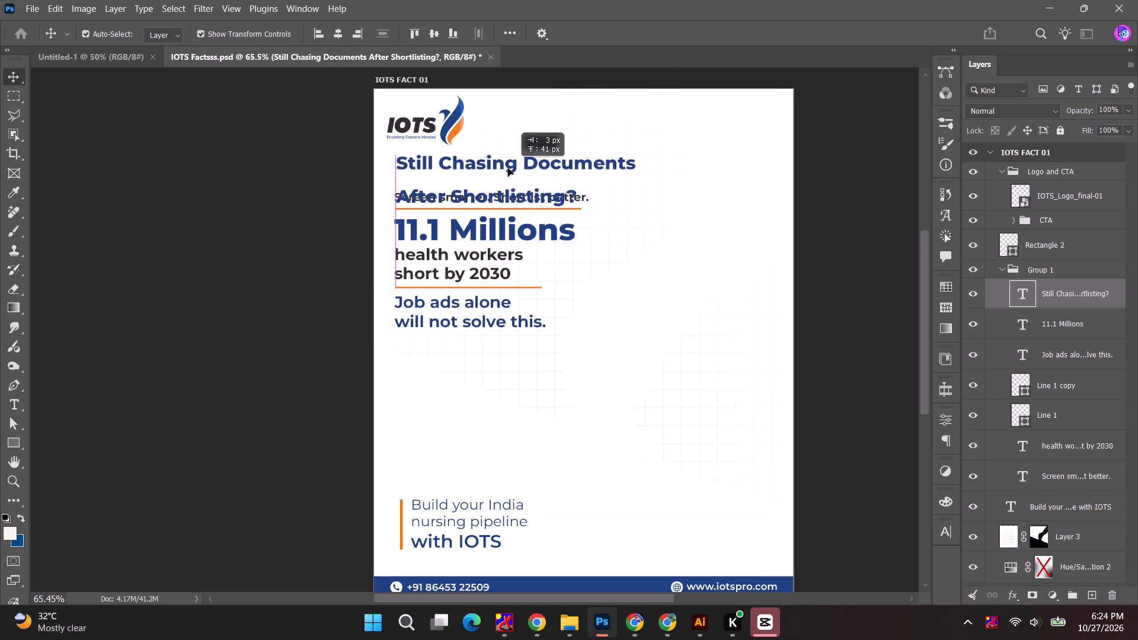
pyautogui.moveTo(508, 168); pyautogui.dragTo(507, 167)
# Set the headline's leading to 13 pt and nudge the headline up clear of "Screen smarter. Shortlist better.".
pyautogui.doubleClick(507, 167)
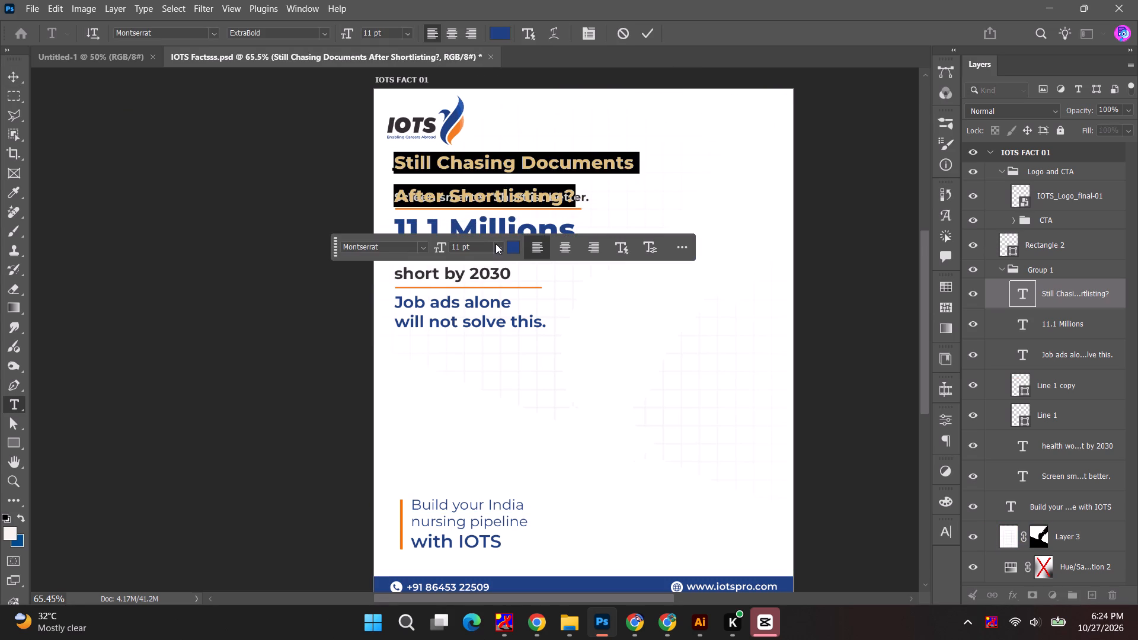
pyautogui.click(938, 524)
pyautogui.click(906, 484)
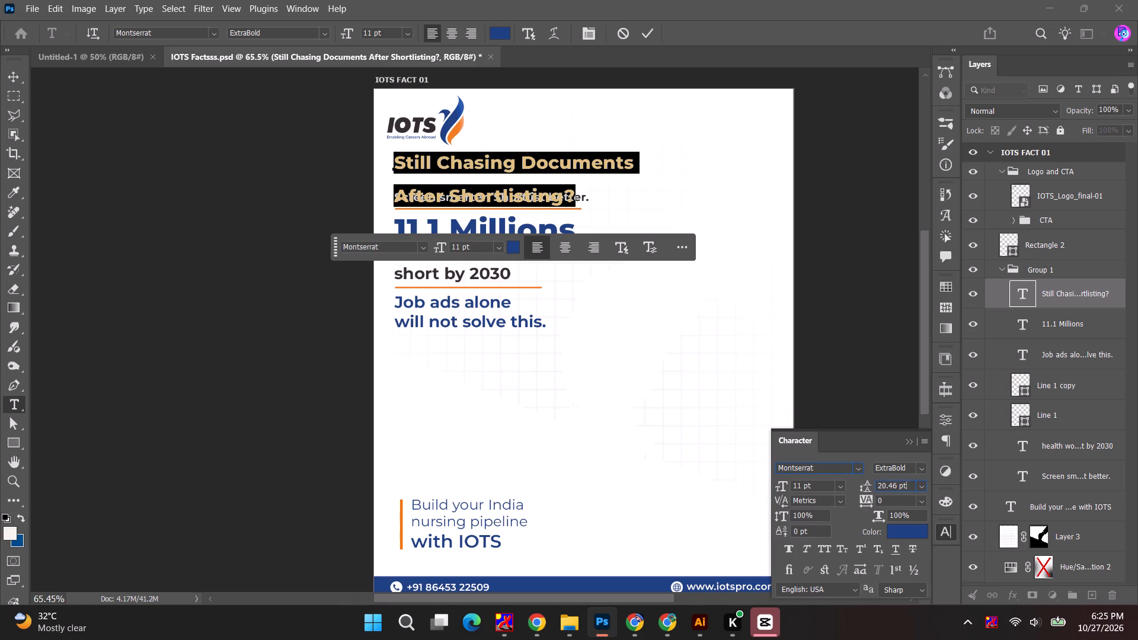
pyautogui.scroll(-8, 906, 485)
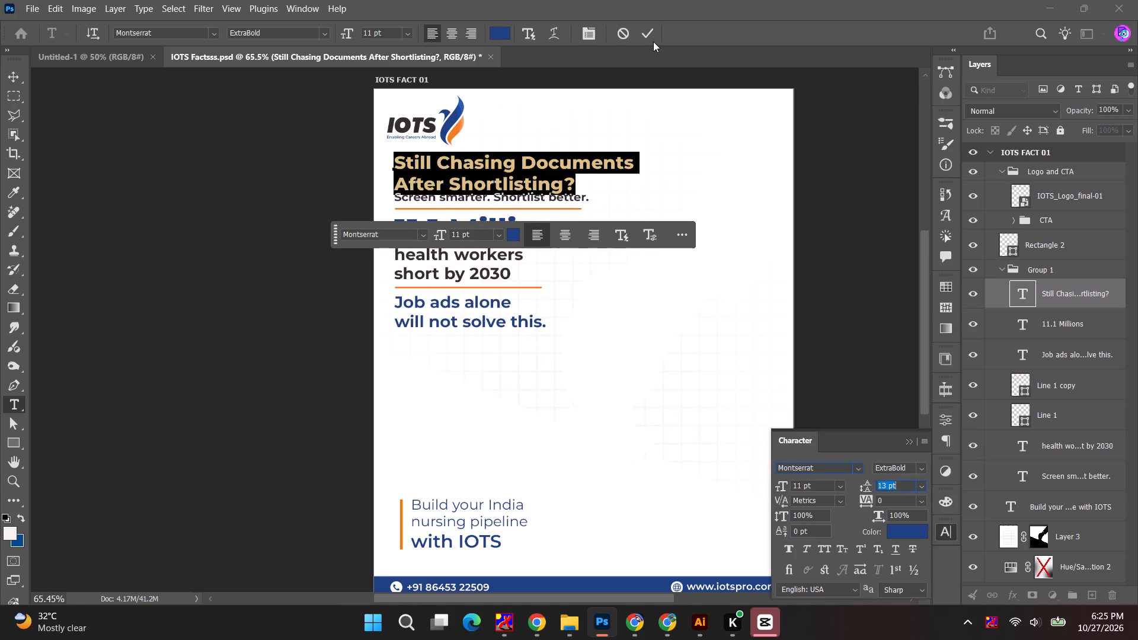
pyautogui.click(650, 36)
pyautogui.click(842, 213)
pyautogui.click(440, 181)
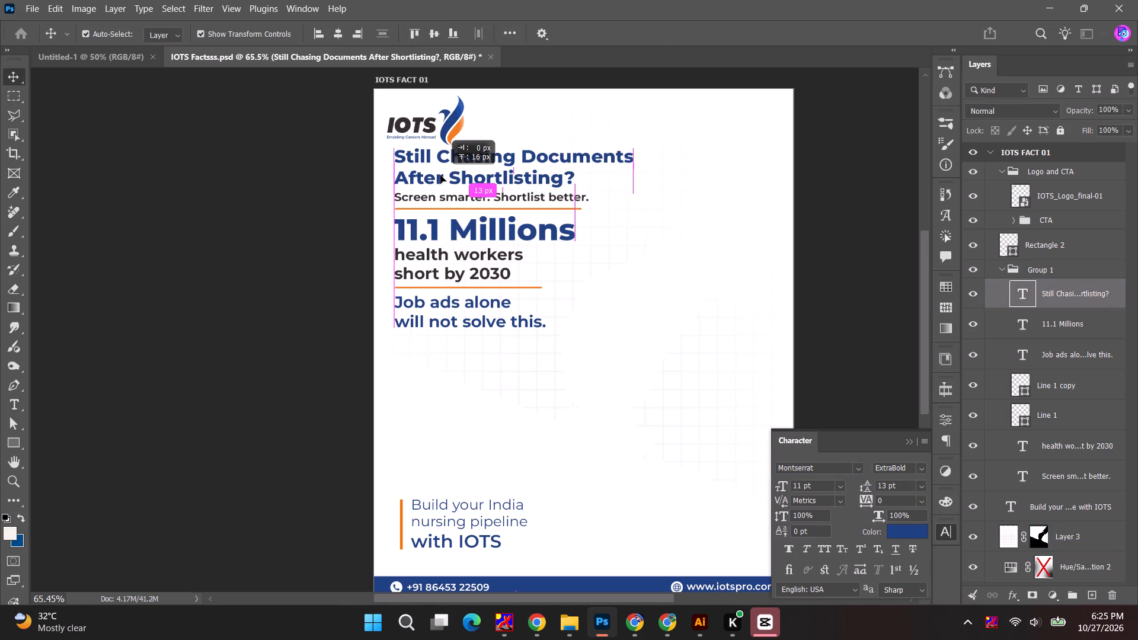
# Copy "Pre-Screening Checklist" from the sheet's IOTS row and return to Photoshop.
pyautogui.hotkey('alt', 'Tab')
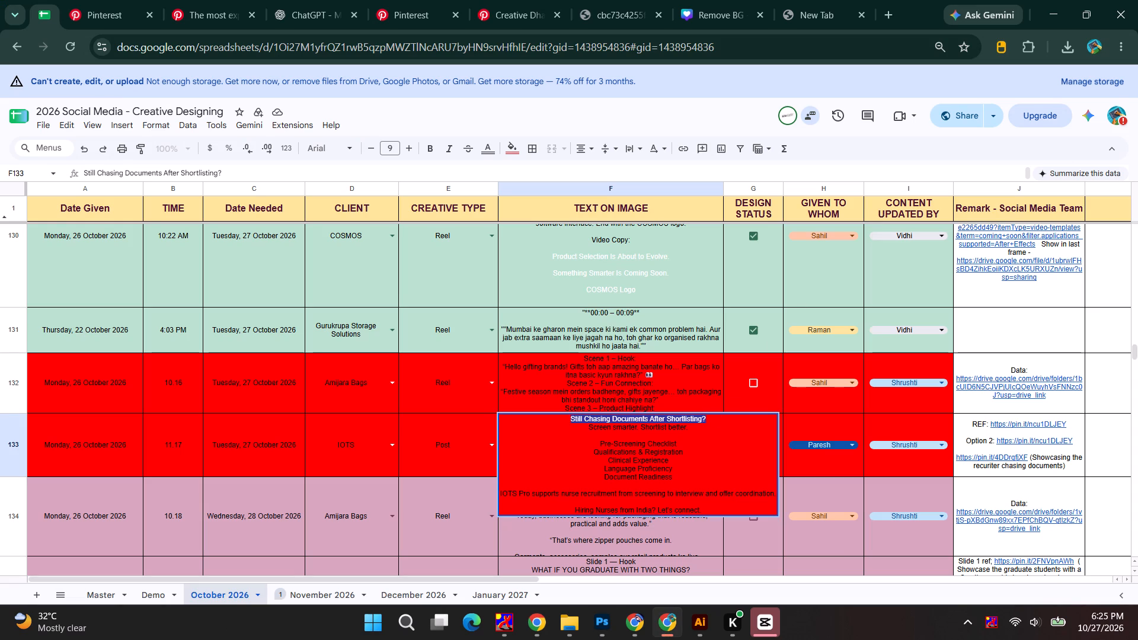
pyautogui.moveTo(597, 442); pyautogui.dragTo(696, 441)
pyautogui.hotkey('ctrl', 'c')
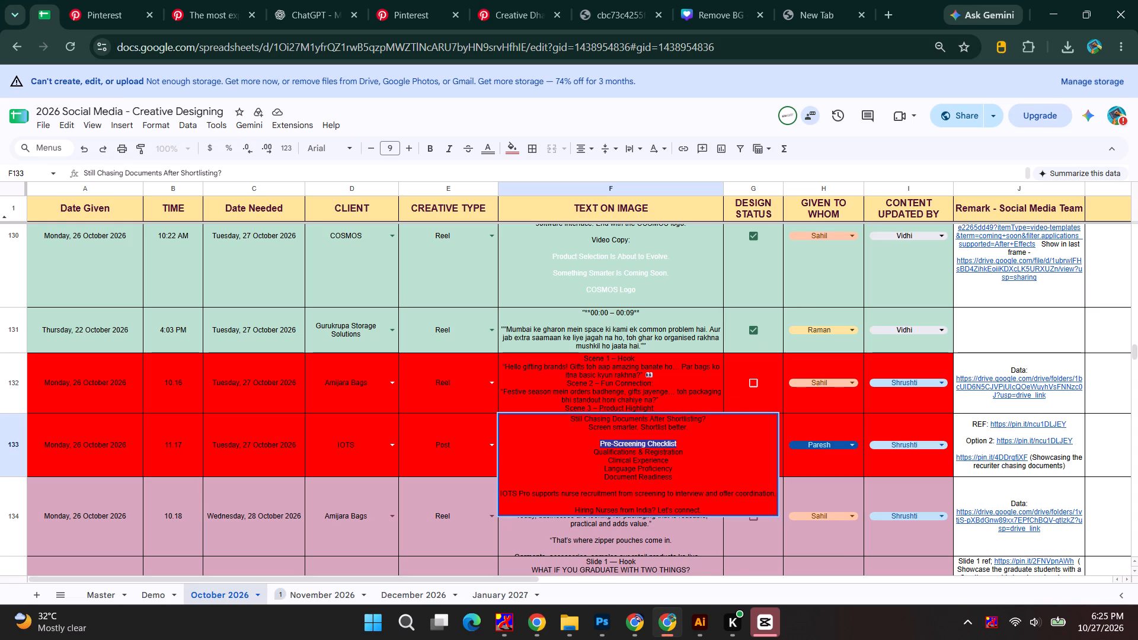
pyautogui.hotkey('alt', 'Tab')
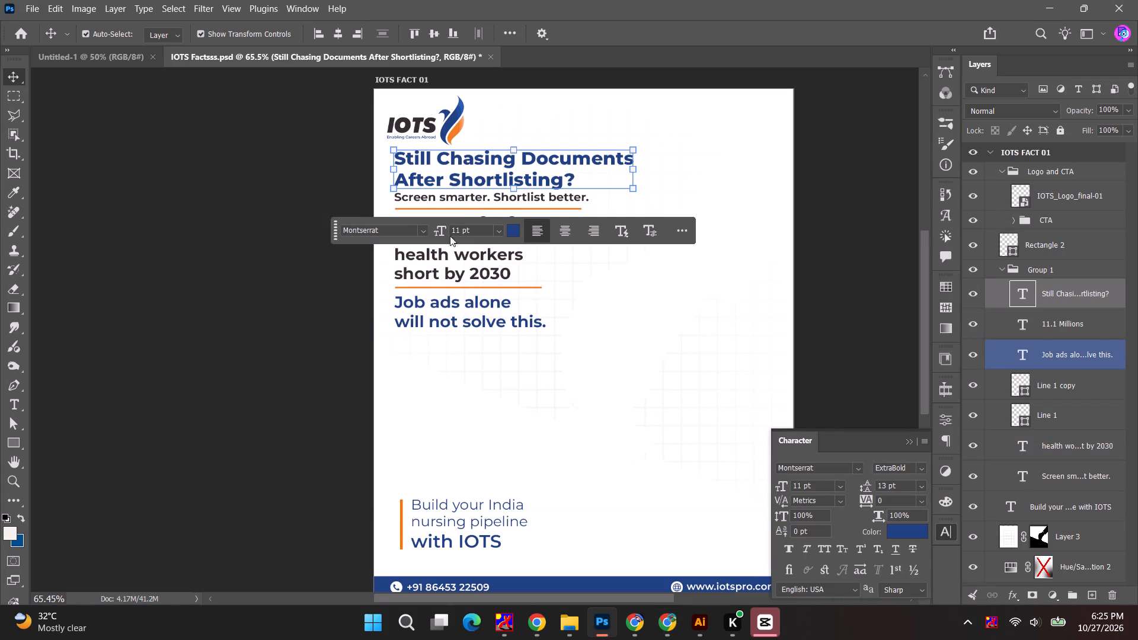
# Delete the "11.1 Millions" and "health workers short by 2030" text layers.
pyautogui.click(849, 201)
pyautogui.click(478, 237)
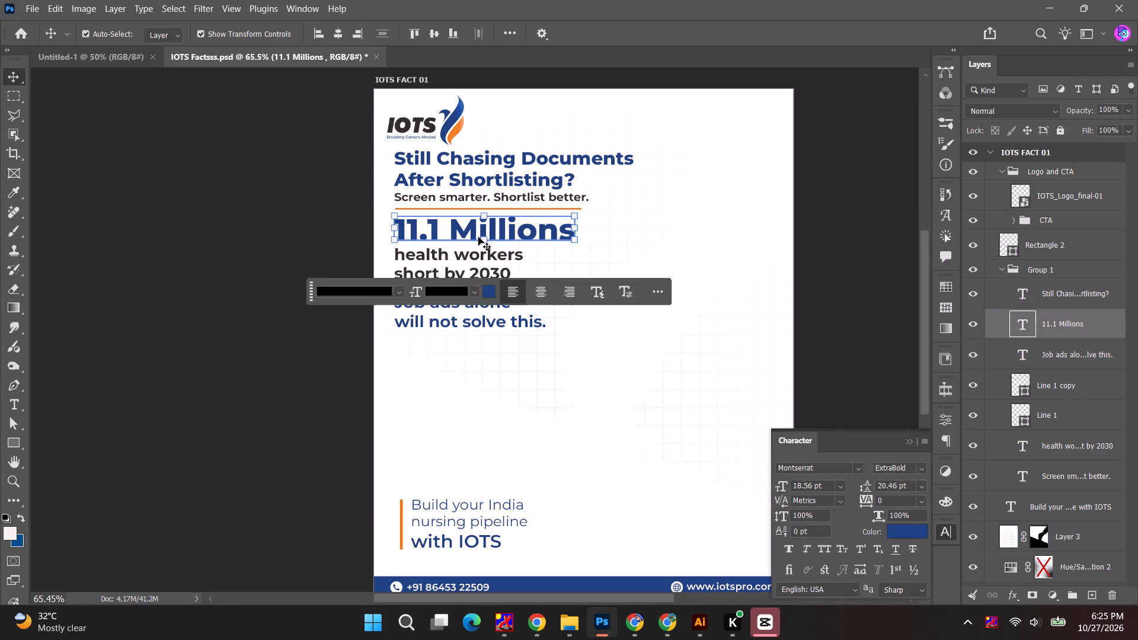
pyautogui.press('BackSpace')
pyautogui.click(471, 265)
pyautogui.press('BackSpace')
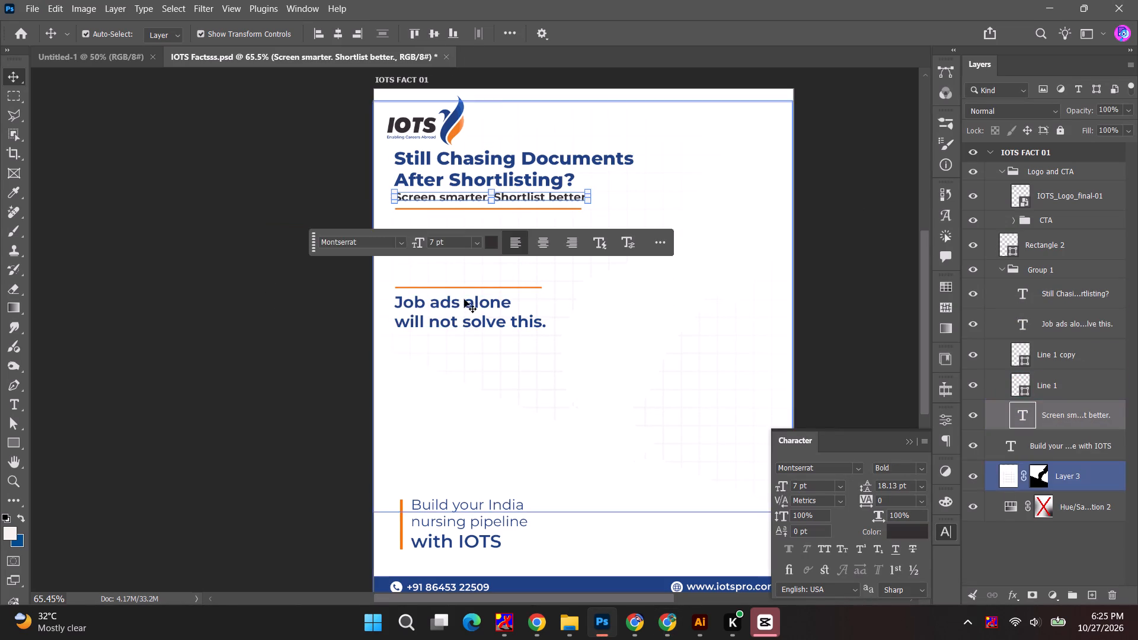
# Move the "Job ads alone will not solve this." text and the orange line above it further down the post.
pyautogui.click(462, 312)
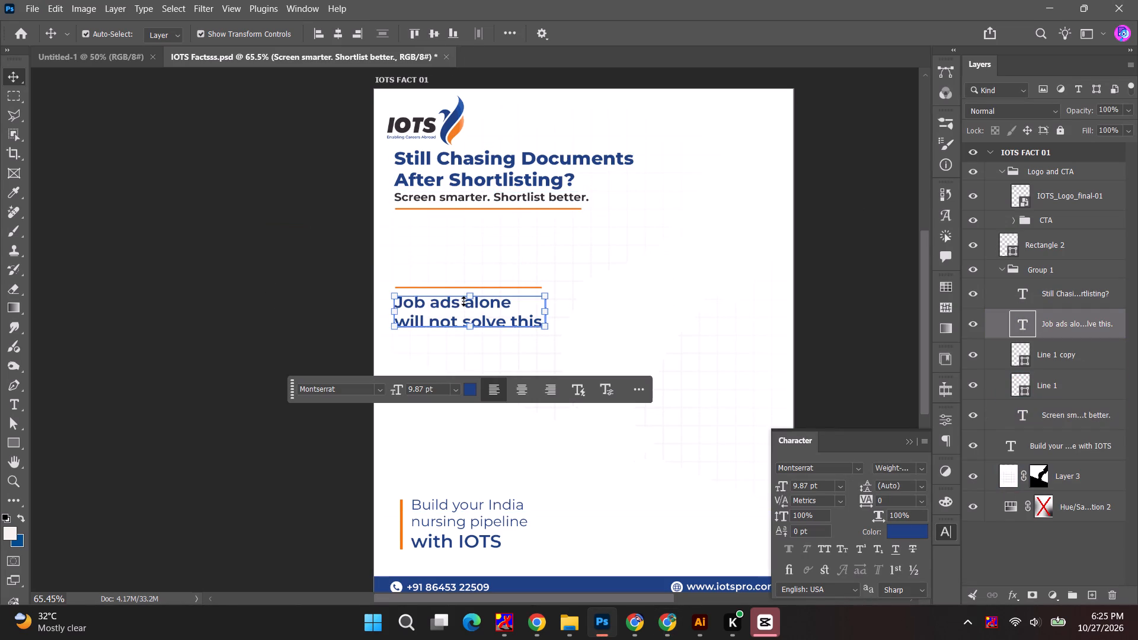
pyautogui.click(155, 303)
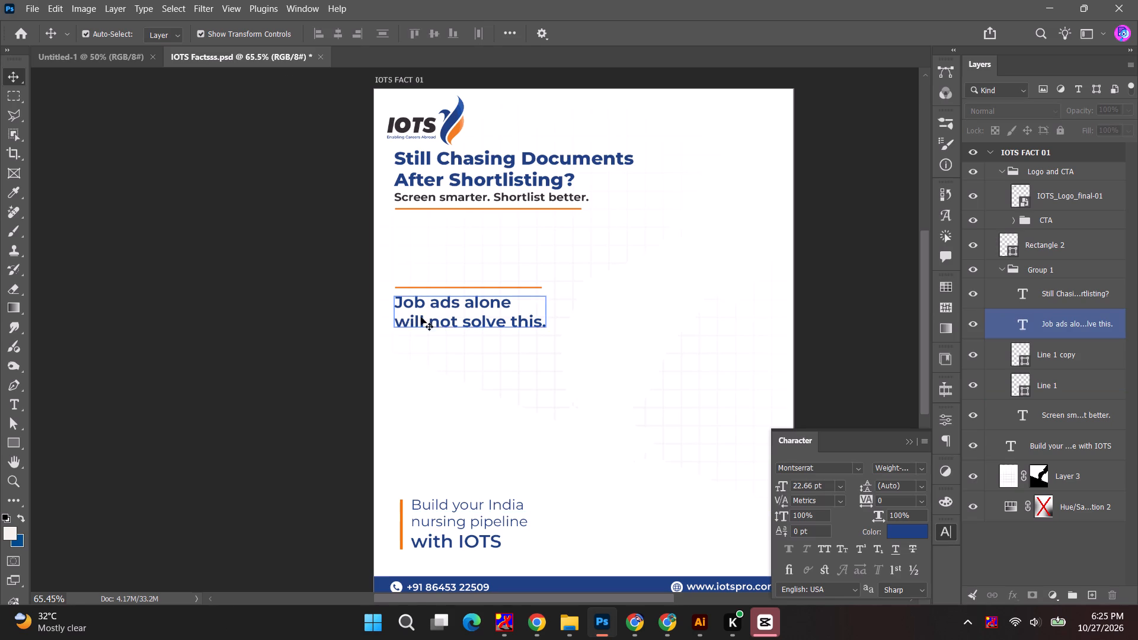
pyautogui.moveTo(443, 315); pyautogui.dragTo(439, 362)
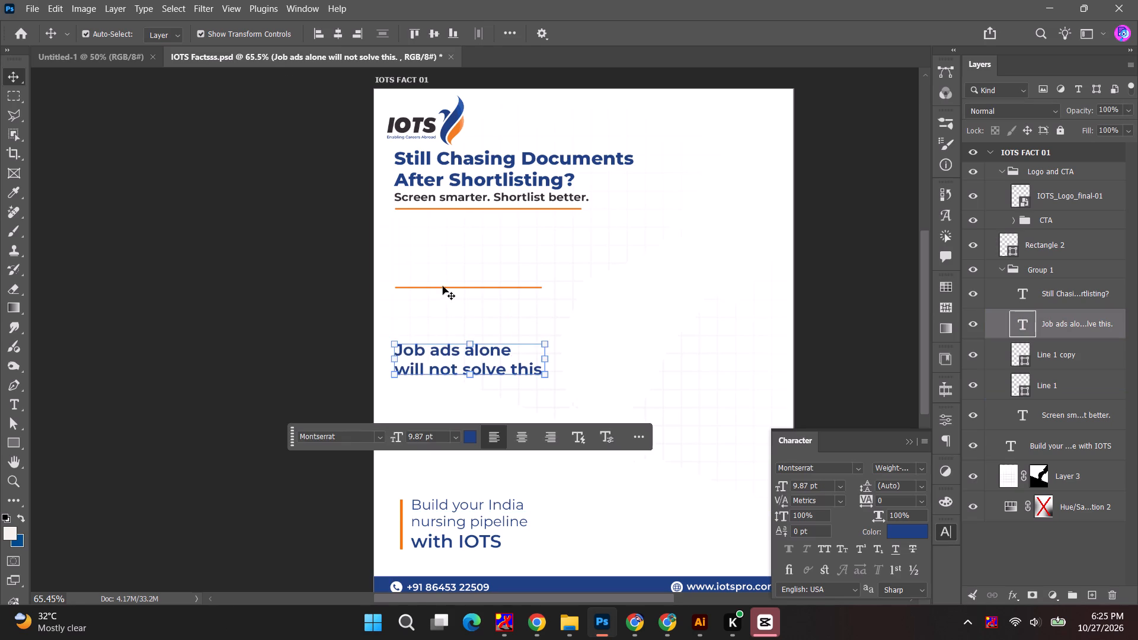
pyautogui.keyDown('alt'); pyautogui.scroll(4, 433, 288); pyautogui.keyUp('alt')
pyautogui.moveTo(433, 288); pyautogui.dragTo(433, 353)
# Move the headline, the "Screen smarter. Shortlist better." text and its orange underline down together, away from the logo.
pyautogui.keyDown('alt'); pyautogui.scroll(3, 496, 166); pyautogui.keyUp('alt')
pyautogui.click(496, 174)
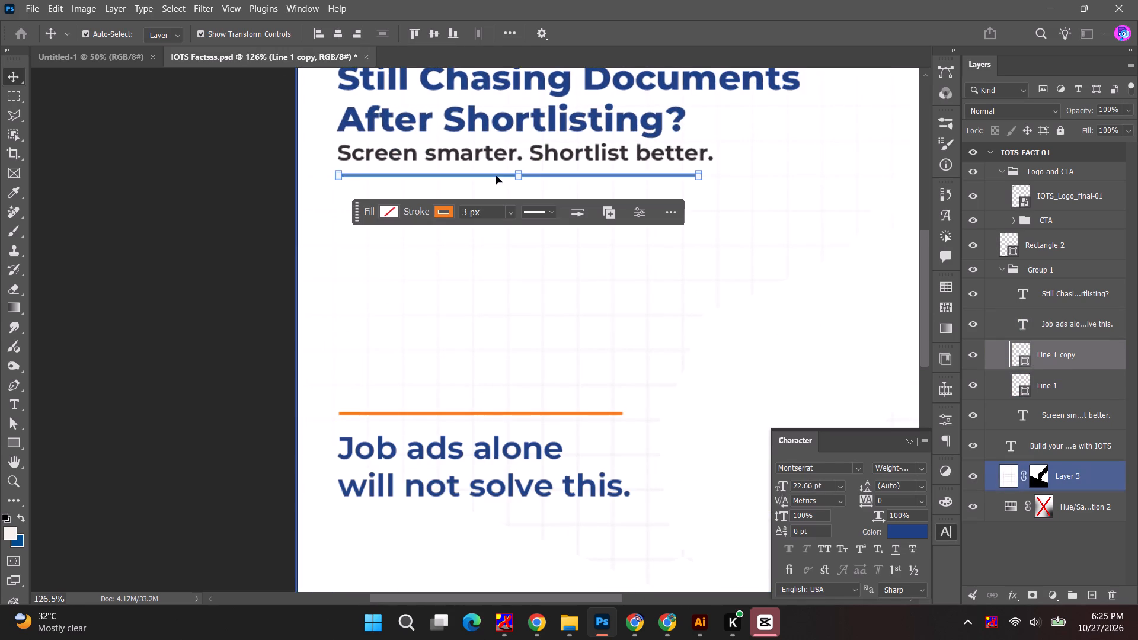
pyautogui.keyDown('shift'); pyautogui.click(510, 152); pyautogui.keyUp('shift')
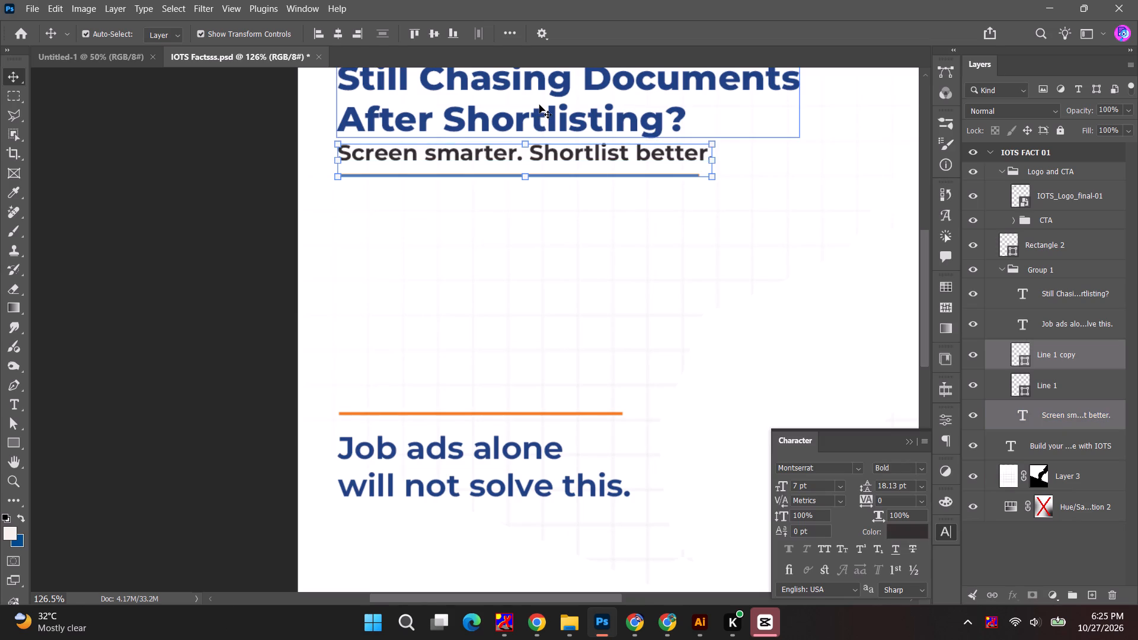
pyautogui.keyDown('shift'); pyautogui.click(539, 105); pyautogui.keyUp('shift')
pyautogui.moveTo(540, 124); pyautogui.dragTo(537, 156)
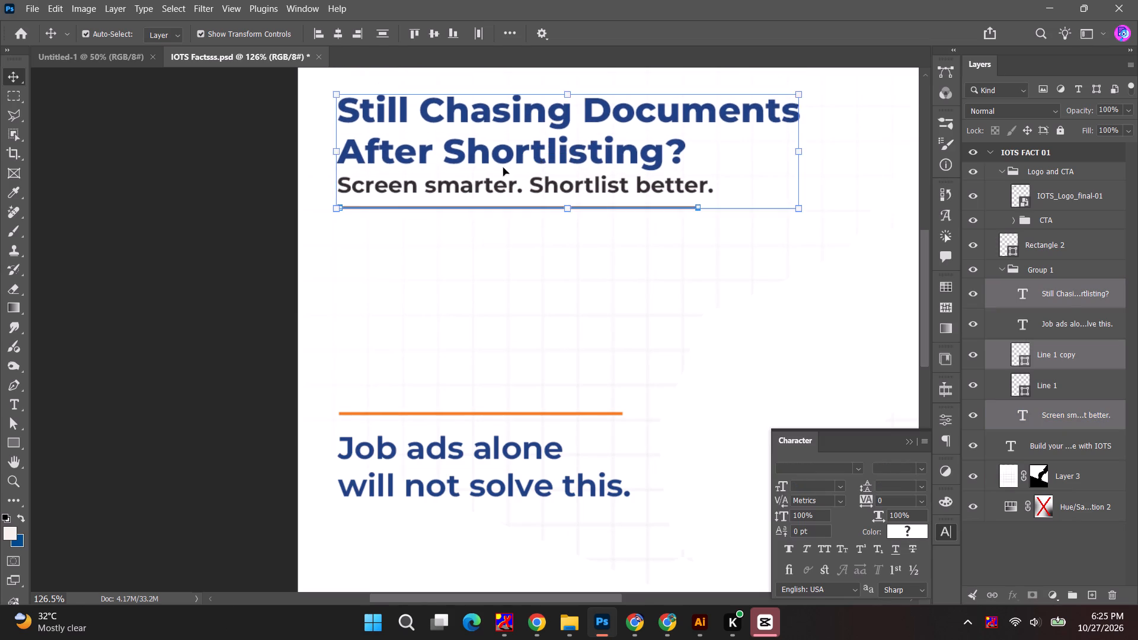
pyautogui.click(261, 185)
# Break the headline before "Documents" so that it runs over three lines.
pyautogui.doubleClick(587, 136)
pyautogui.click(590, 117)
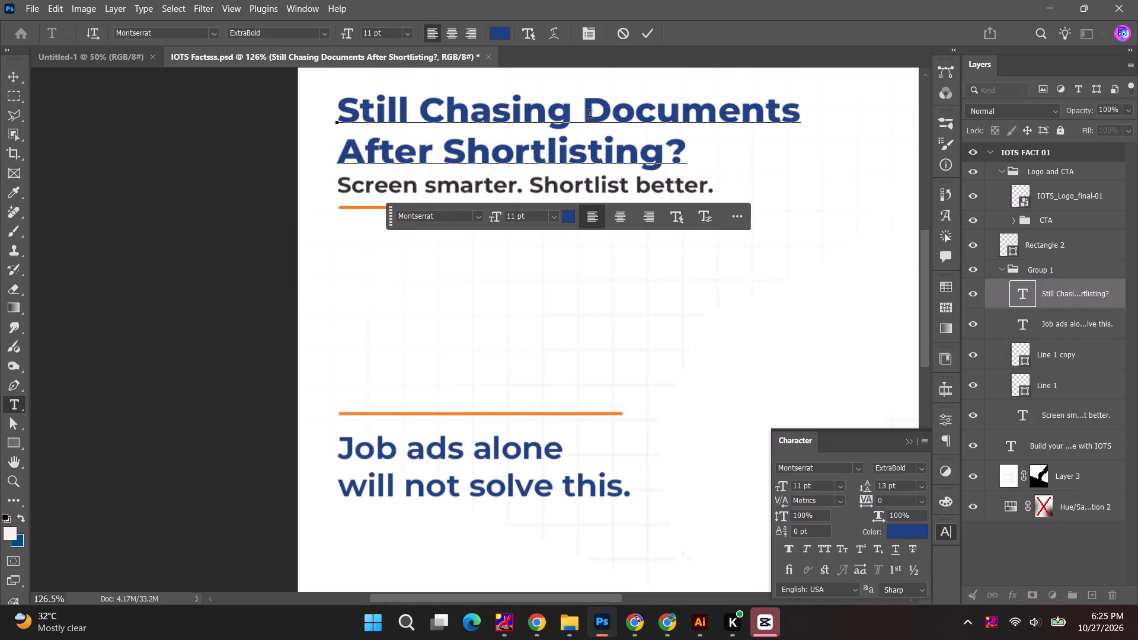
pyautogui.press('BackSpace')
pyautogui.press('Return')
pyautogui.press('Escape')
# Move the three-line headline up slightly toward the logo.
pyautogui.scroll(-6, 466, 164)
pyautogui.moveTo(471, 145); pyautogui.dragTo(472, 126)
pyautogui.click(674, 164)
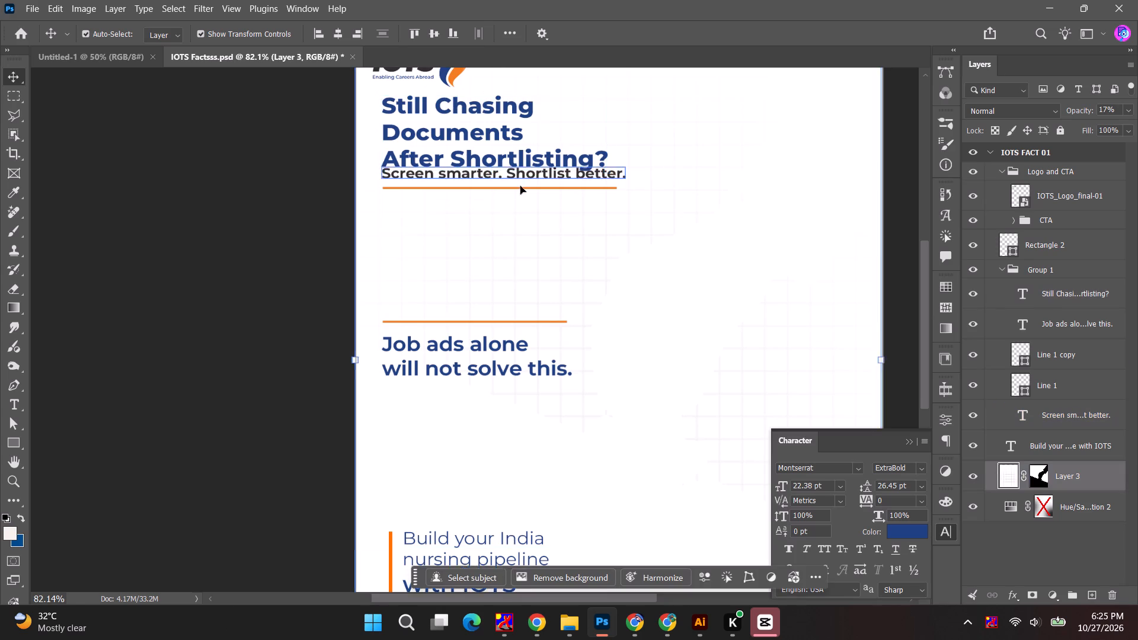
# Space "Screen smarter. Shortlist better." and its orange underline further down below the headline, with a gap between them.
pyautogui.keyDown('alt'); pyautogui.scroll(4, 489, 191); pyautogui.keyUp('alt')
pyautogui.moveTo(529, 171); pyautogui.dragTo(529, 186)
pyautogui.keyDown('alt'); pyautogui.scroll(8, 526, 191); pyautogui.keyUp('alt')
pyautogui.click(255, 262)
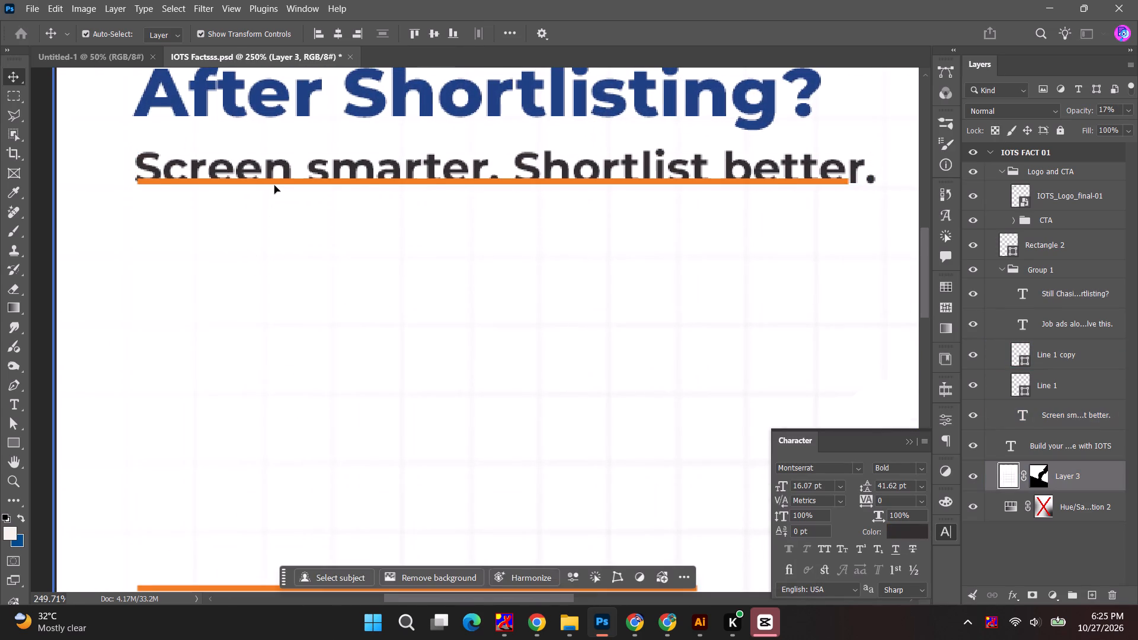
pyautogui.moveTo(276, 183); pyautogui.dragTo(276, 216)
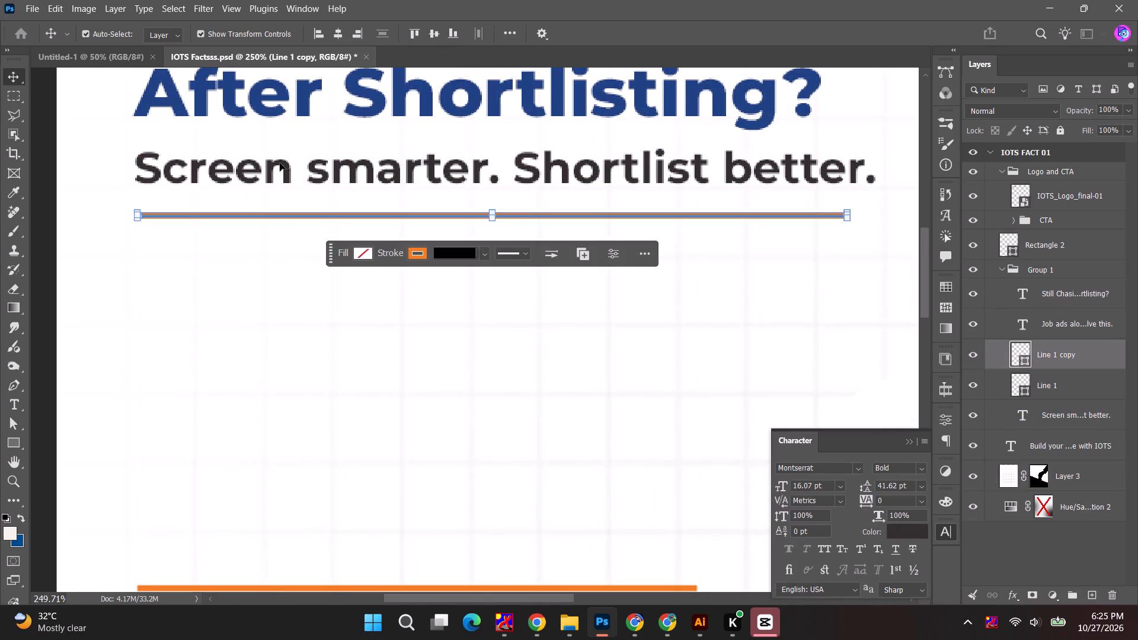
pyautogui.moveTo(280, 169); pyautogui.dragTo(283, 175)
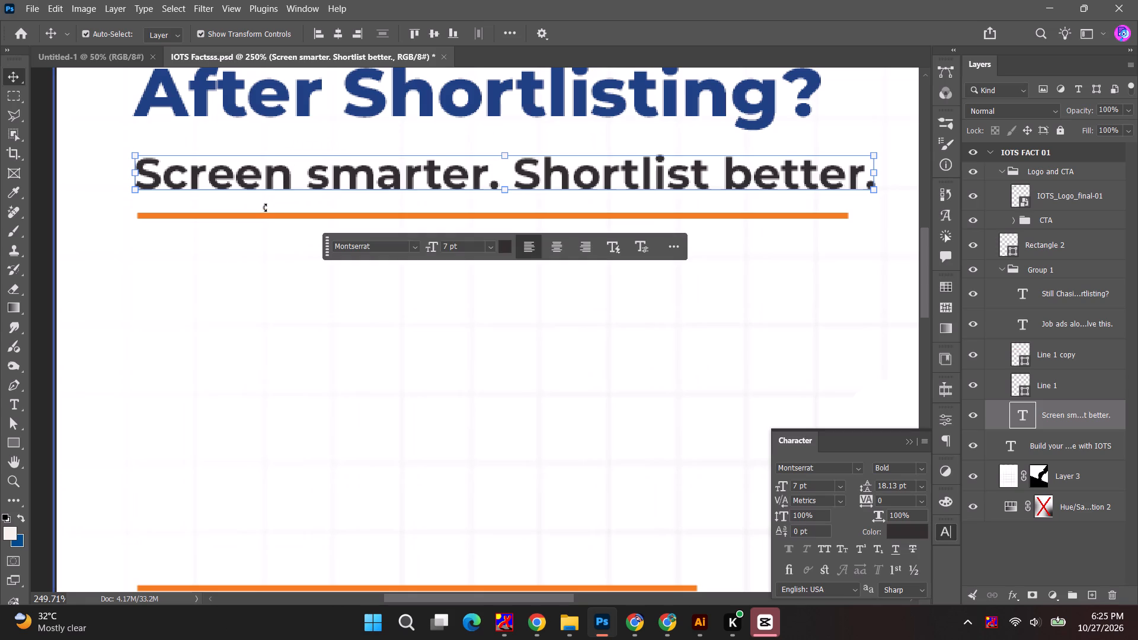
# Align the left edges of "Screen smarter. Shortlist better." and its orange underline.
pyautogui.keyDown('shift'); pyautogui.click(263, 213); pyautogui.keyUp('shift')
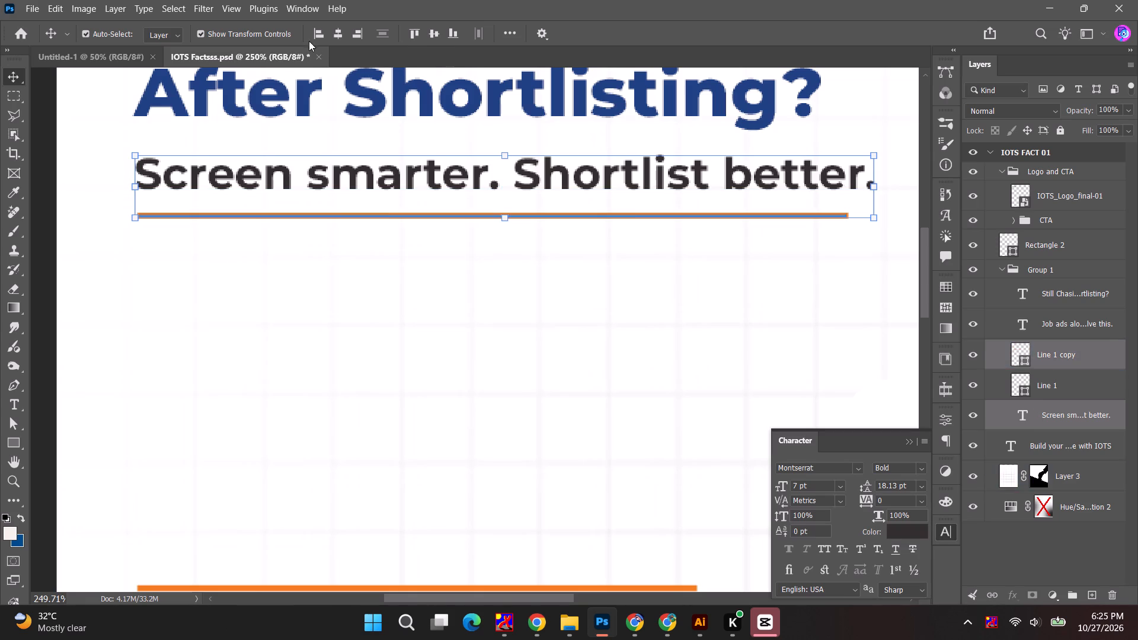
pyautogui.click(311, 32)
pyautogui.keyDown('alt'); pyautogui.scroll(-4, 111, 232); pyautogui.keyUp('alt')
pyautogui.click(66, 201)
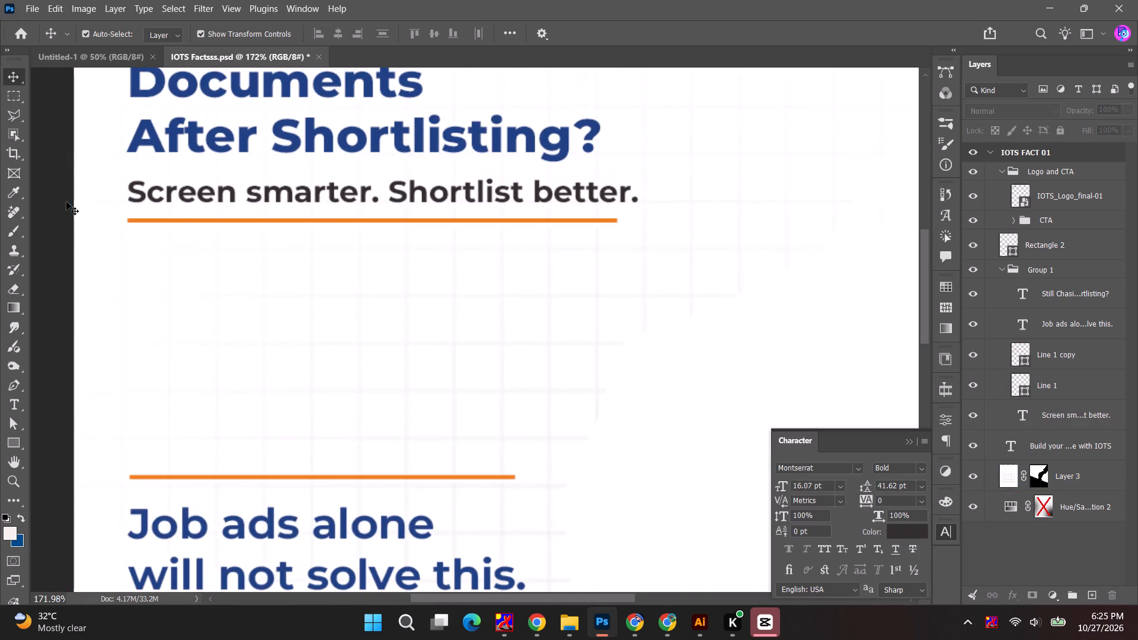
# Move "Screen smarter. Shortlist better." and its orange underline down together to leave more room below the headline.
pyautogui.click(421, 197)
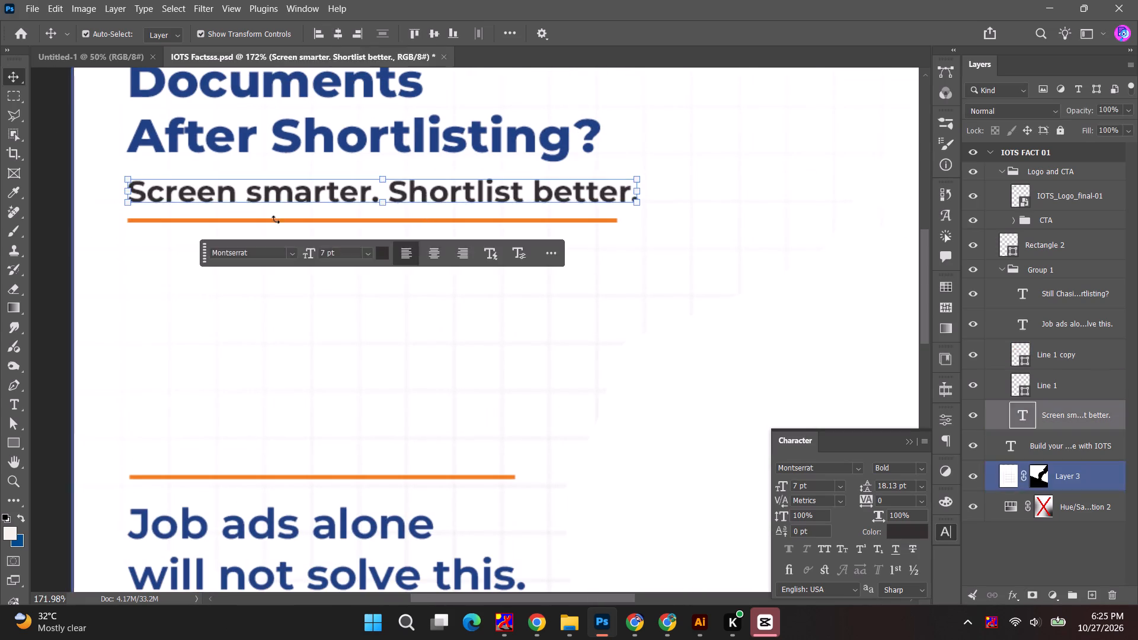
pyautogui.keyDown('alt'); pyautogui.scroll(2, 273, 220); pyautogui.keyUp('alt')
pyautogui.keyDown('shift'); pyautogui.click(277, 219); pyautogui.keyUp('shift')
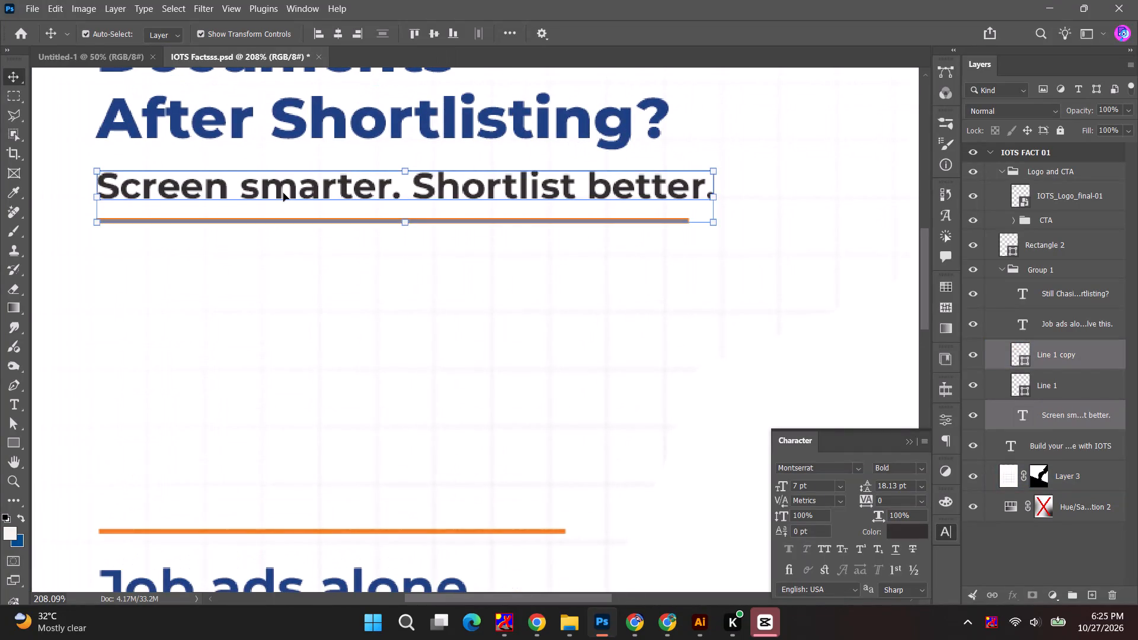
pyautogui.moveTo(283, 193); pyautogui.dragTo(282, 219)
pyautogui.keyDown('alt'); pyautogui.scroll(-7, 281, 223); pyautogui.keyUp('alt')
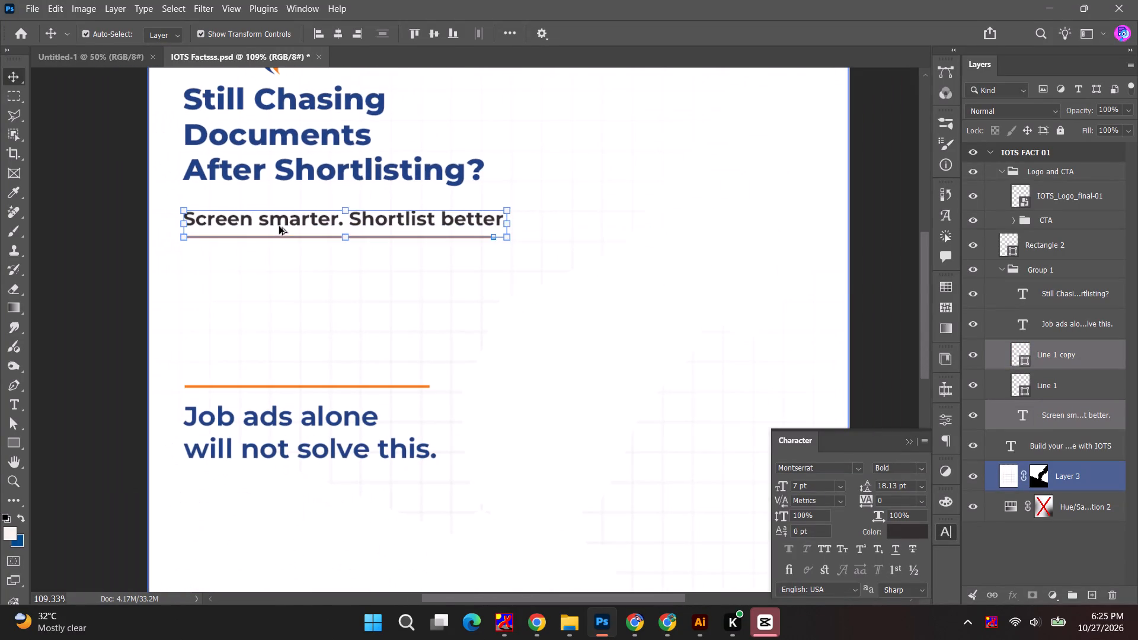
# Move the headline down slightly and scale it up to about 109%, matching the width of the line beneath it.
pyautogui.click(312, 175)
pyautogui.moveTo(335, 168); pyautogui.dragTo(335, 178)
pyautogui.keyDown('shift'); pyautogui.moveTo(485, 198); pyautogui.dragTo(512, 213); pyautogui.keyUp('shift')
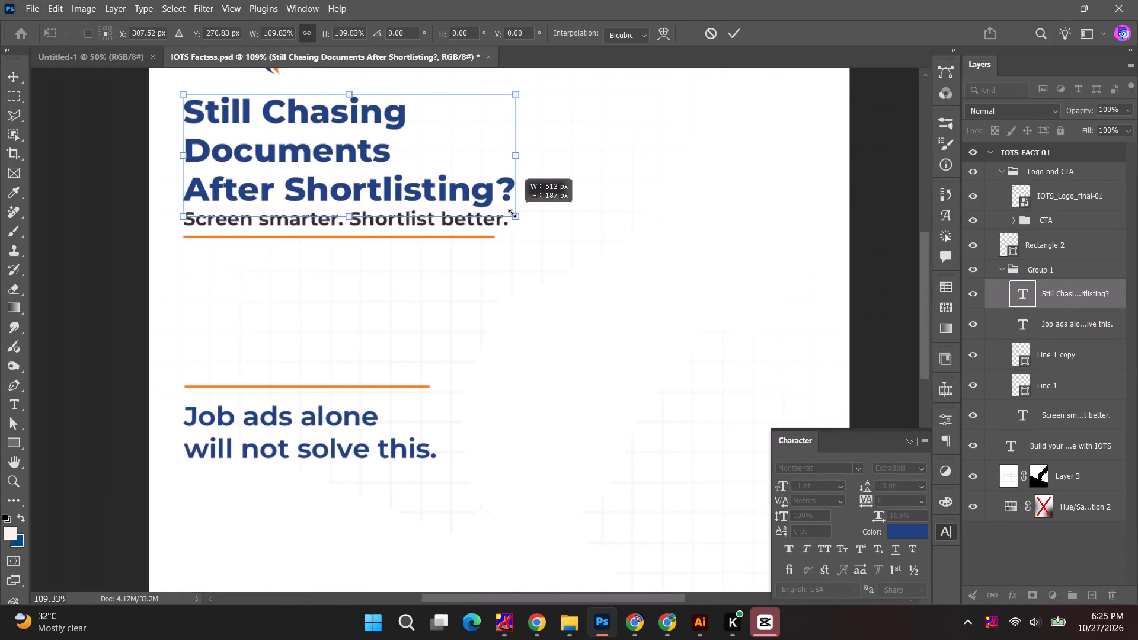
pyautogui.keyDown('shift'); pyautogui.moveTo(512, 213); pyautogui.dragTo(512, 213); pyautogui.keyUp('shift')
pyautogui.click(731, 33)
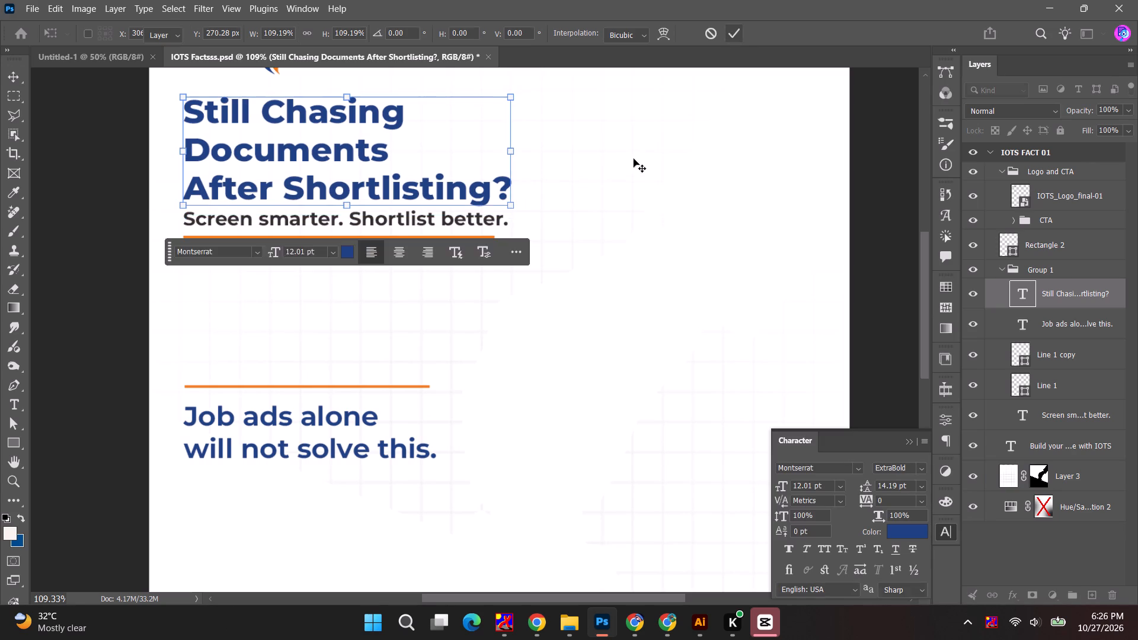
pyautogui.click(637, 186)
# Copy the four items from "Qualifications & Registration" to "Document Readiness" from the IOTS row and replace the "Job ads alone" text with them.
pyautogui.keyDown('alt'); pyautogui.scroll(-4, 583, 209); pyautogui.keyUp('alt')
pyautogui.hotkey('alt', 'Tab')
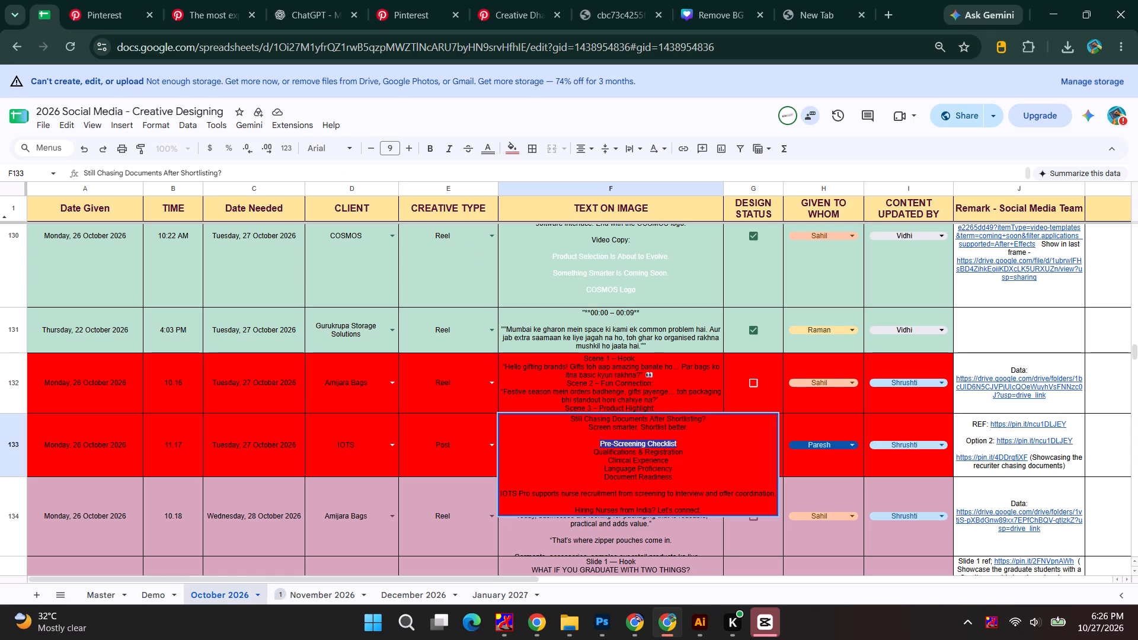
pyautogui.moveTo(587, 453); pyautogui.dragTo(715, 489)
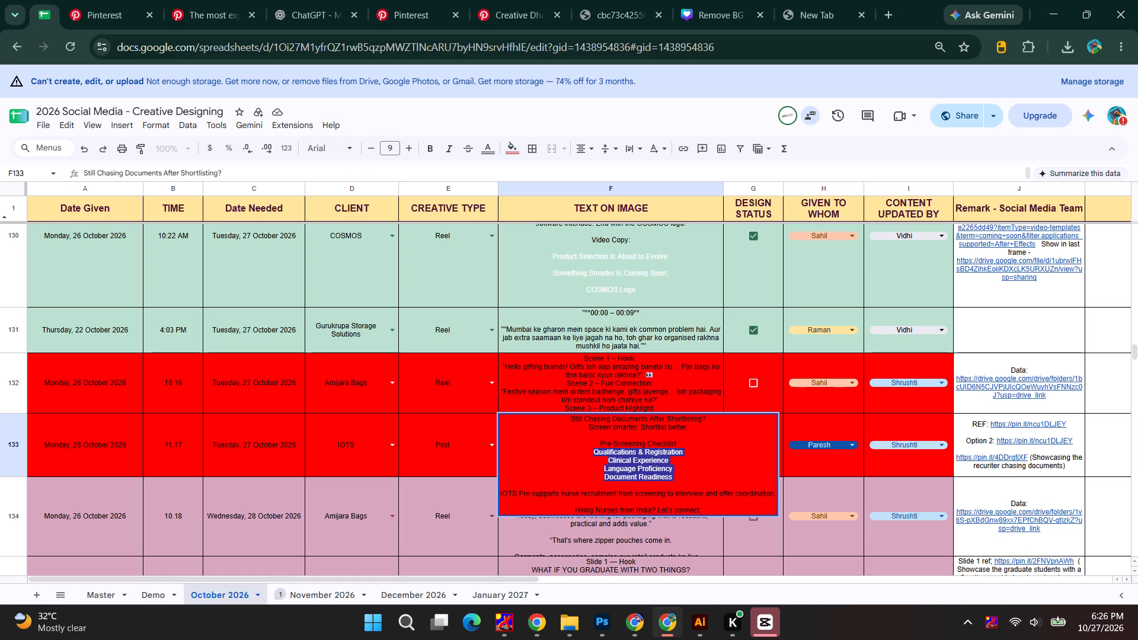
pyautogui.hotkey('ctrl', 'c')
pyautogui.hotkey('alt', 'Tab')
pyautogui.doubleClick(360, 535)
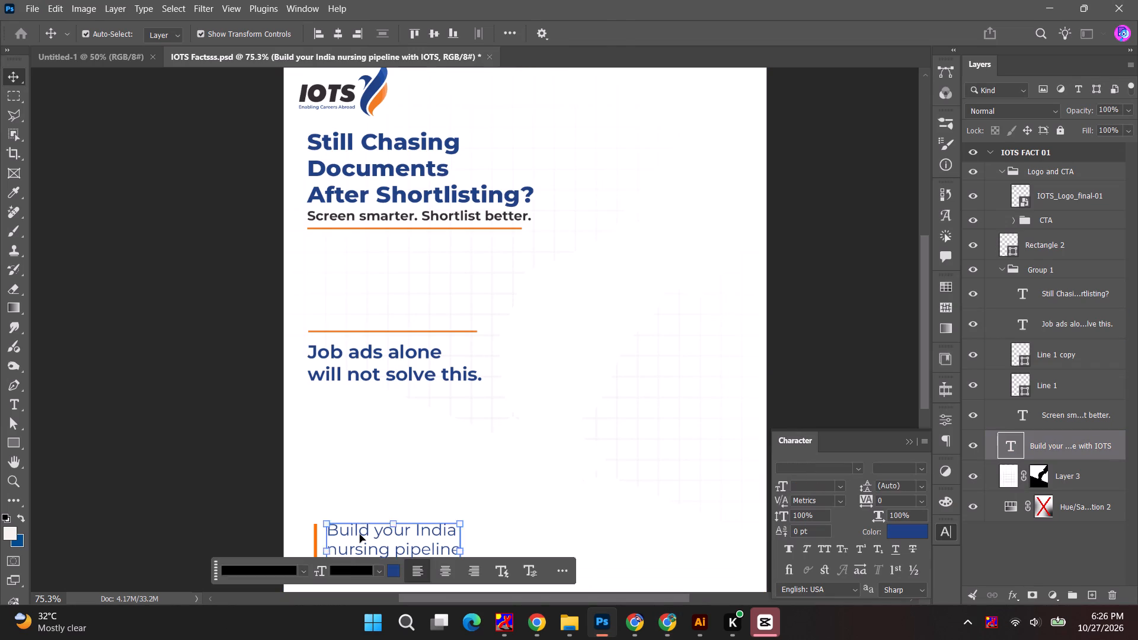
pyautogui.doubleClick(387, 373)
pyautogui.doubleClick(406, 367)
pyautogui.hotkey('ctrl', 'a')
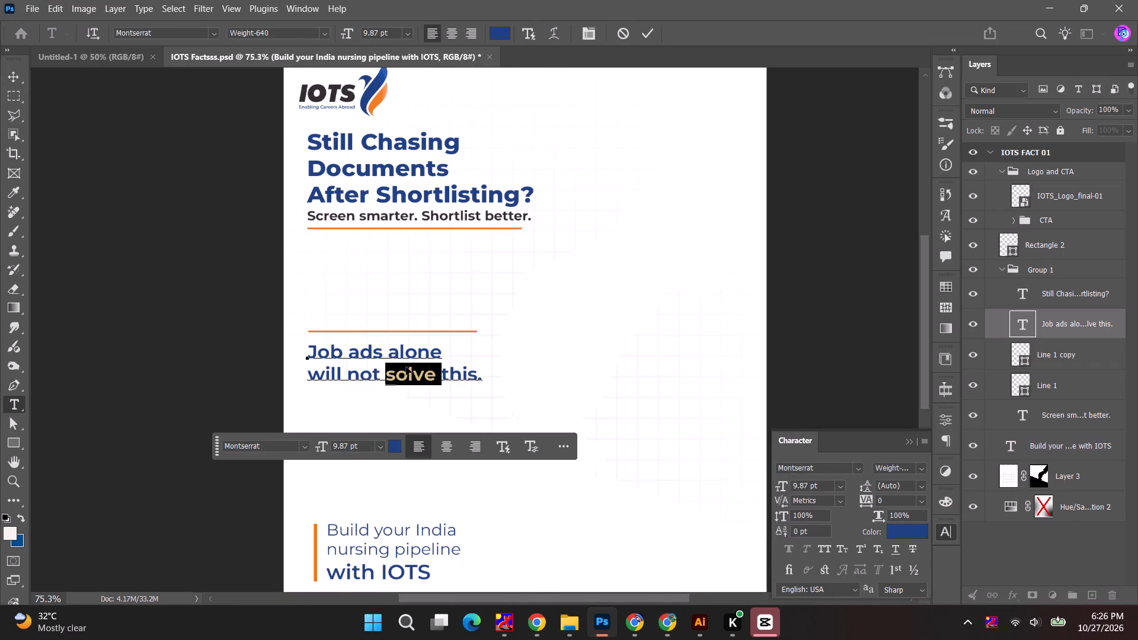
pyautogui.hotkey('ctrl', 'v')
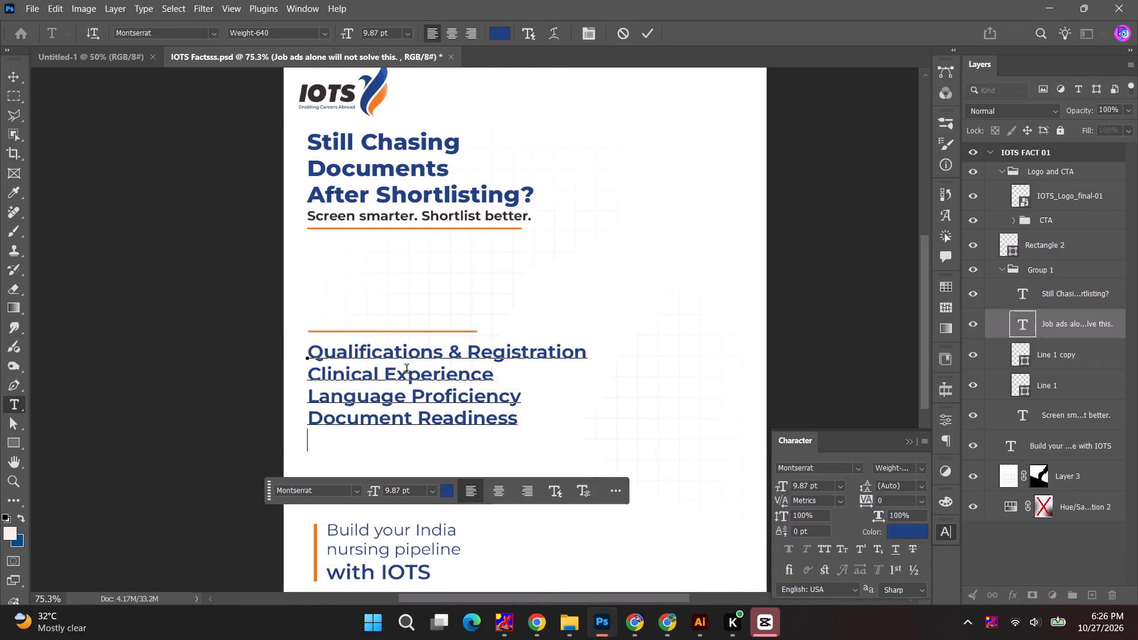
# Format the four-item checklist text as Montserrat Medium at 5 pt with 11 pt leading.
pyautogui.hotkey('ctrl', 'a')
pyautogui.click(924, 463)
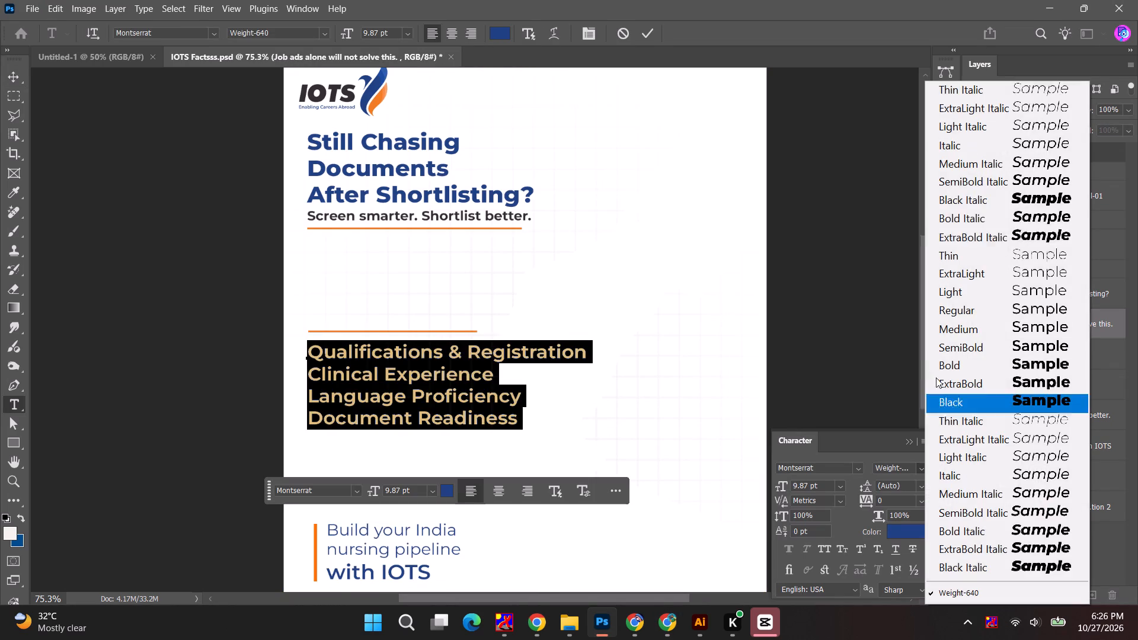
pyautogui.click(964, 327)
pyautogui.click(782, 488)
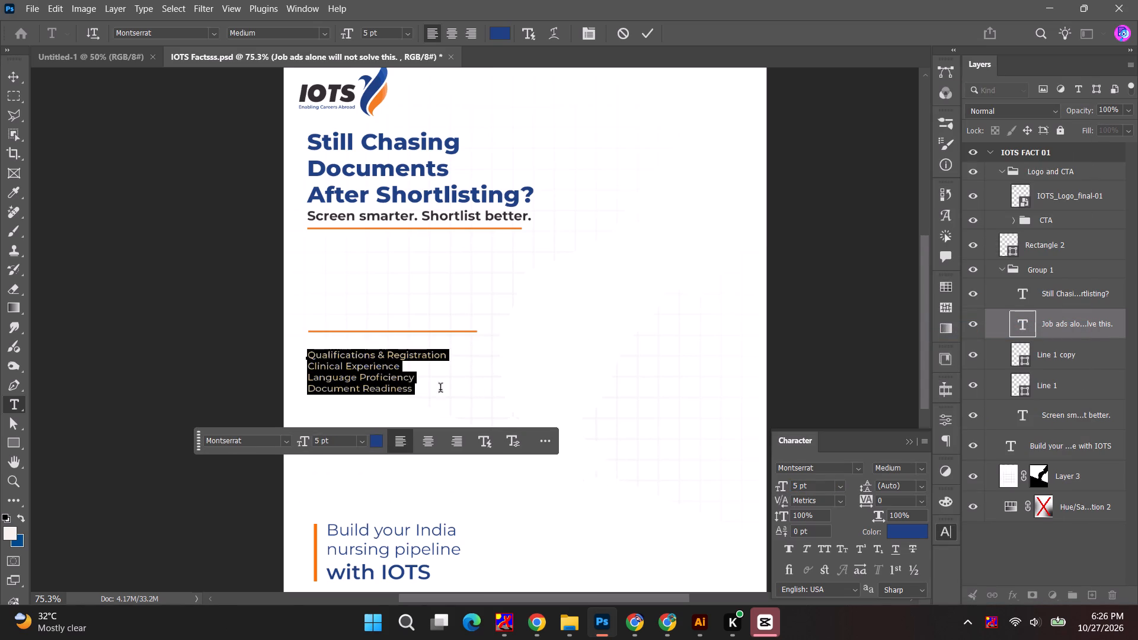
pyautogui.keyDown('alt'); pyautogui.scroll(5, 330, 374); pyautogui.keyUp('alt')
pyautogui.click(913, 485)
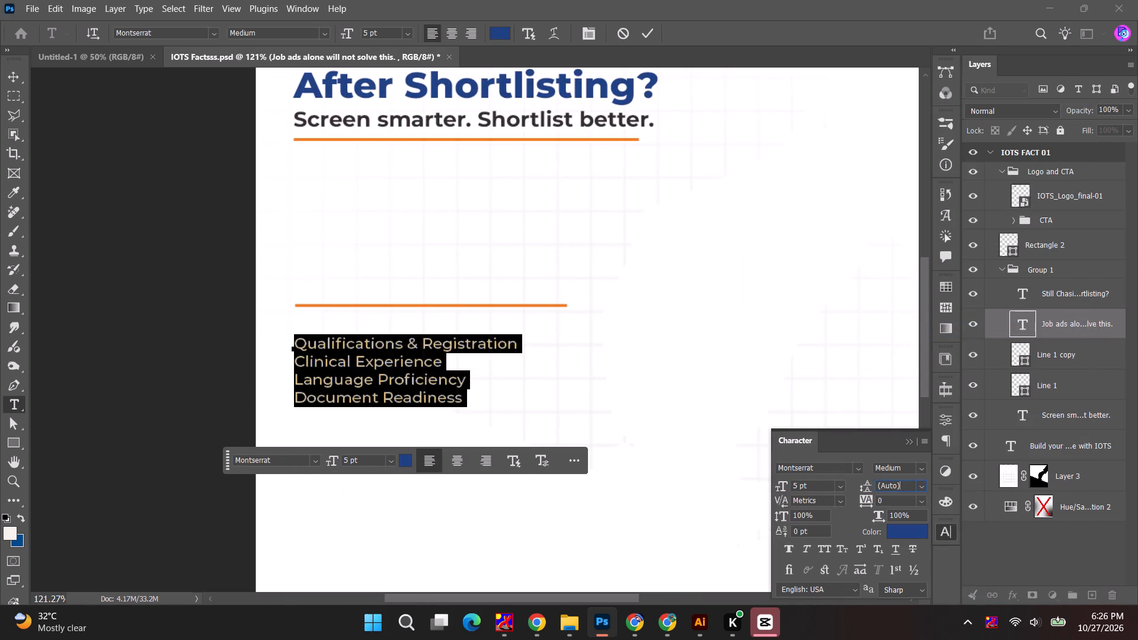
pyautogui.scroll(6, 912, 487)
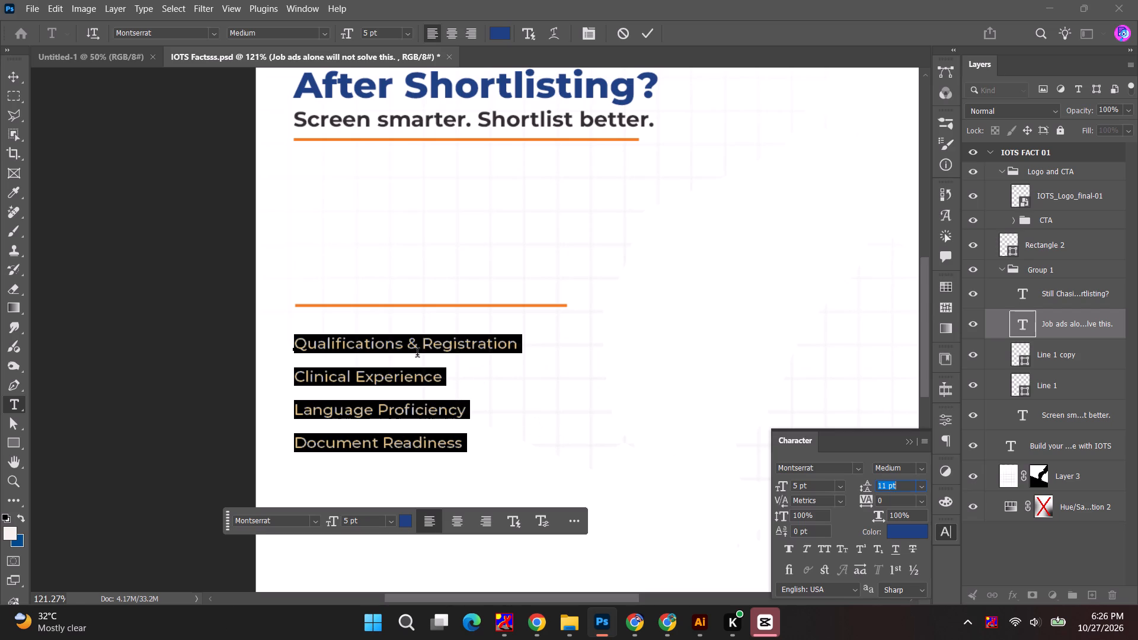
pyautogui.click(407, 345)
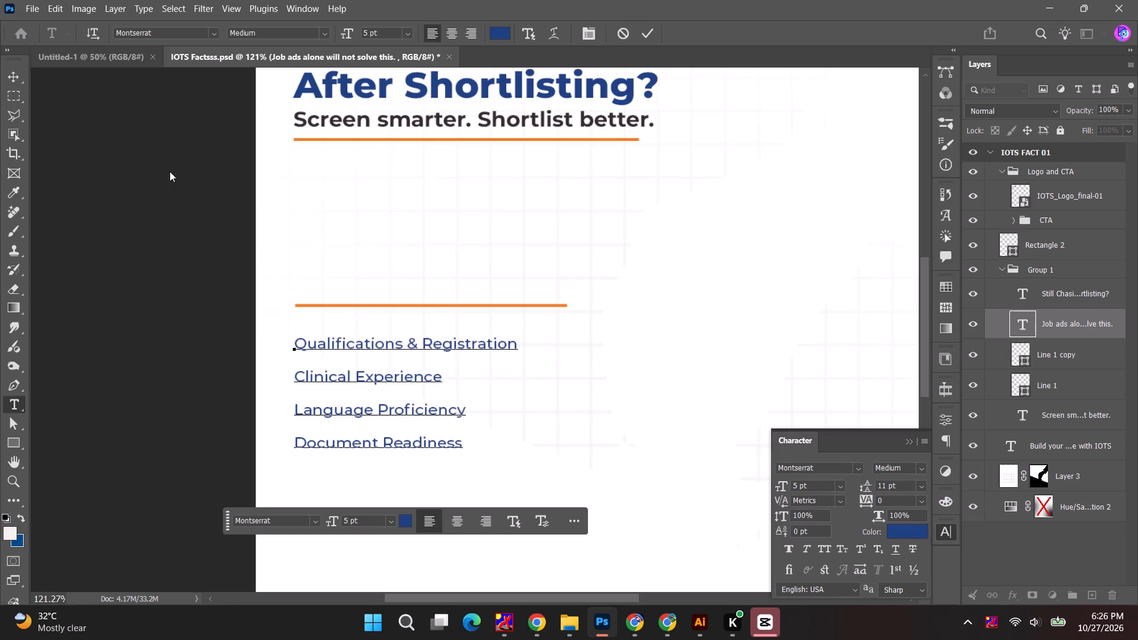
# Move the checklist inward beneath the lower orange line and align their right edges.
pyautogui.click(8, 76)
pyautogui.moveTo(357, 410); pyautogui.dragTo(418, 409)
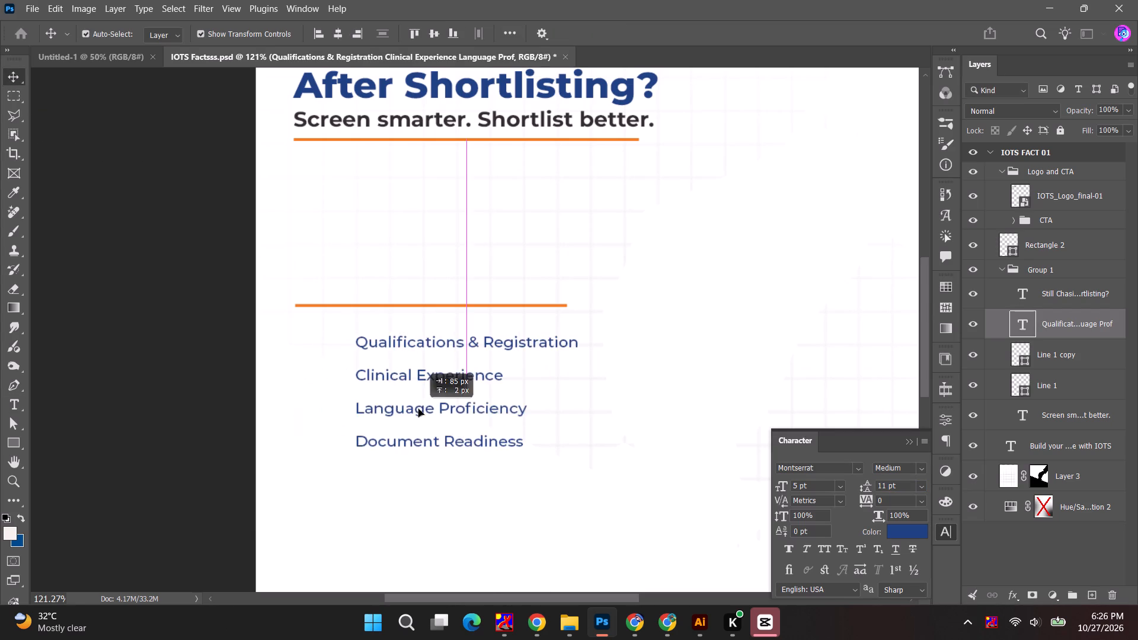
pyautogui.moveTo(418, 409); pyautogui.dragTo(402, 414)
pyautogui.keyDown('alt'); pyautogui.scroll(4, 452, 344); pyautogui.keyUp('alt')
pyautogui.keyDown('shift'); pyautogui.click(475, 286); pyautogui.keyUp('shift')
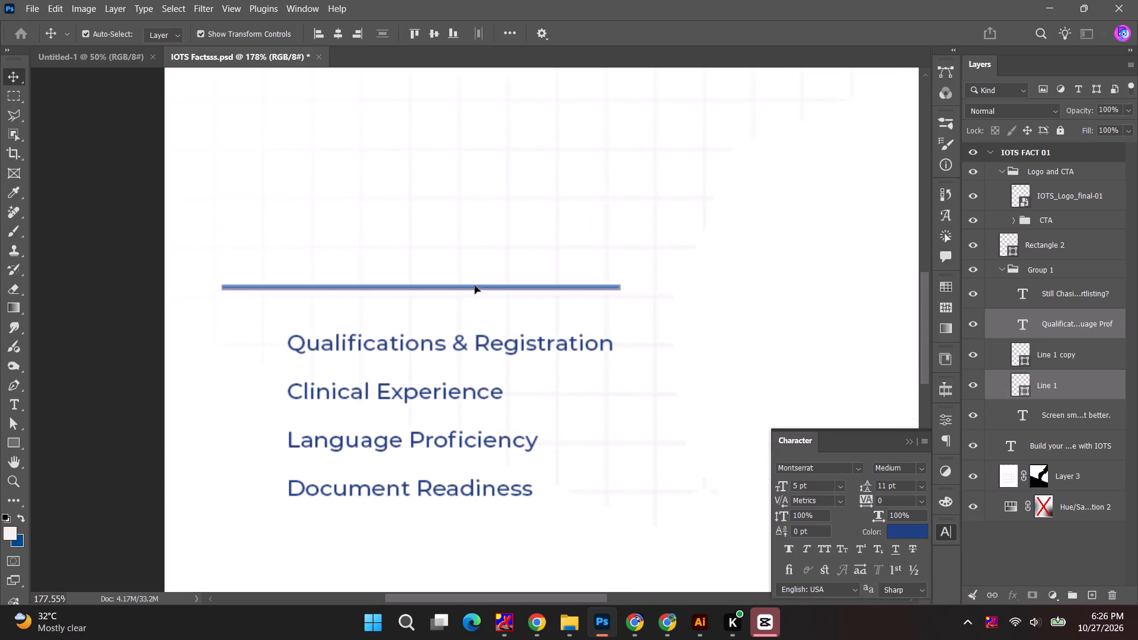
pyautogui.keyDown('alt'); pyautogui.scroll(-5, 461, 337); pyautogui.keyUp('alt')
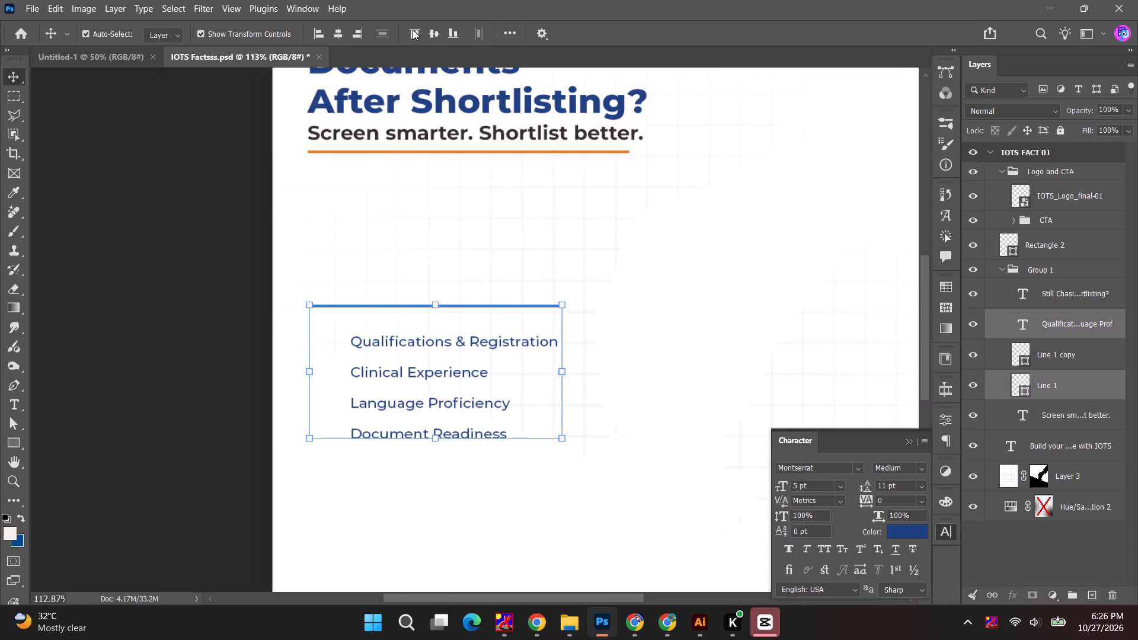
pyautogui.click(360, 30)
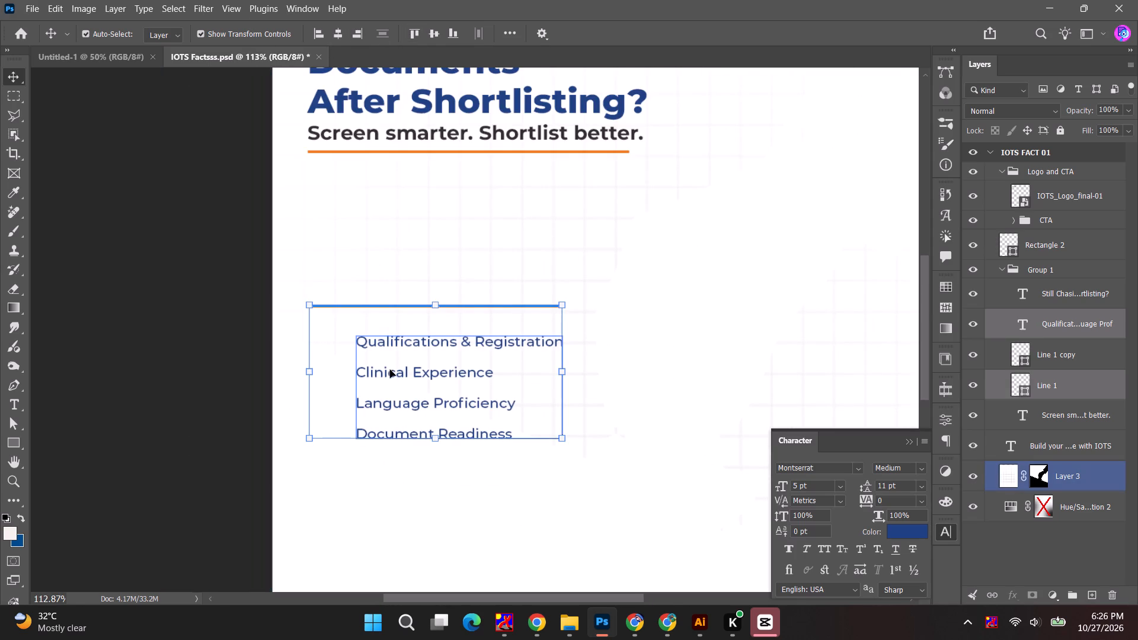
# Move the checklist and its orange line down together, closer to the "Build your India nursing pipeline" text.
pyautogui.moveTo(390, 370); pyautogui.dragTo(397, 460)
pyautogui.keyDown('alt'); pyautogui.scroll(-5, 223, 287); pyautogui.keyUp('alt')
pyautogui.press('space')
pyautogui.moveTo(215, 273); pyautogui.dragTo(196, 300)
pyautogui.keyDown('alt'); pyautogui.scroll(-3, 196, 300); pyautogui.keyUp('alt')
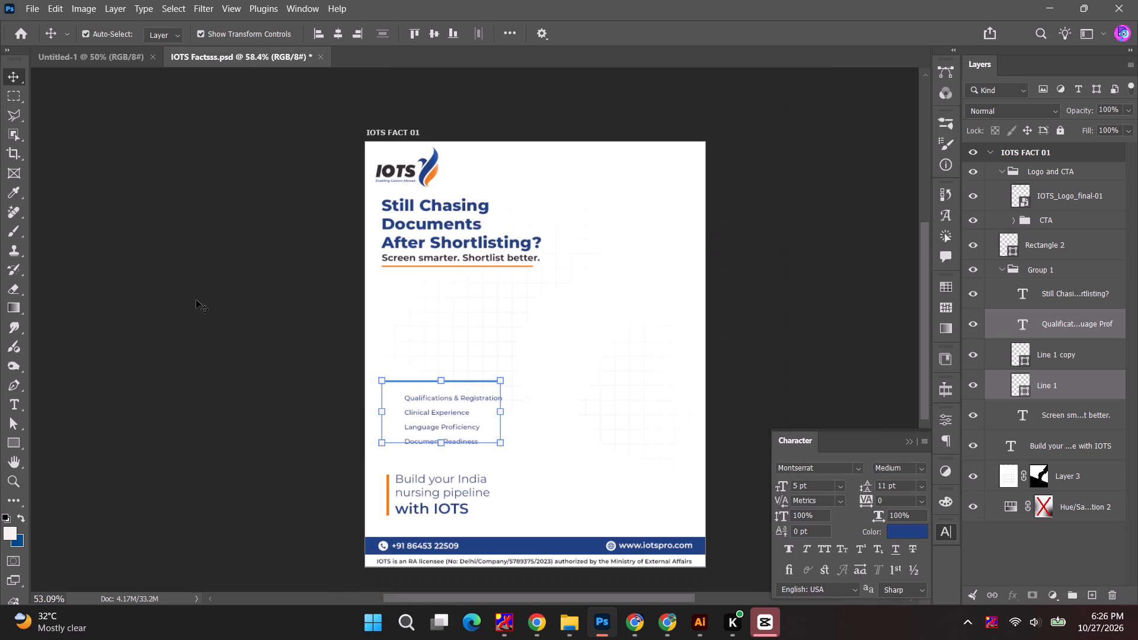
# In the social media sheet's IOTS row, copy "IOTS Pro supports nurse recruitment from screening to interview and offer coordination.".
pyautogui.hotkey('alt', 'Tab')
pyautogui.hotkey('alt', 'Tab')
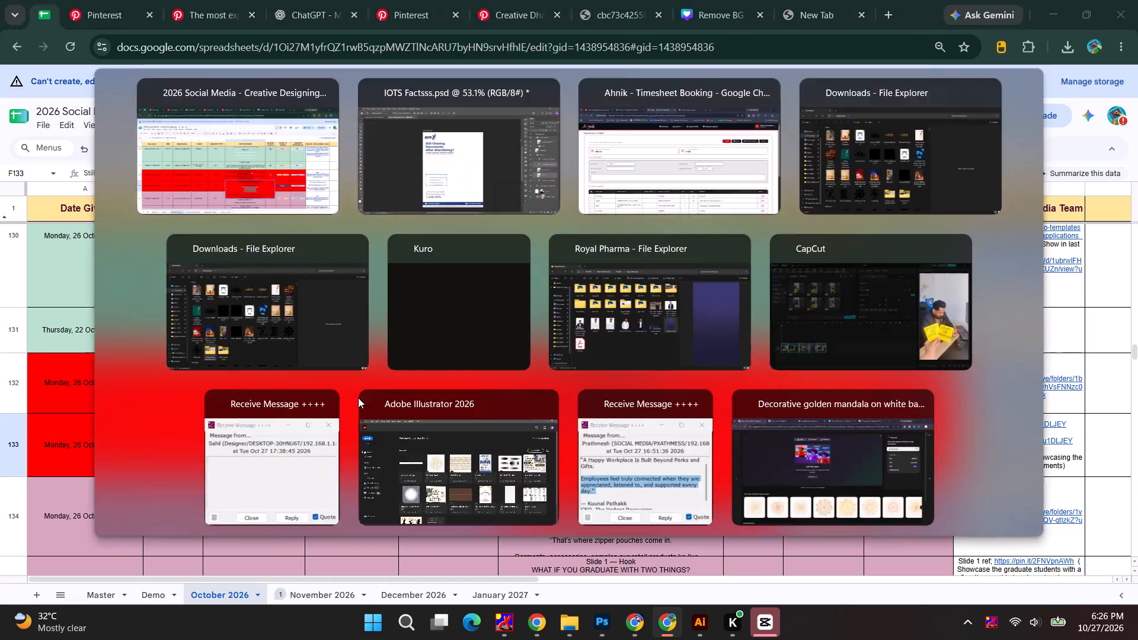
pyautogui.click(818, 319)
pyautogui.hotkey('alt', 'Tab')
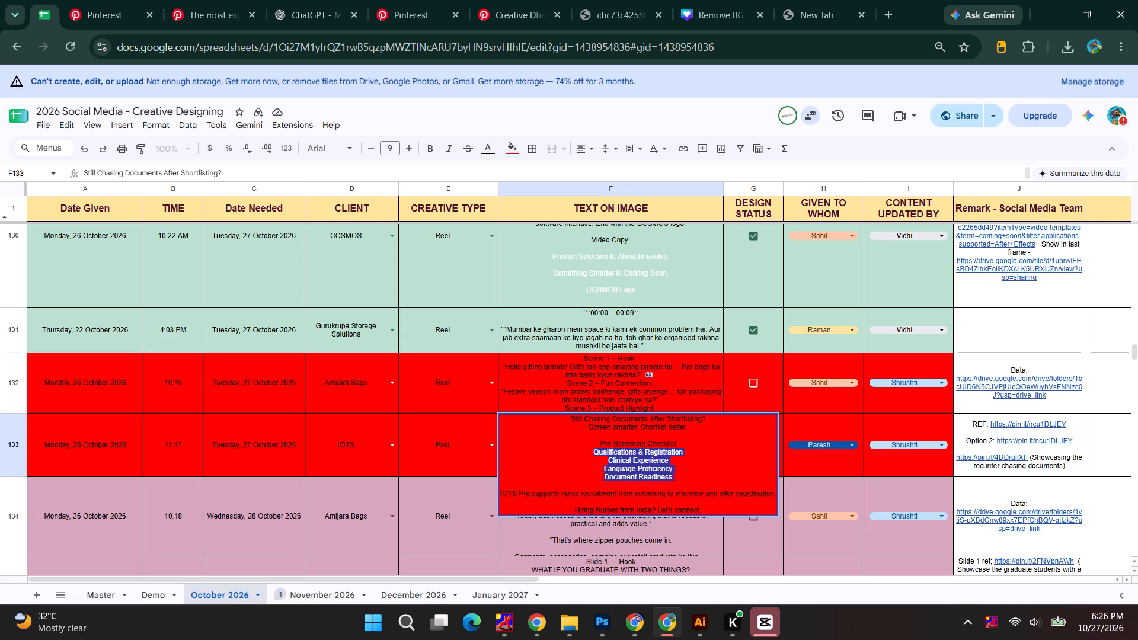
pyautogui.moveTo(498, 491); pyautogui.dragTo(725, 497)
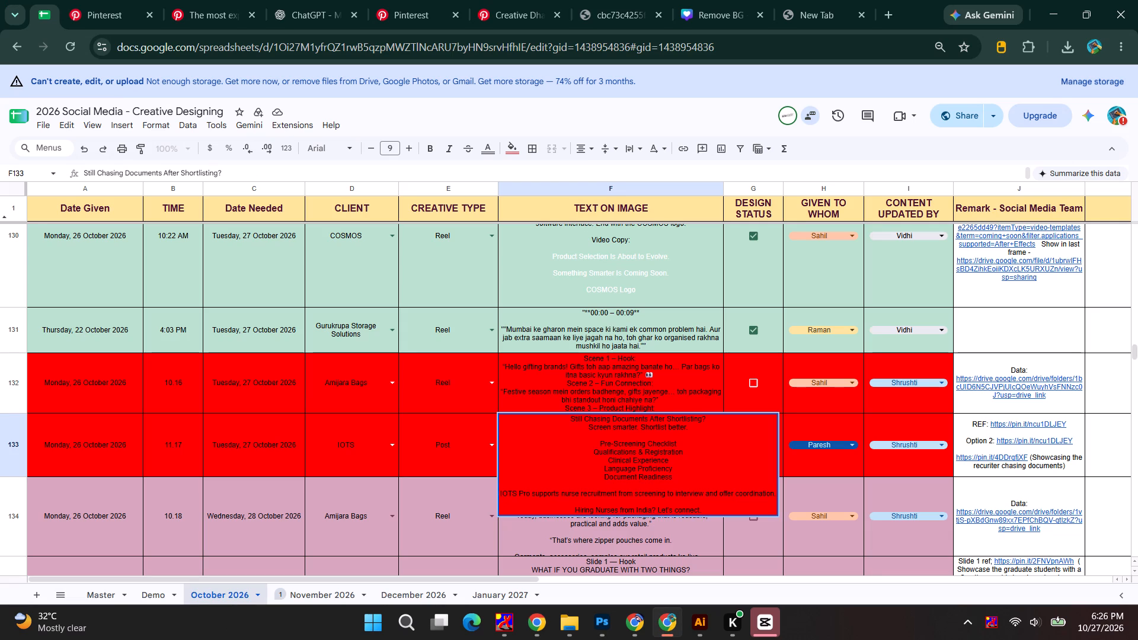
pyautogui.moveTo(725, 497); pyautogui.dragTo(757, 497)
pyautogui.moveTo(775, 493); pyautogui.dragTo(775, 492)
pyautogui.moveTo(775, 492); pyautogui.dragTo(485, 493)
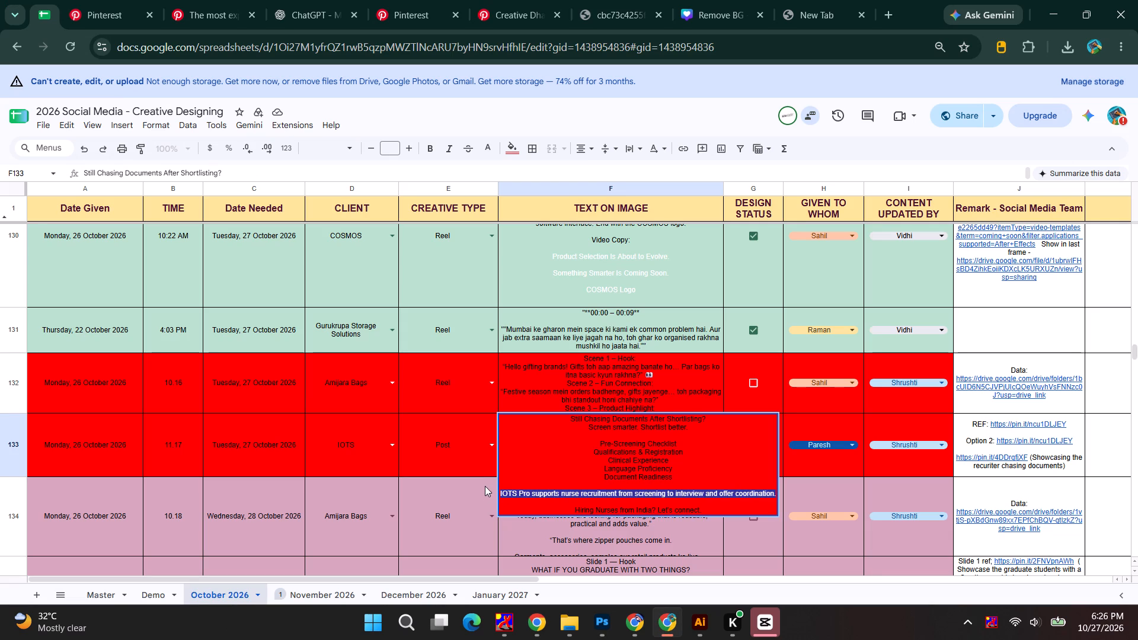
pyautogui.hotkey('ctrl', 'c')
pyautogui.hotkey('ctrl', 'c')
pyautogui.hotkey('ctrl', 'c')
pyautogui.hotkey('ctrl', 'c')
pyautogui.hotkey('alt', 'Tab')
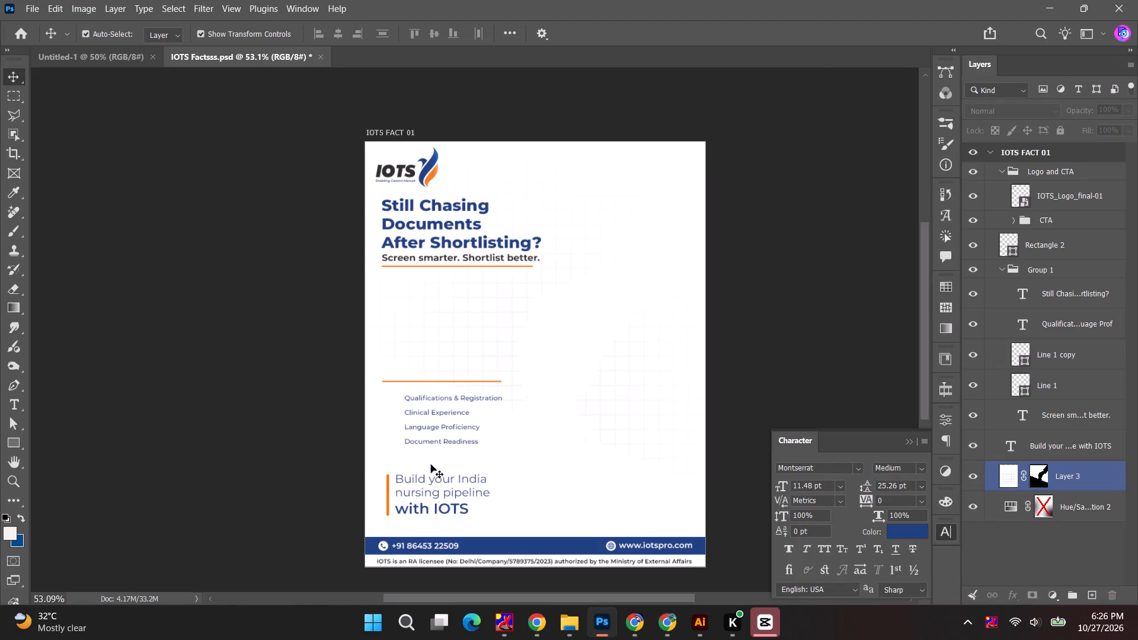
# In Photoshop, set the checklist's font size to 6 pt and shift it about 24 px to the left.
pyautogui.click(811, 330)
pyautogui.keyDown('alt'); pyautogui.scroll(5, 500, 446); pyautogui.keyUp('alt')
pyautogui.click(415, 415)
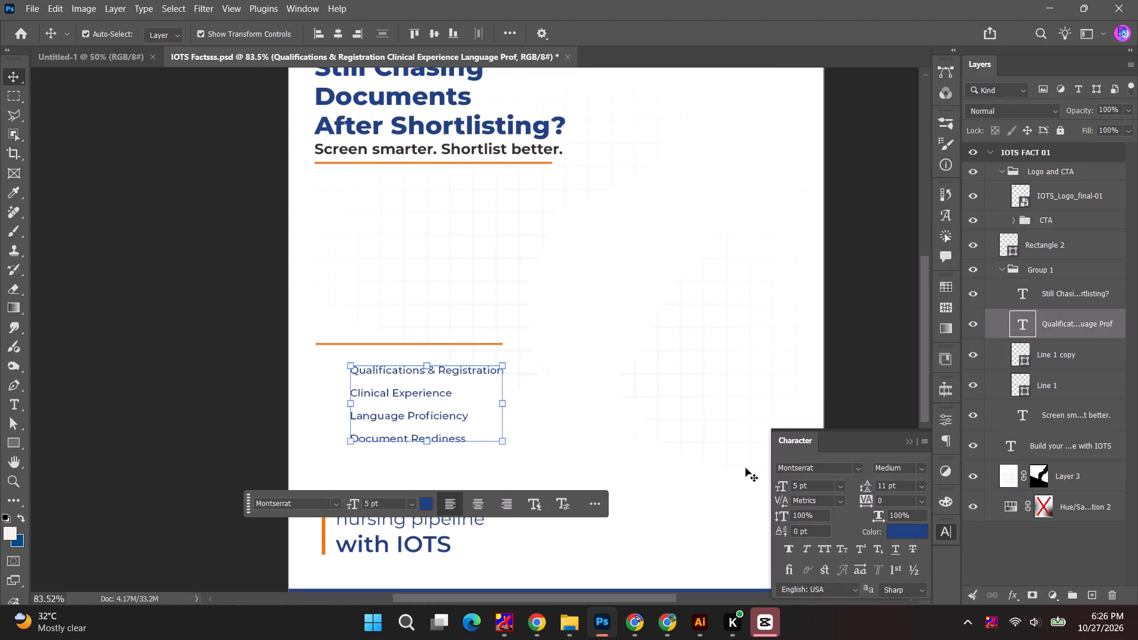
pyautogui.click(806, 487)
pyautogui.scroll(1, 806, 487)
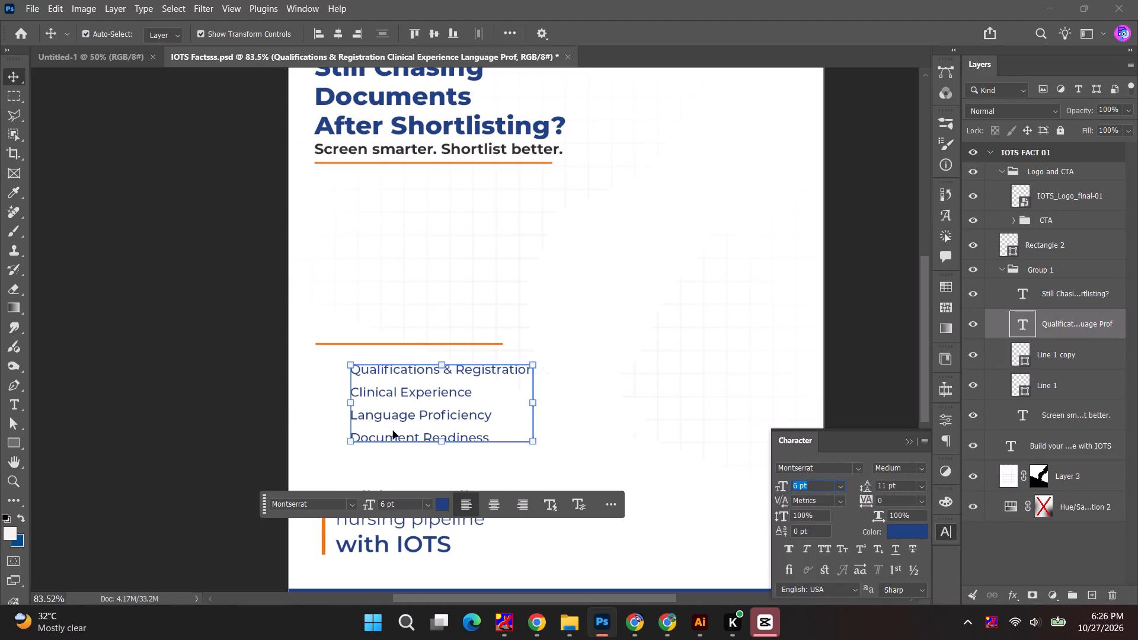
pyautogui.moveTo(419, 393); pyautogui.dragTo(408, 393)
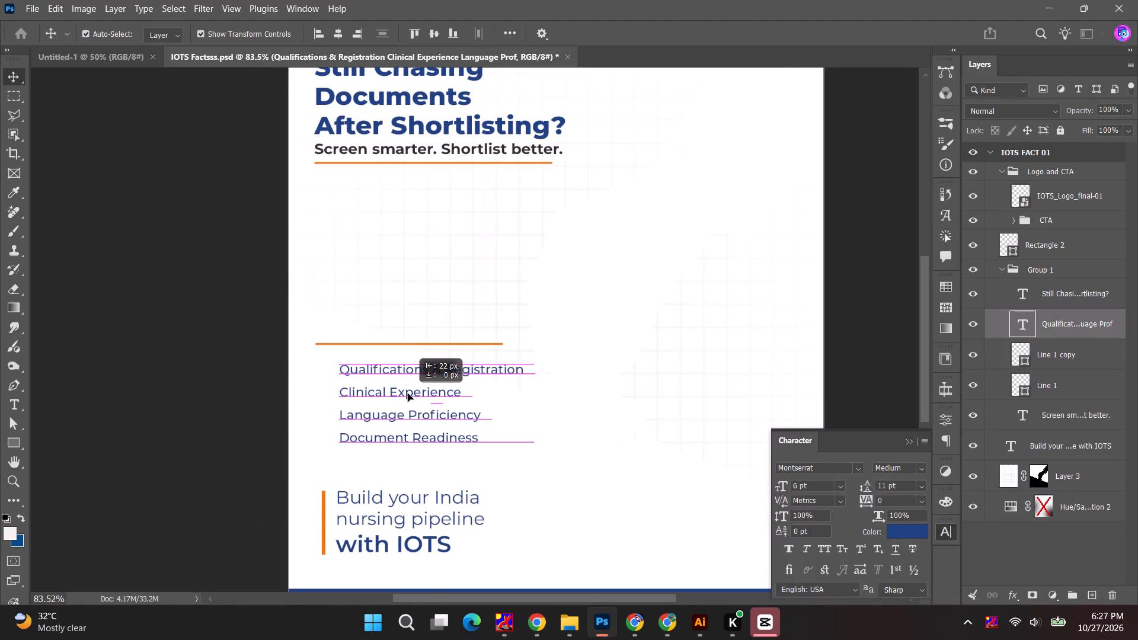
pyautogui.moveTo(408, 393); pyautogui.dragTo(407, 393)
pyautogui.click(166, 380)
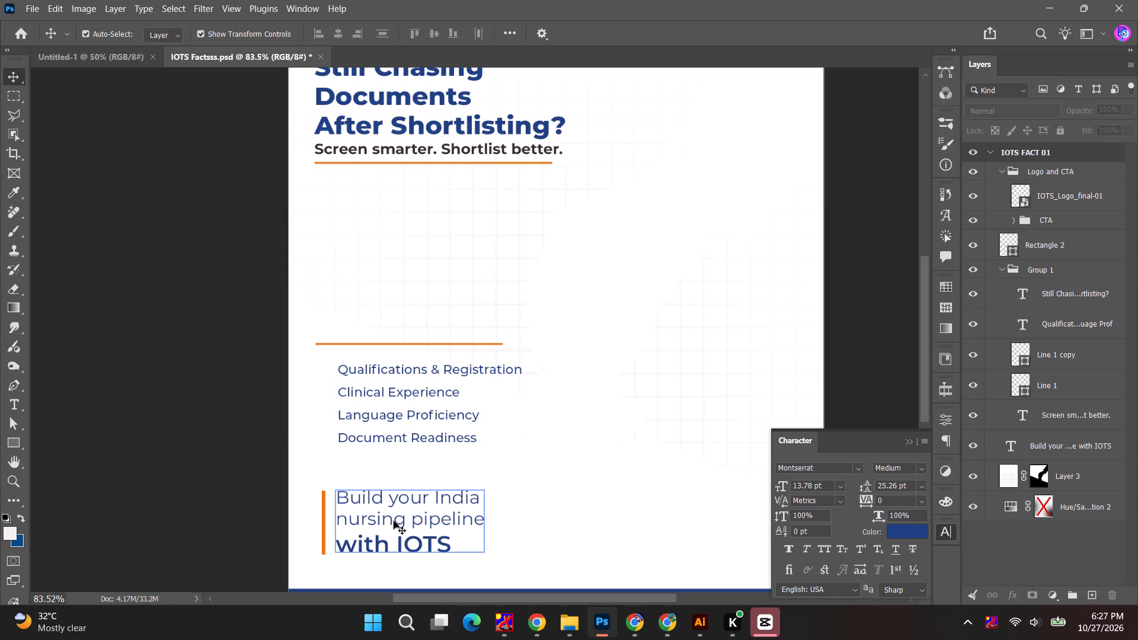
# Replace the "Build your India nursing pipeline with IOTS" text with the copied "IOTS Pro supports nurse recruitment" sentence.
pyautogui.click(394, 521)
pyautogui.hotkey('alt', 'Tab')
pyautogui.hotkey('alt', 'Tab')
pyautogui.doubleClick(394, 521)
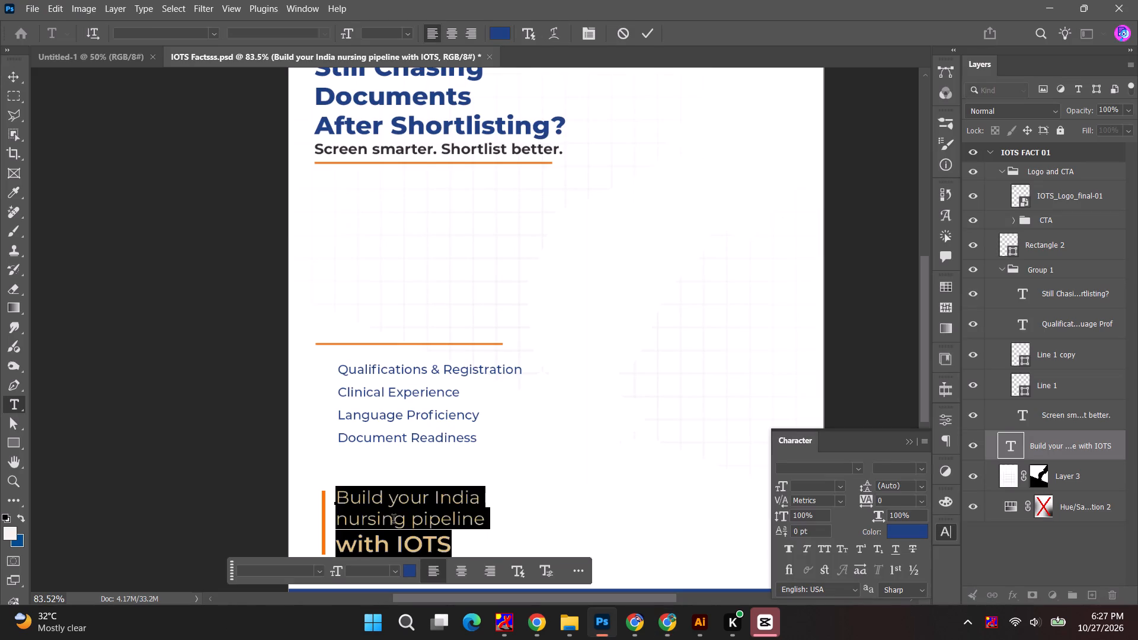
pyautogui.hotkey('ctrl', 'v')
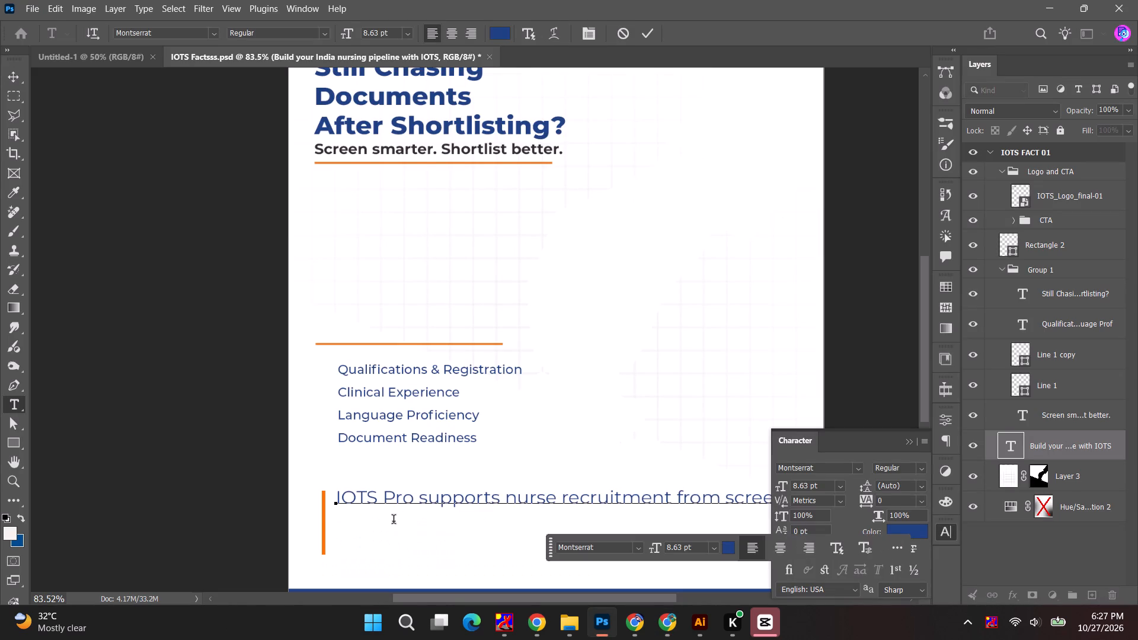
# Copy the full text of the IOTS row's Text on Image cell from the social media sheet.
pyautogui.hotkey('alt', 'Tab')
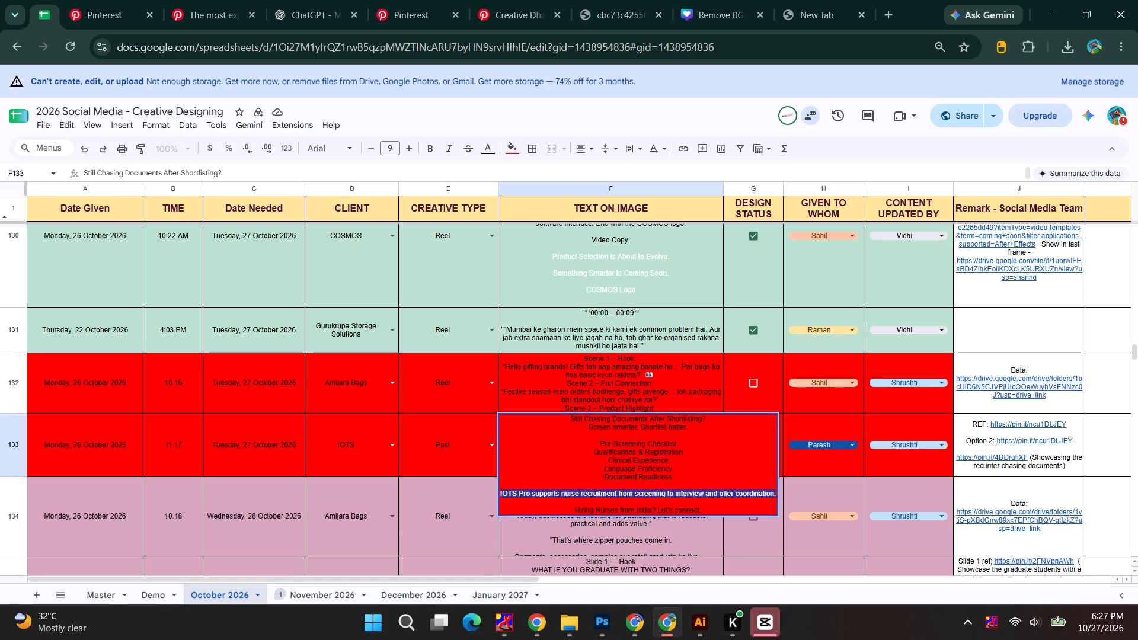
pyautogui.moveTo(574, 508); pyautogui.dragTo(698, 508)
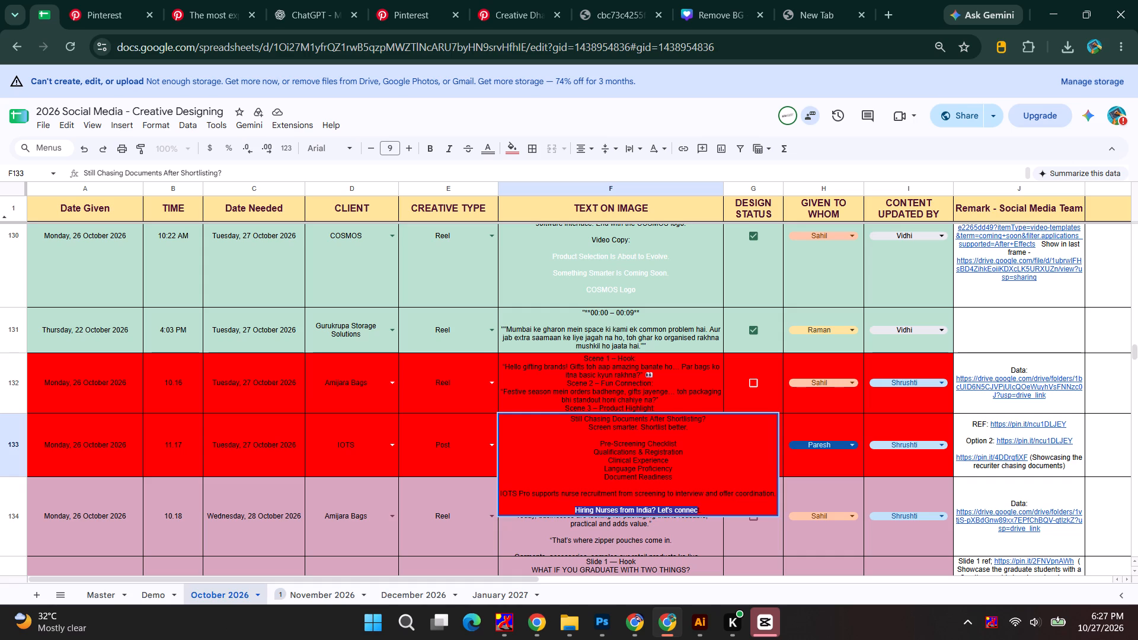
pyautogui.click(691, 500)
pyautogui.hotkey('ctrl', 'a')
pyautogui.hotkey('ctrl', 'c')
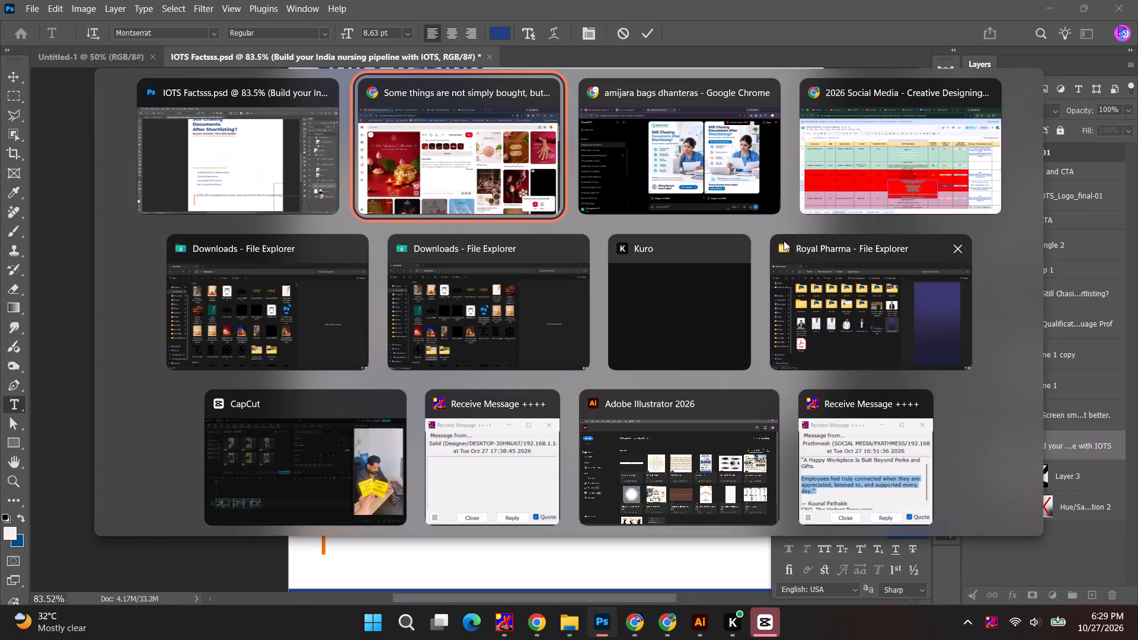
pyautogui.keyDown('alt'); pyautogui.click(702, 173); pyautogui.keyUp('alt')
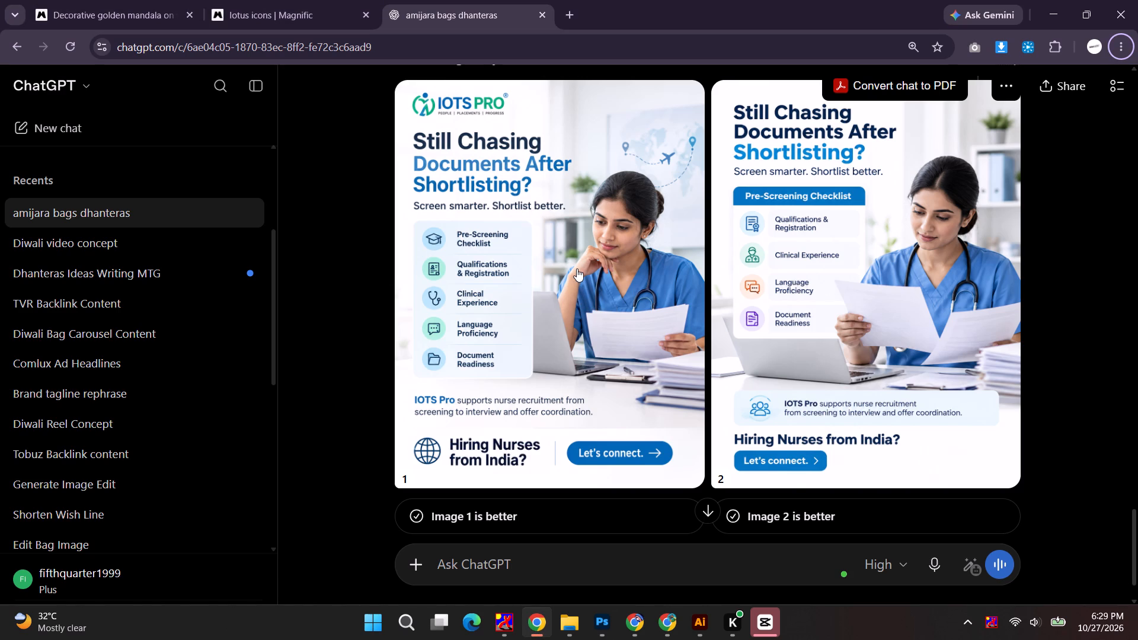
pyautogui.scroll(1, 581, 267)
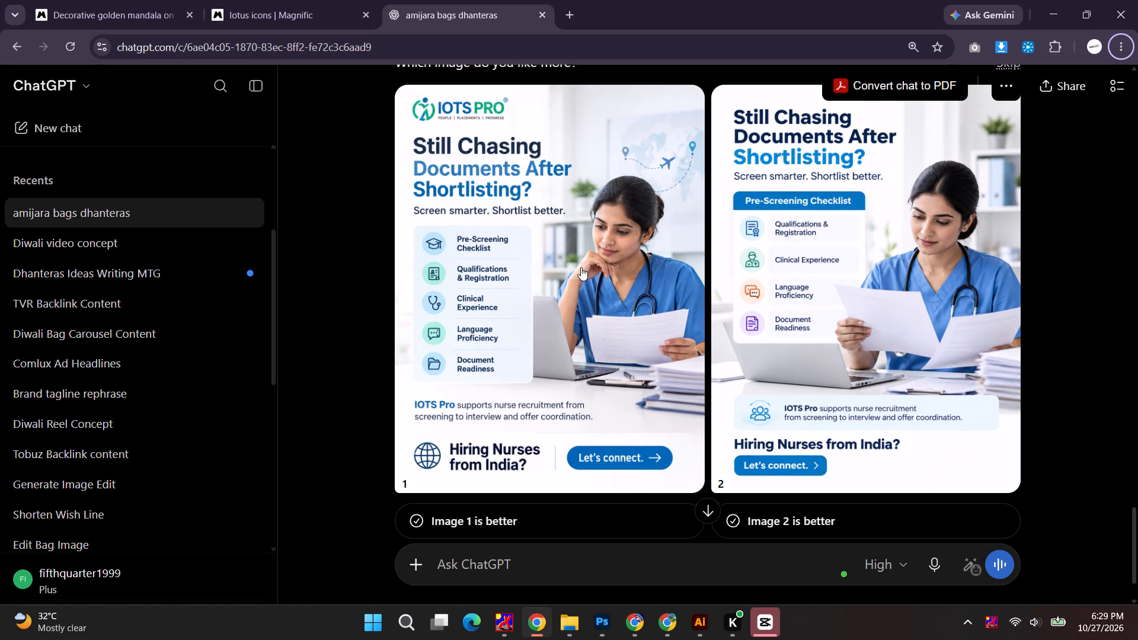
pyautogui.scroll(1, 581, 267)
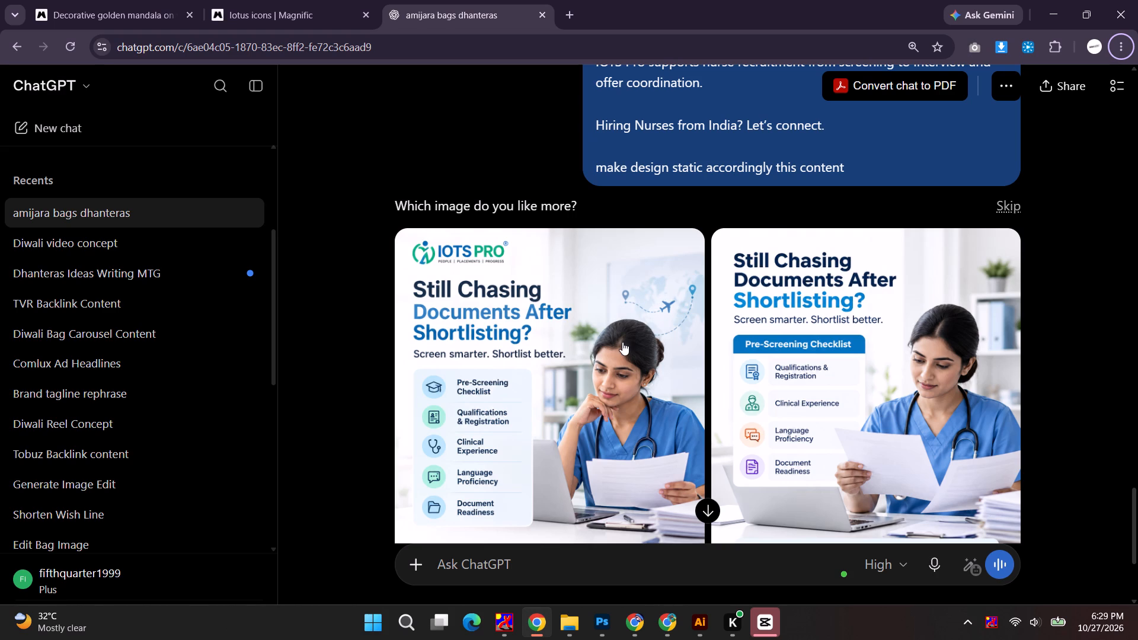
pyautogui.click(525, 338)
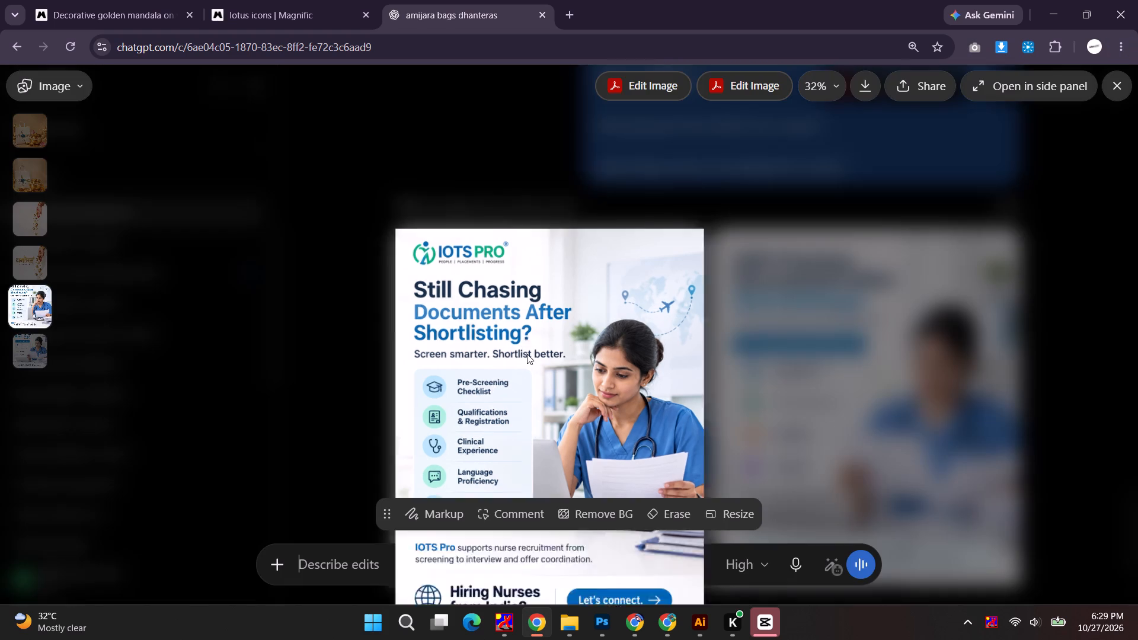
pyautogui.press('Escape')
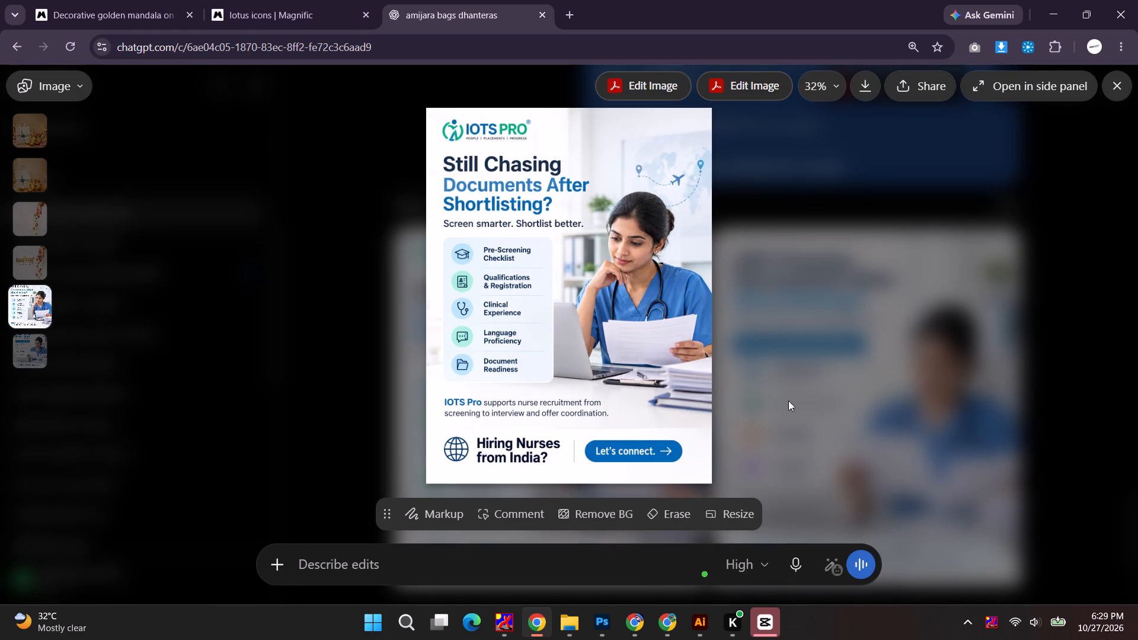
pyautogui.click(832, 395)
pyautogui.click(832, 395)
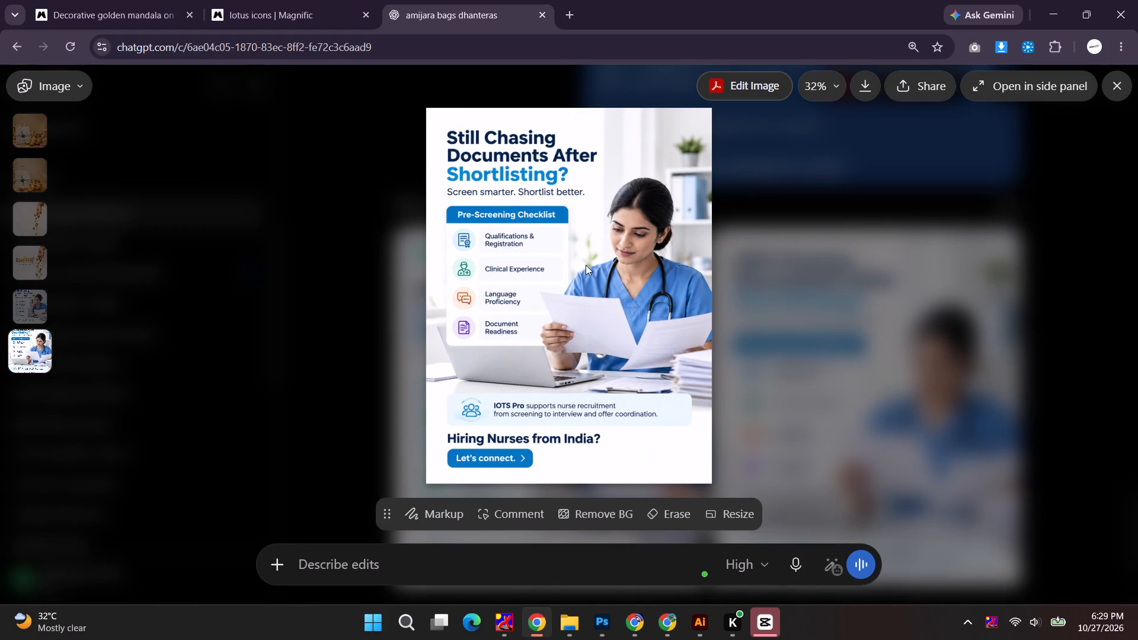
# Open the second generated design, with the Pre-Screening Checklist header, in its own browser tab and save the image.
pyautogui.rightClick(612, 249)
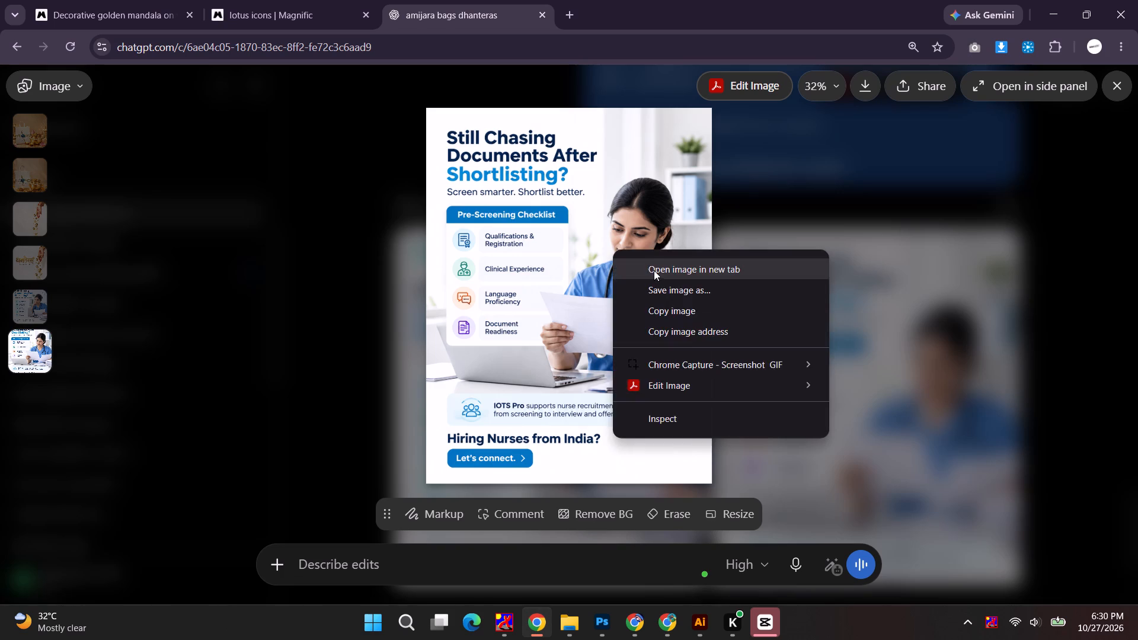
pyautogui.click(654, 271)
pyautogui.click(608, 0)
pyautogui.rightClick(601, 264)
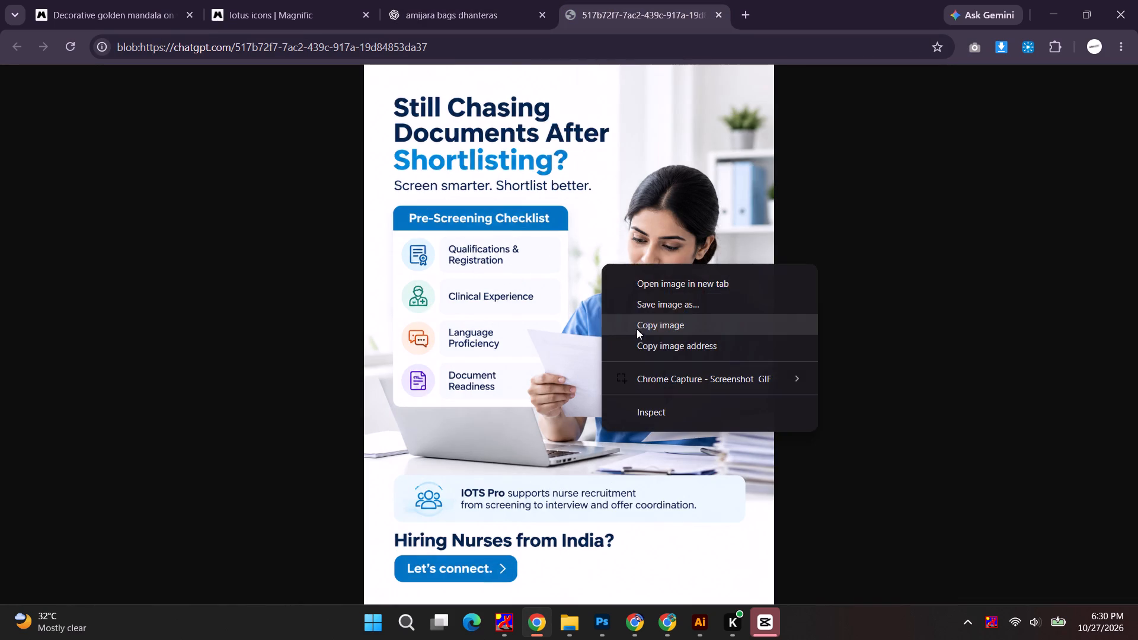
pyautogui.click(651, 305)
pyautogui.click(782, 562)
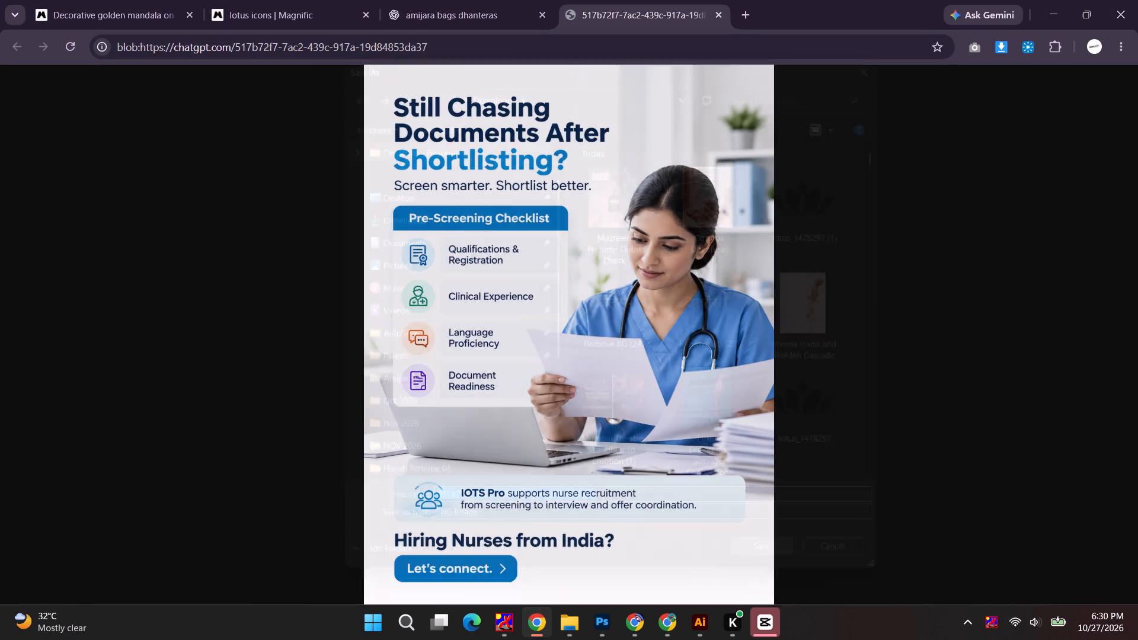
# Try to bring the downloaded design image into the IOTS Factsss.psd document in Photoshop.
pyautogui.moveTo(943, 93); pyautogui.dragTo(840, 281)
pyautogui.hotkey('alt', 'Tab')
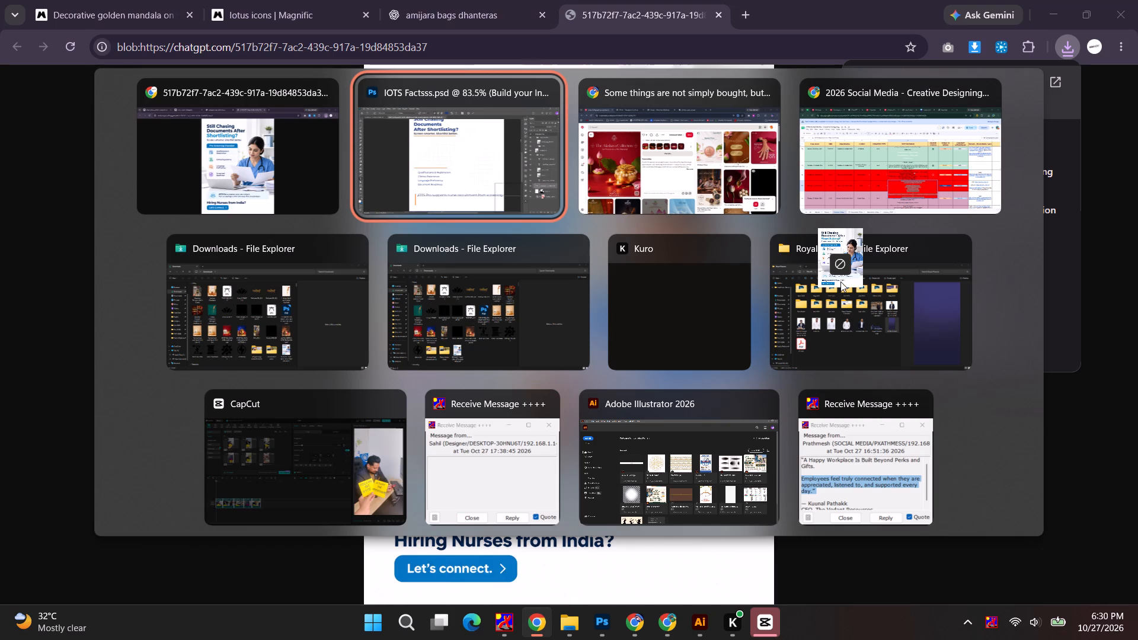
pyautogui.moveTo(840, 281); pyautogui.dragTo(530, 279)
# Commit the edited IOTS Pro sentence and compare the post's headline with the reference design in Chrome.
pyautogui.click(648, 27)
pyautogui.keyDown('alt'); pyautogui.scroll(-2, 605, 190); pyautogui.keyUp('alt')
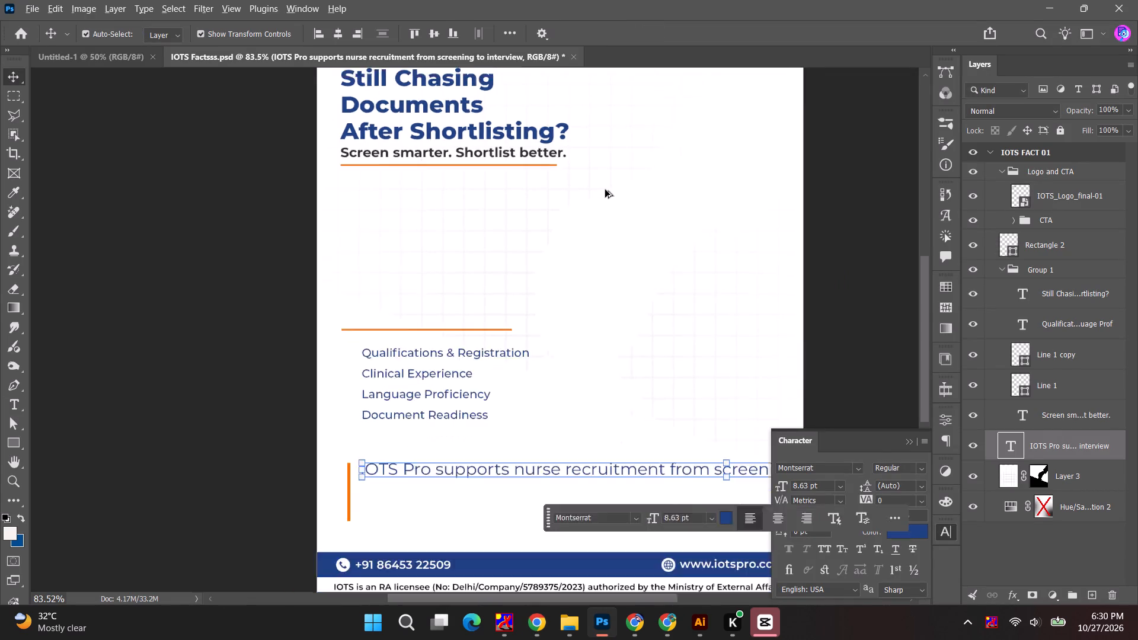
pyautogui.keyDown('alt'); pyautogui.scroll(-6, 605, 190); pyautogui.keyUp('alt')
pyautogui.press('space')
pyautogui.moveTo(603, 188); pyautogui.dragTo(567, 232)
pyautogui.click(465, 207)
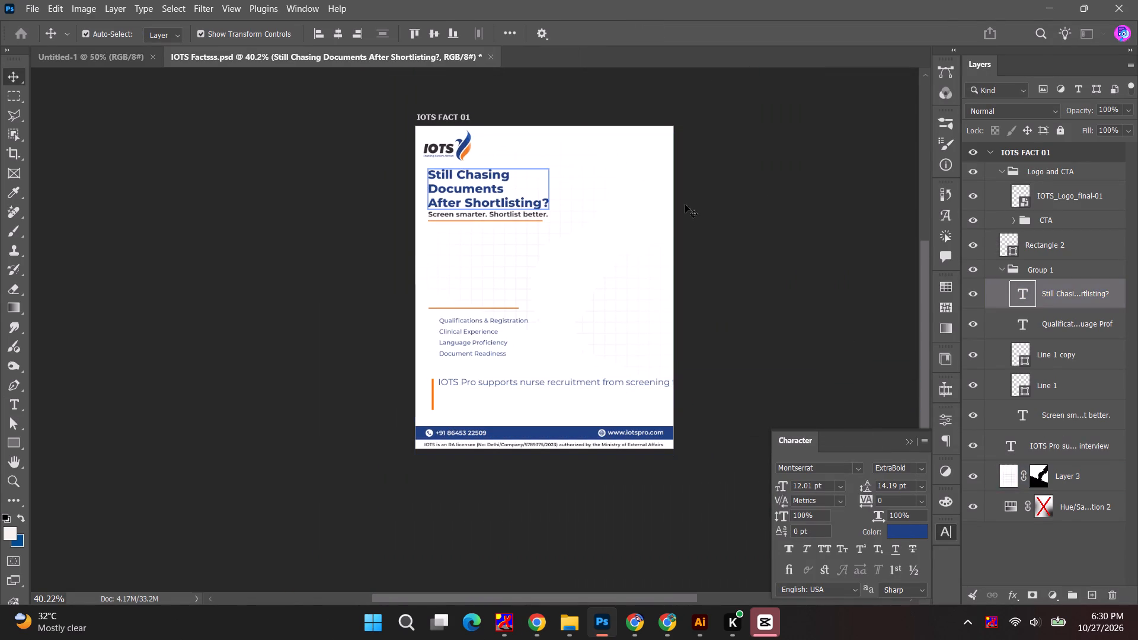
pyautogui.click(769, 197)
pyautogui.hotkey('alt', 'Tab')
pyautogui.hotkey('alt', 'Tab')
pyautogui.hotkey('alt', 'Tab')
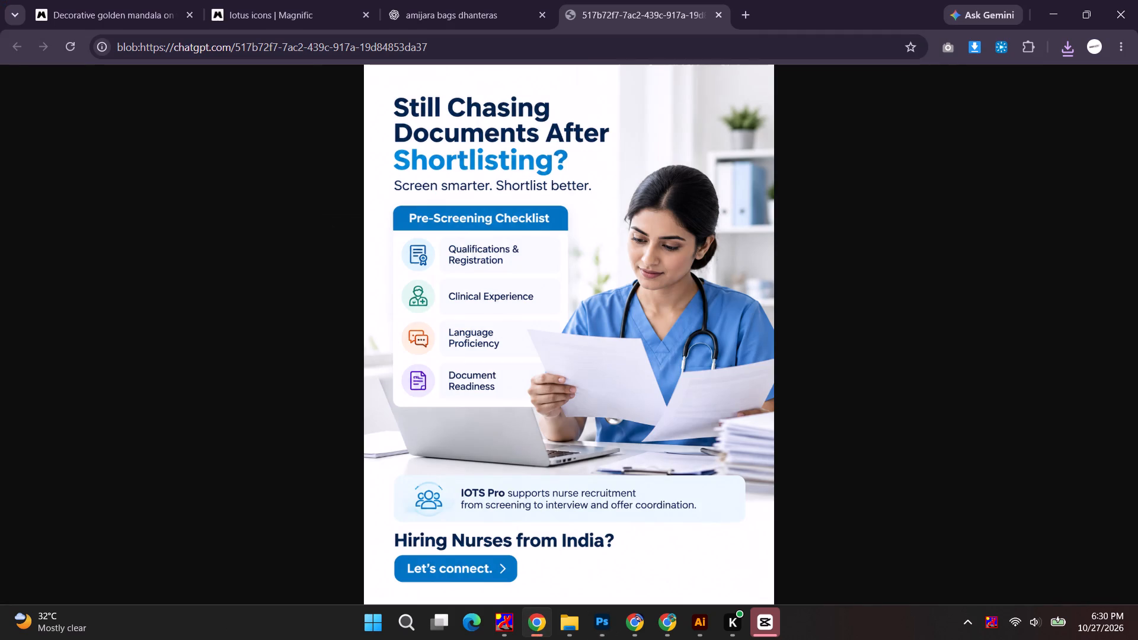
pyautogui.hotkey('alt', 'Tab')
# Rebreak the headline into the lines "Still Chasing", "Documents After" and "Shortlisting?" to match the reference design.
pyautogui.doubleClick(474, 190)
pyautogui.hotkey('alt', 'Tab')
pyautogui.hotkey('alt', 'Tab')
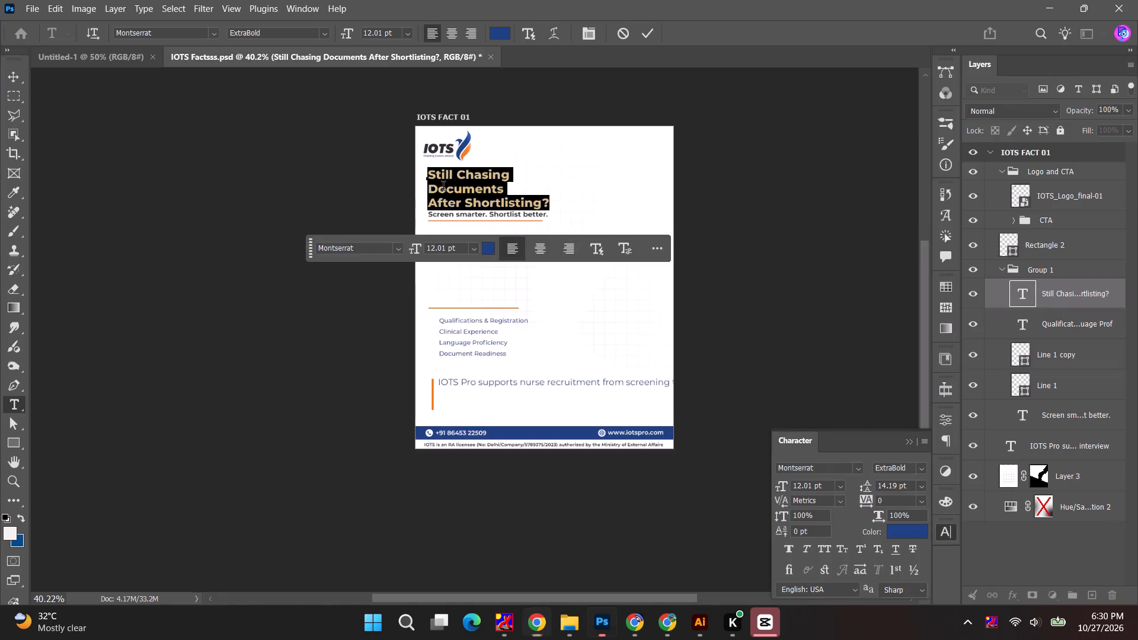
pyautogui.keyDown('alt'); pyautogui.scroll(10, 436, 199); pyautogui.keyUp('alt')
pyautogui.click(419, 213)
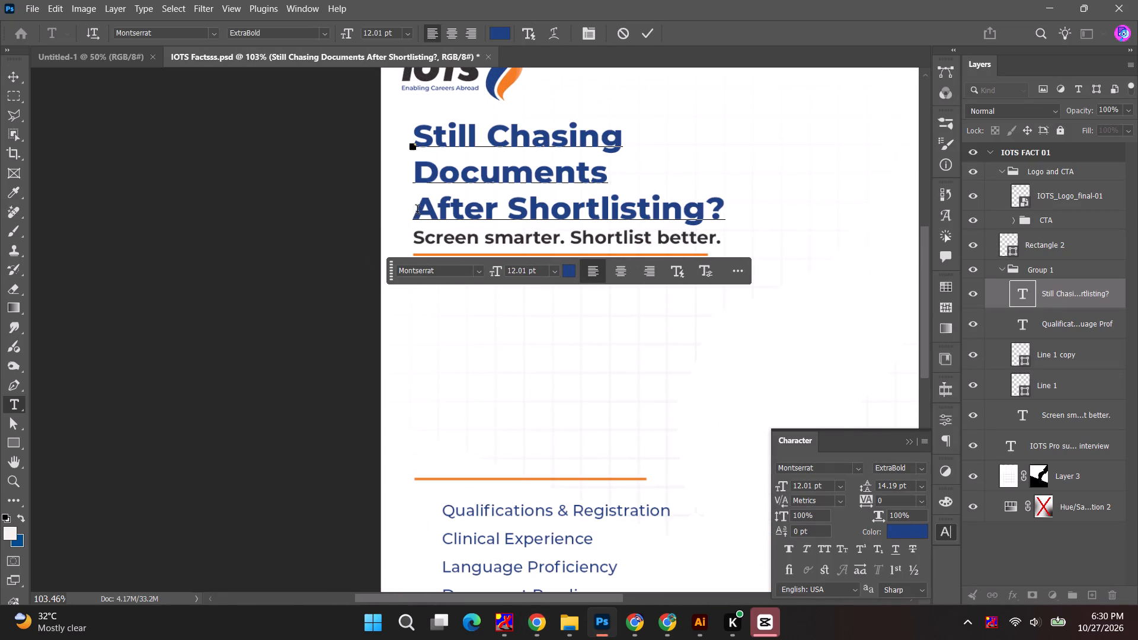
pyautogui.press('BackSpace')
pyautogui.press('space')
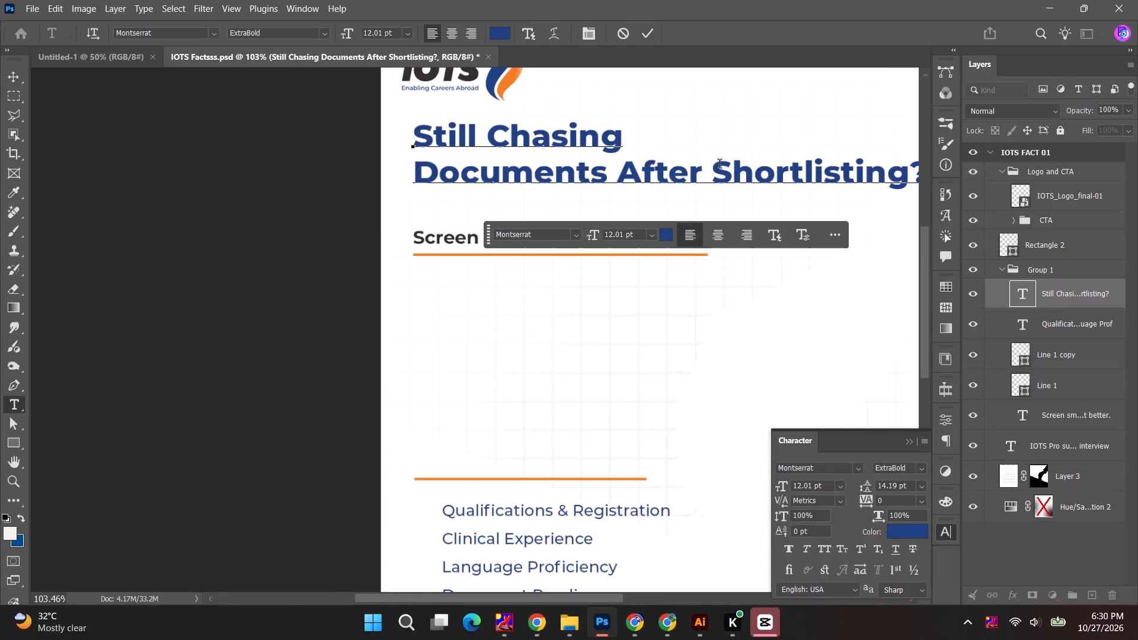
pyautogui.click(718, 165)
pyautogui.press('BackSpace')
pyautogui.press('Return')
pyautogui.hotkey('alt', 'Tab')
pyautogui.hotkey('alt', 'Tab')
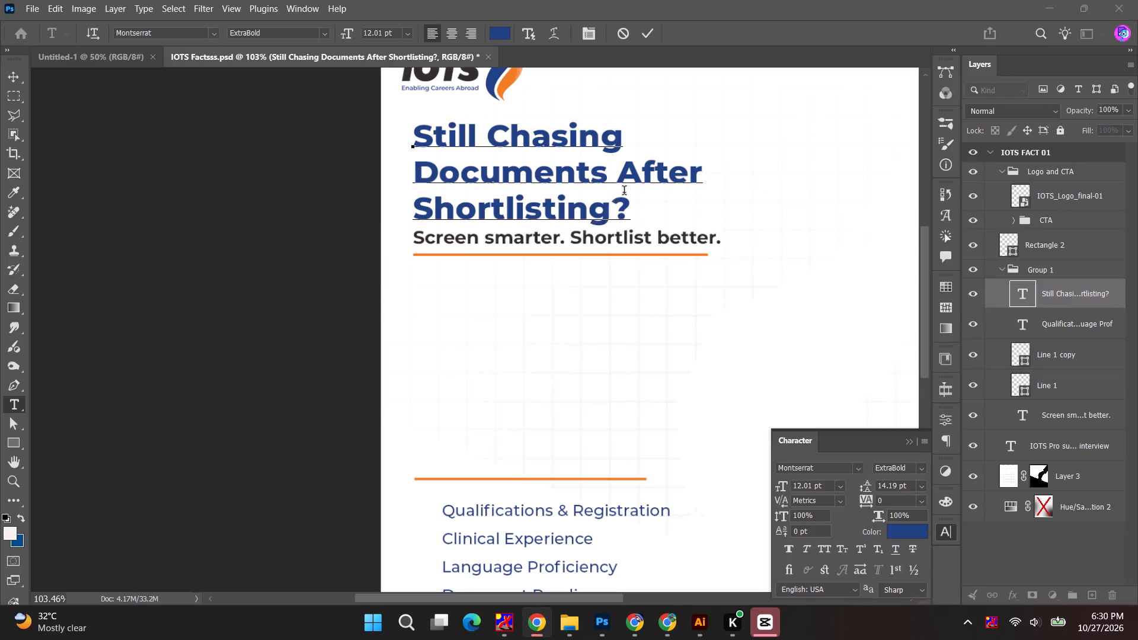
# Restyle the headline's "Shortlisting?" line to 14 pt size, 16 pt leading and the logo's orange, f27c21.
pyautogui.moveTo(636, 213); pyautogui.dragTo(303, 214)
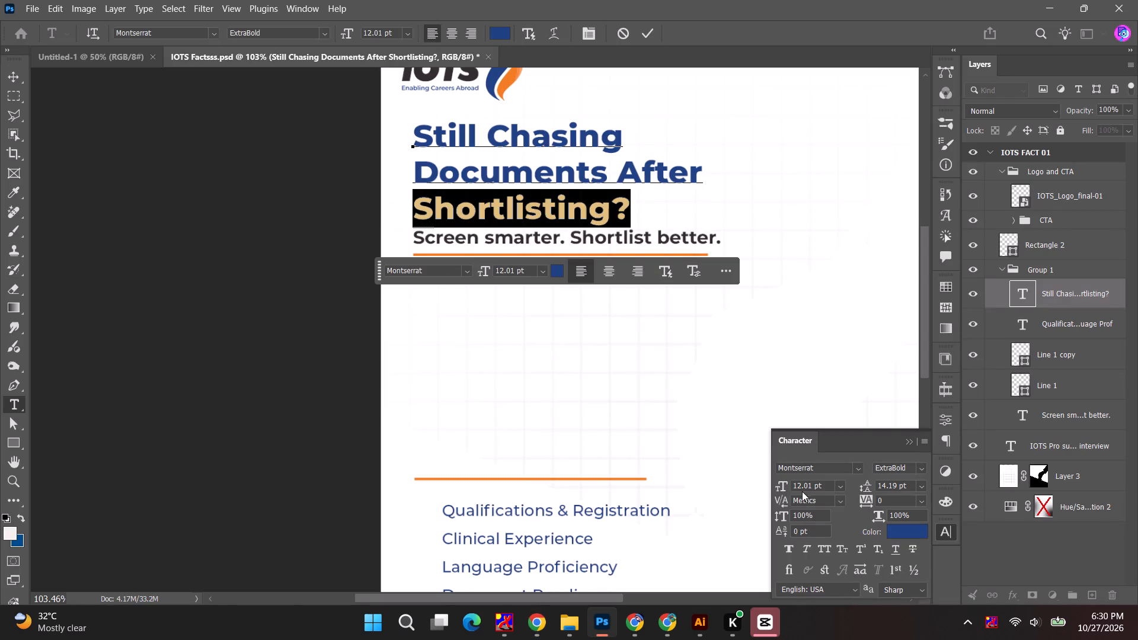
pyautogui.click(780, 488)
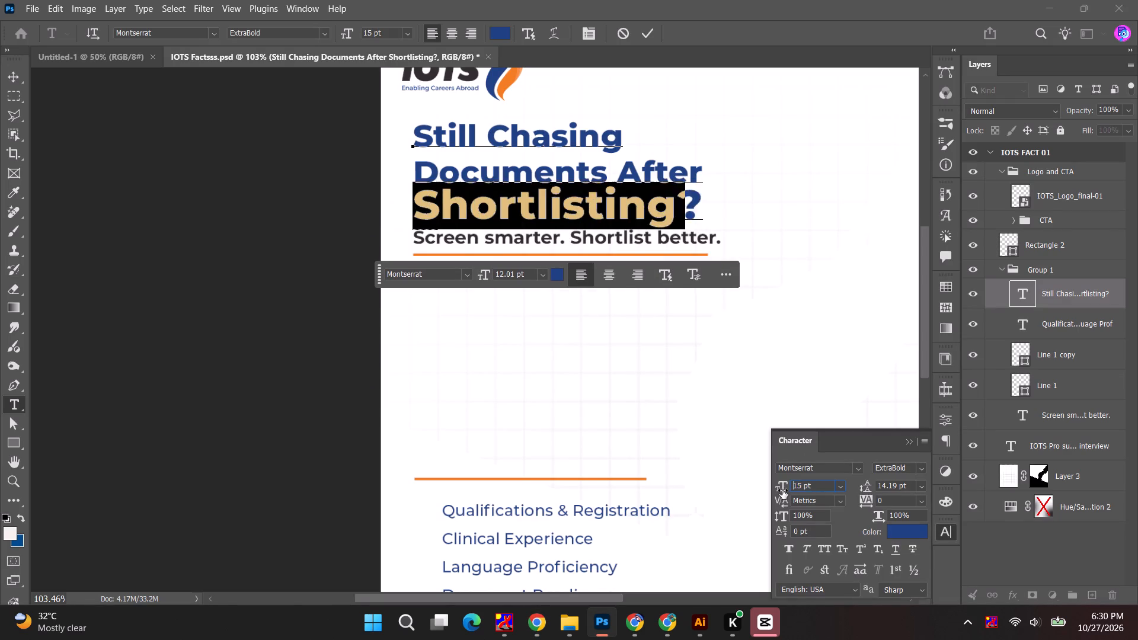
pyautogui.click(909, 487)
pyautogui.scroll(1, 909, 487)
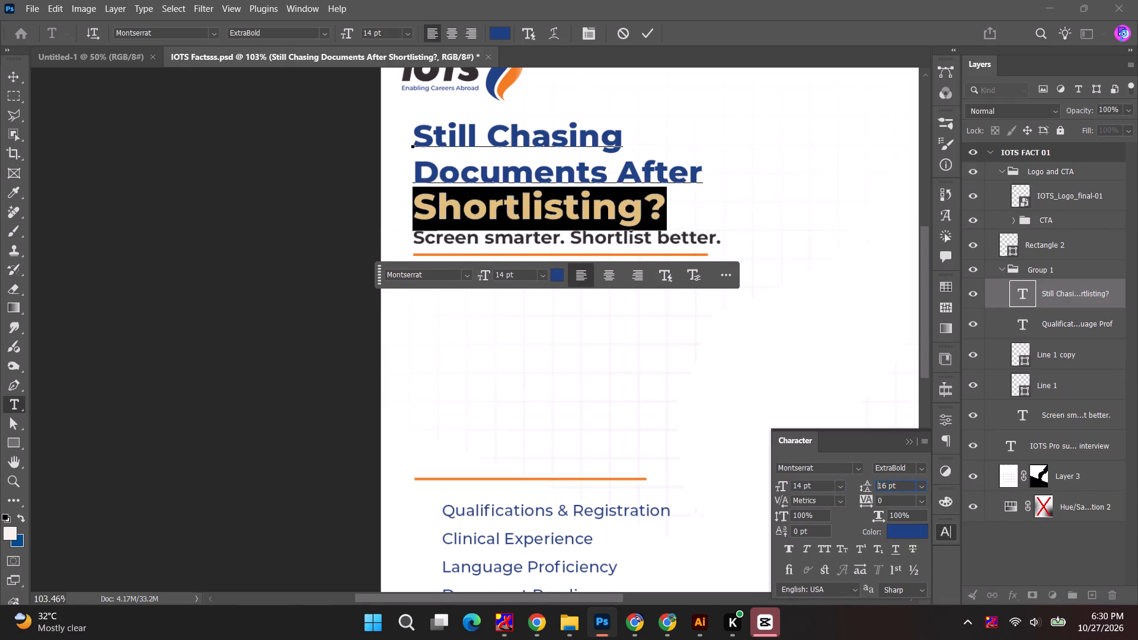
pyautogui.scroll(1, 909, 487)
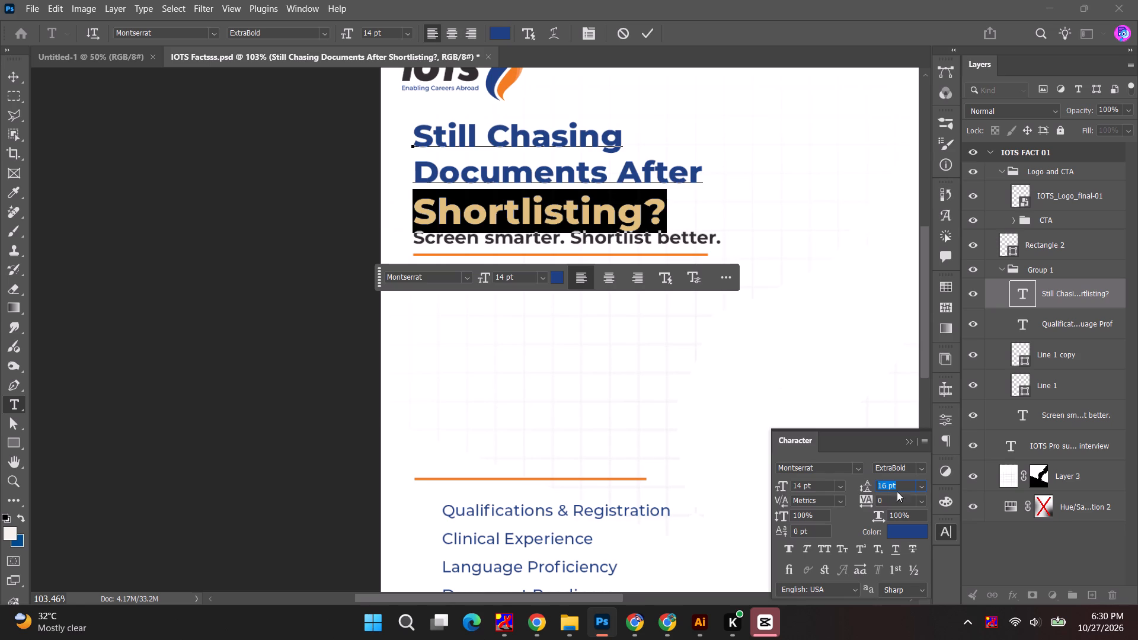
pyautogui.click(907, 530)
pyautogui.click(502, 84)
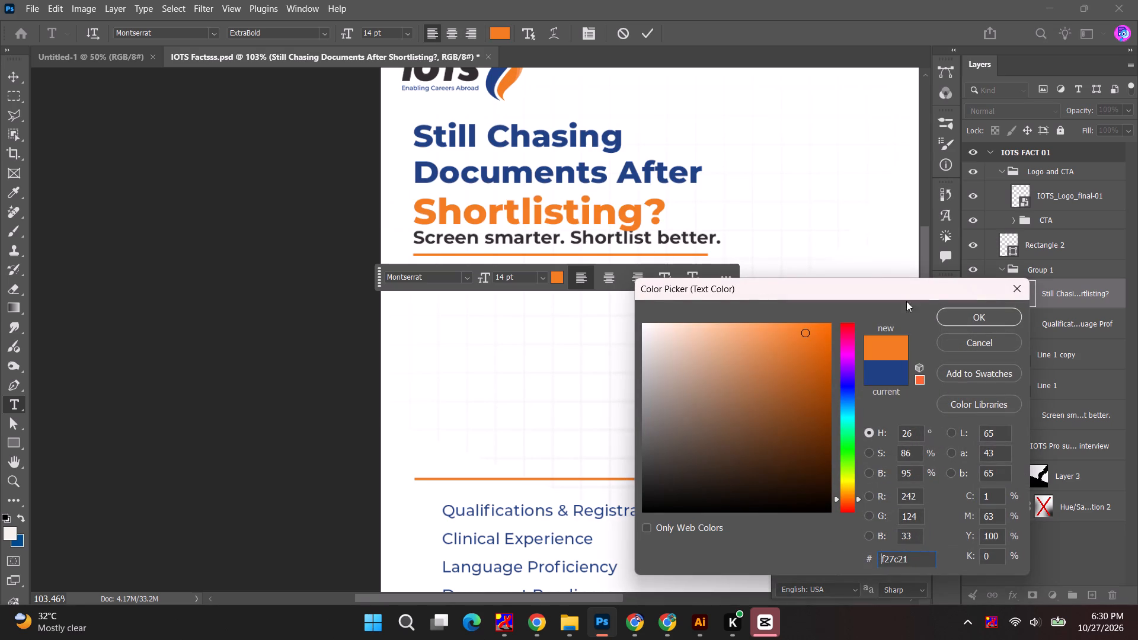
pyautogui.click(994, 313)
pyautogui.hotkey('alt', 'Tab')
pyautogui.hotkey('alt', 'Tab')
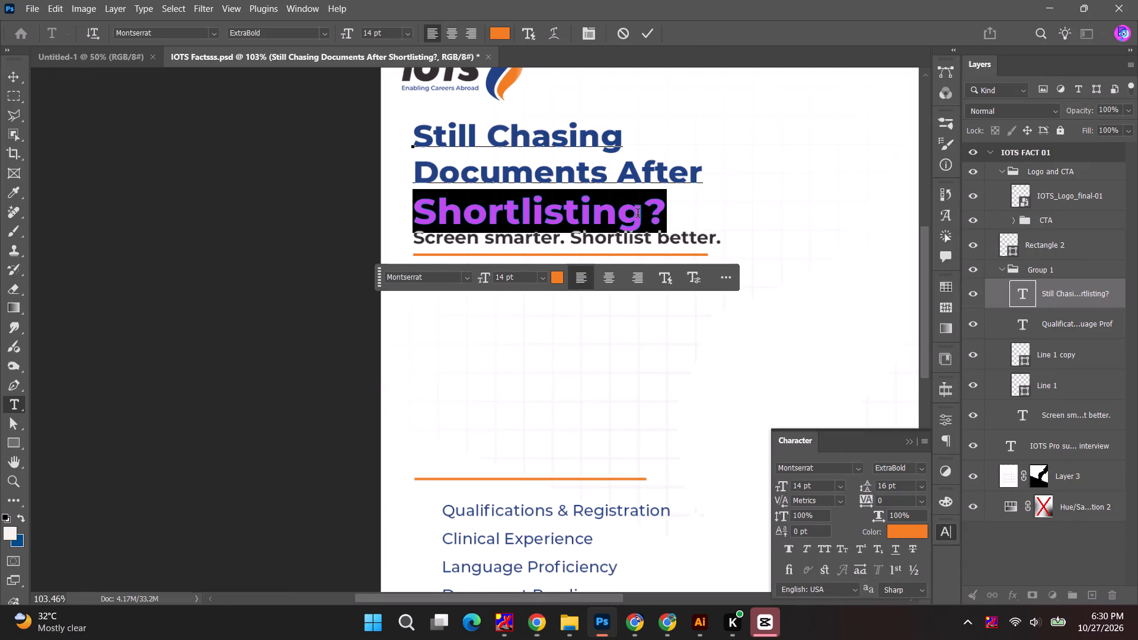
pyautogui.click(647, 30)
pyautogui.click(822, 200)
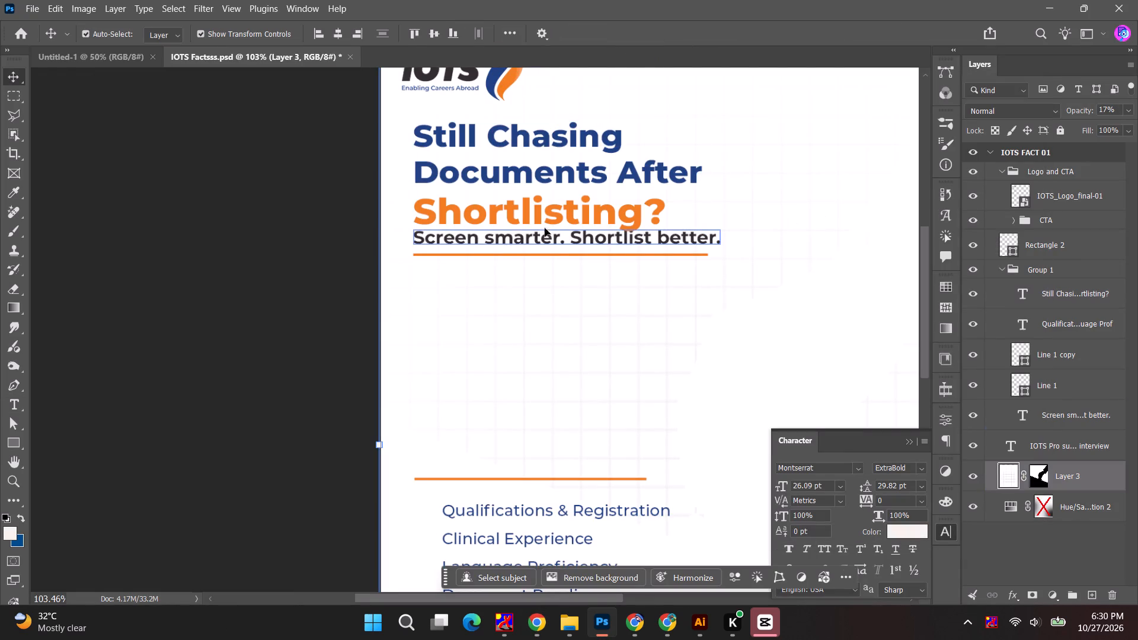
# Move the headline up slightly to open space above "Screen smarter. Shortlist better.".
pyautogui.moveTo(576, 169); pyautogui.dragTo(576, 161)
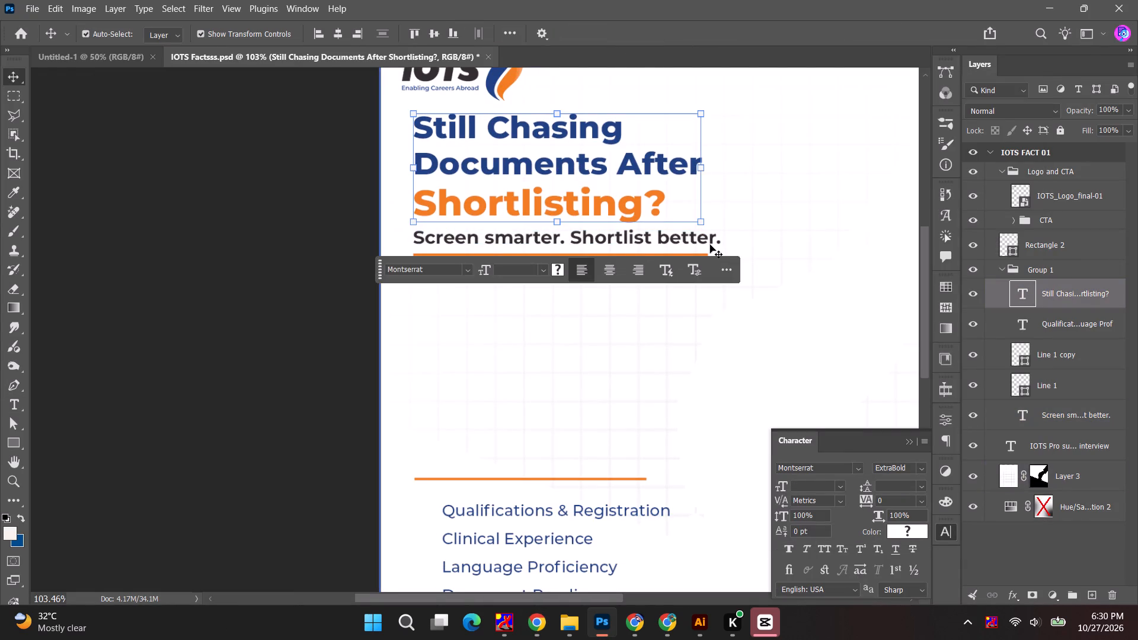
# Scale the "Screen smarter. Shortlist better." line to about 91% and set its font weight to Medium.
pyautogui.click(710, 243)
pyautogui.keyDown('shift'); pyautogui.moveTo(722, 246); pyautogui.dragTo(719, 243); pyautogui.keyUp('shift')
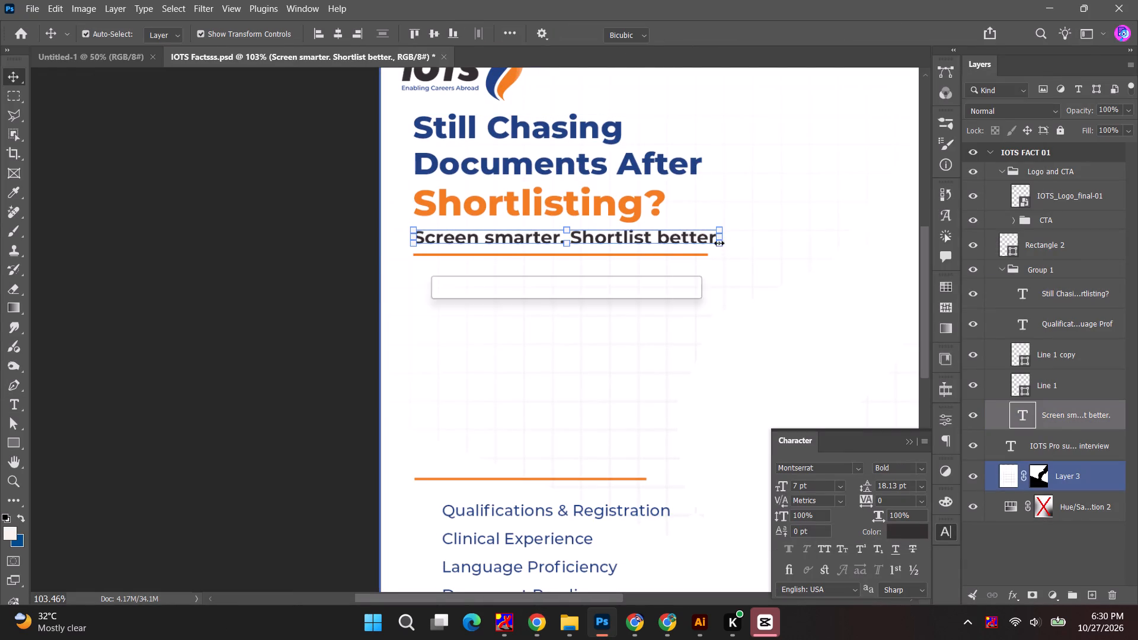
pyautogui.keyDown('shift'); pyautogui.moveTo(719, 243); pyautogui.dragTo(695, 229); pyautogui.keyUp('shift')
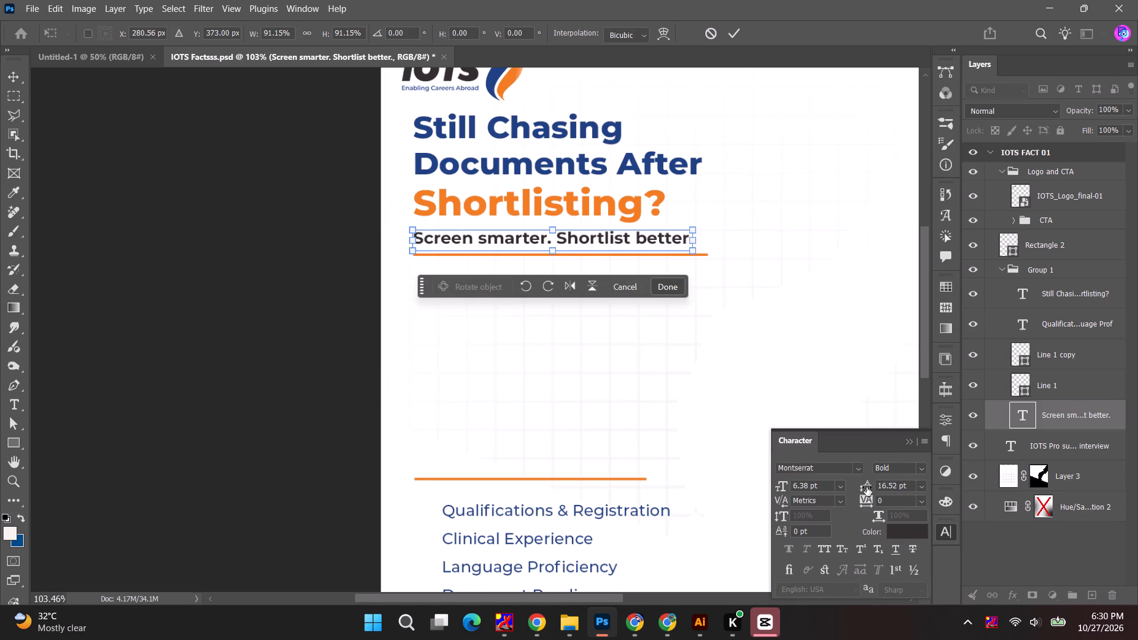
pyautogui.click(922, 466)
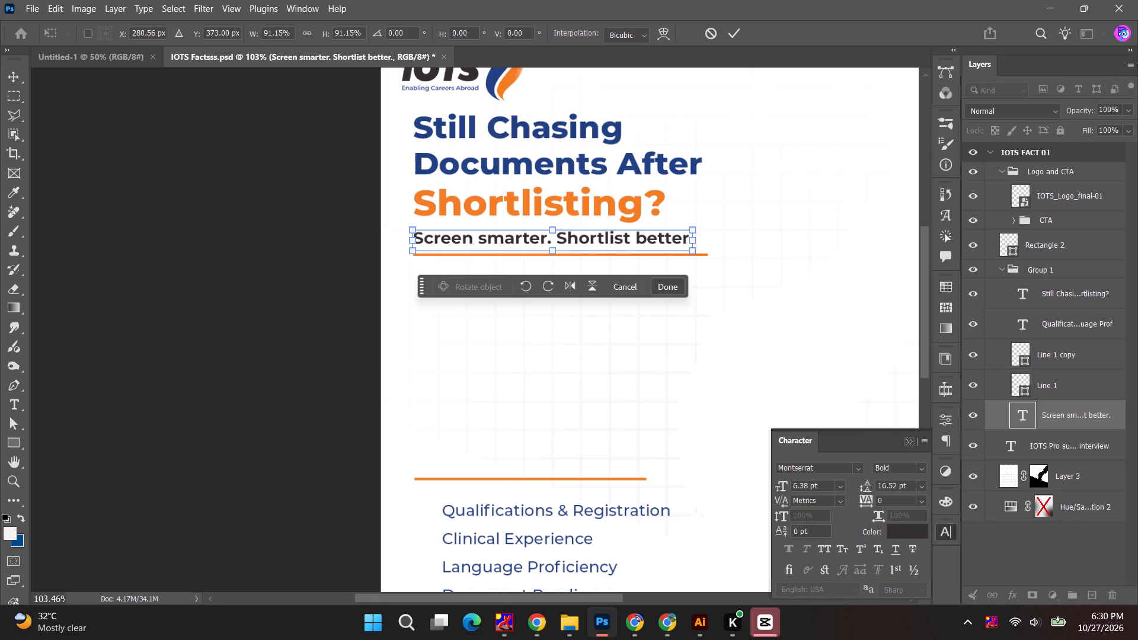
pyautogui.click(919, 462)
pyautogui.click(725, 34)
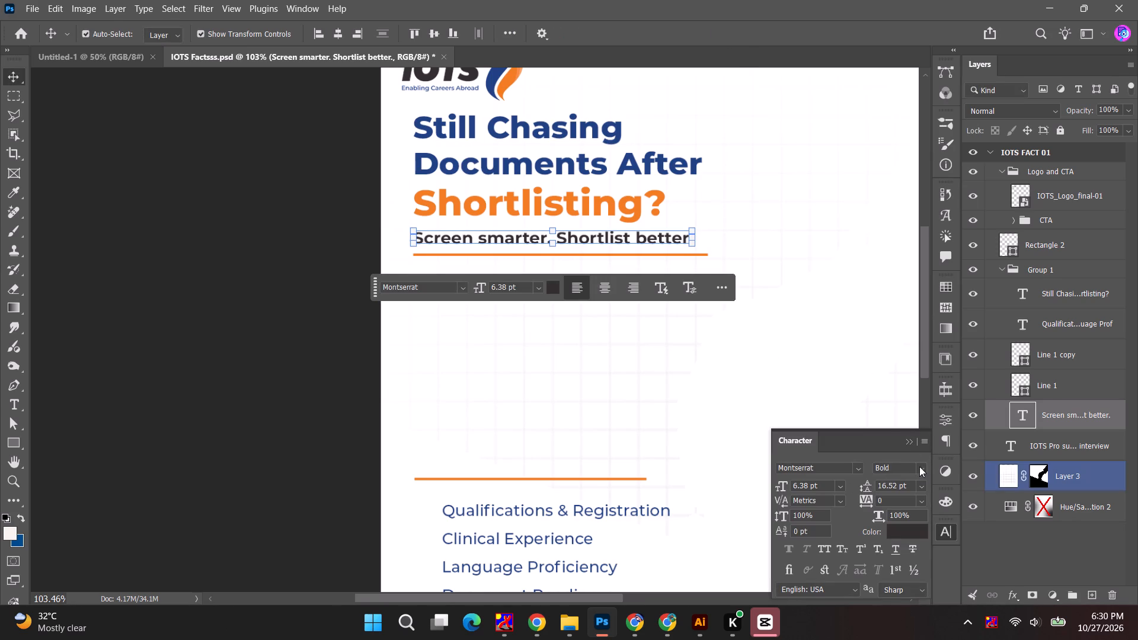
pyautogui.click(920, 468)
pyautogui.click(958, 361)
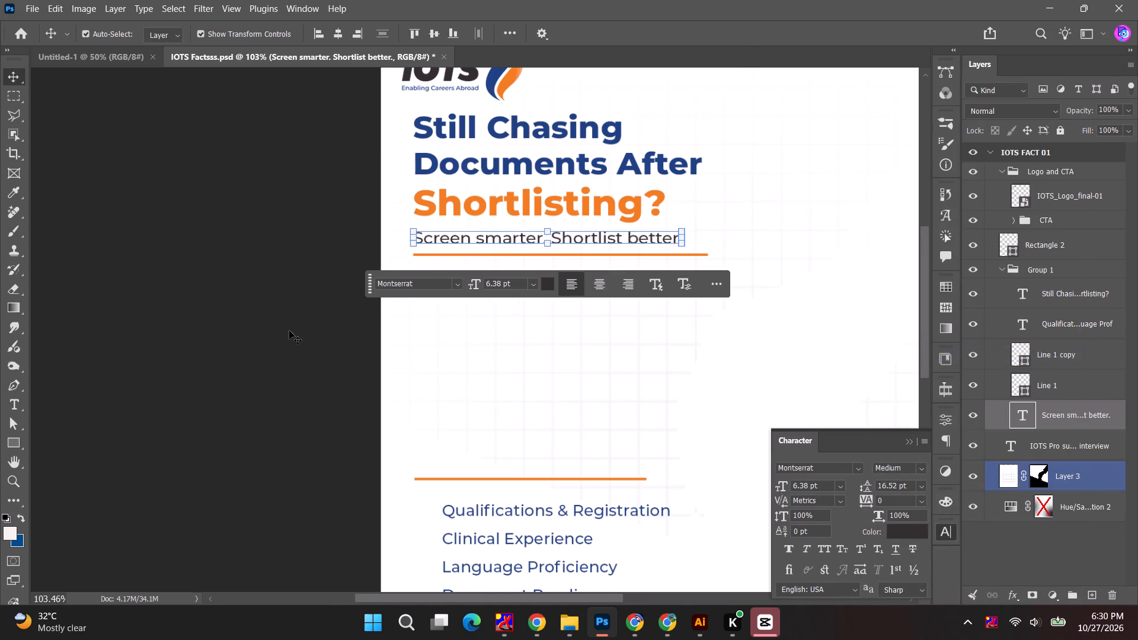
# Delete the two orange divider lines, one under "Screen smarter. Shortlist better." and one above the checklist text.
pyautogui.click(289, 331)
pyautogui.keyDown('alt'); pyautogui.scroll(-3, 289, 331); pyautogui.keyUp('alt')
pyautogui.press('space')
pyautogui.moveTo(293, 333); pyautogui.dragTo(273, 329)
pyautogui.hotkey('alt', 'Tab')
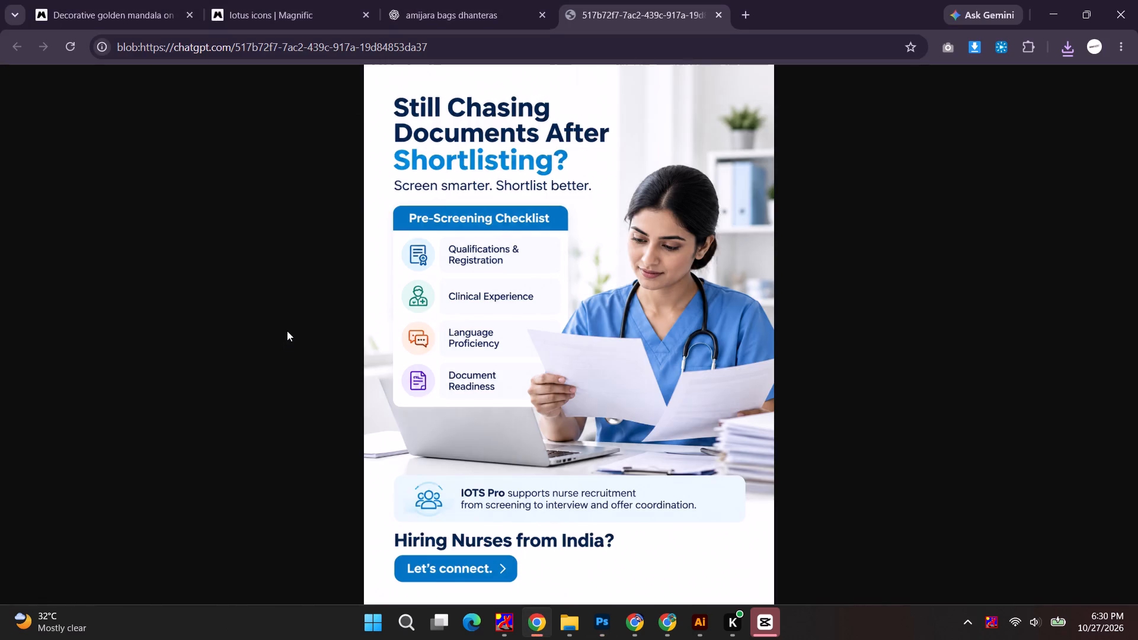
pyautogui.hotkey('alt', 'Tab')
pyautogui.click(491, 268)
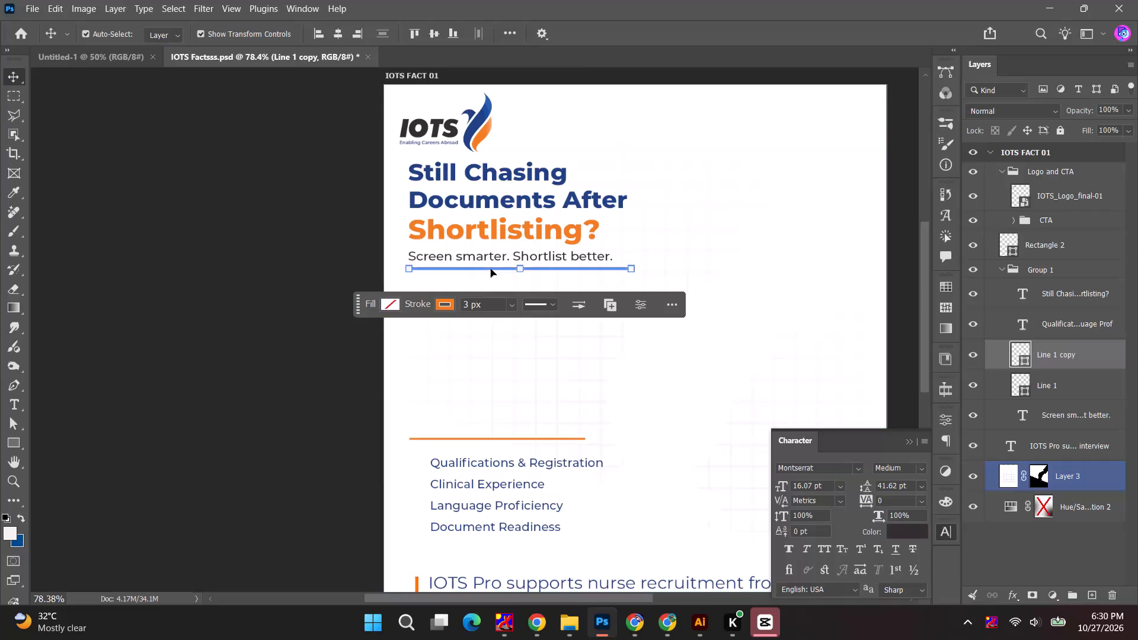
pyautogui.press('BackSpace')
pyautogui.press('space')
pyautogui.moveTo(618, 398); pyautogui.dragTo(558, 349)
pyautogui.hotkey('alt', 'Tab')
pyautogui.hotkey('alt', 'Tab')
pyautogui.press('BackSpace')
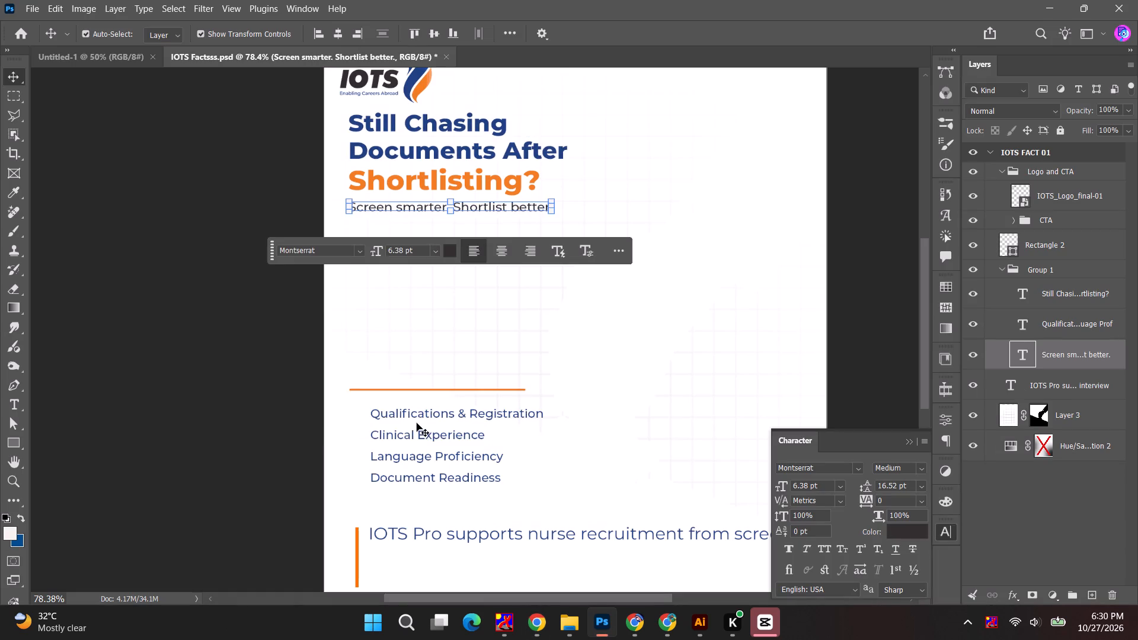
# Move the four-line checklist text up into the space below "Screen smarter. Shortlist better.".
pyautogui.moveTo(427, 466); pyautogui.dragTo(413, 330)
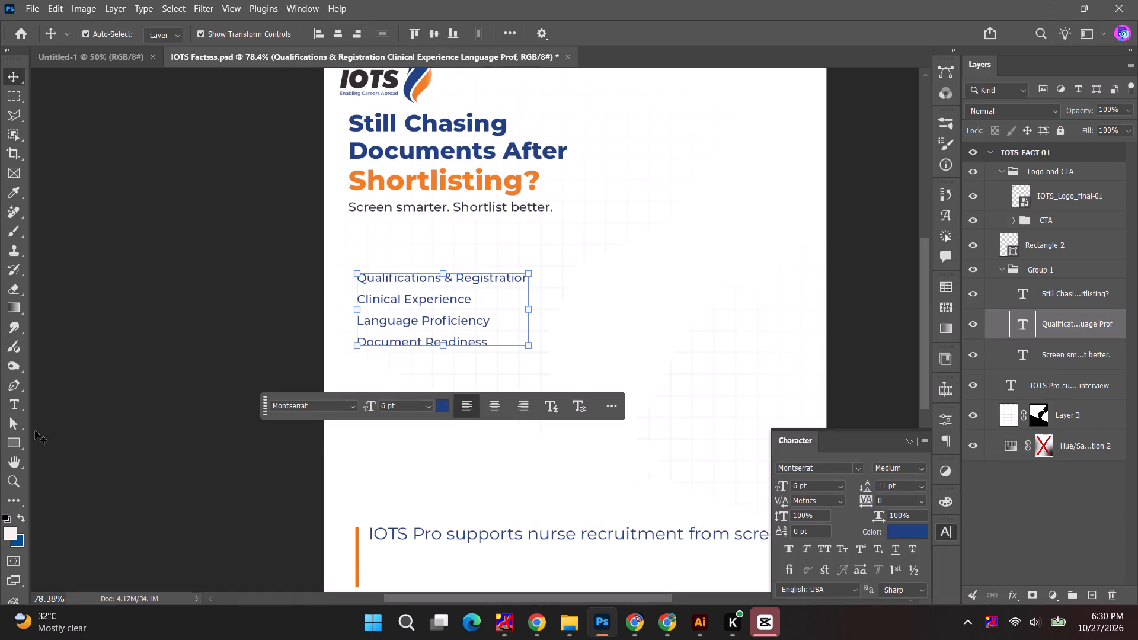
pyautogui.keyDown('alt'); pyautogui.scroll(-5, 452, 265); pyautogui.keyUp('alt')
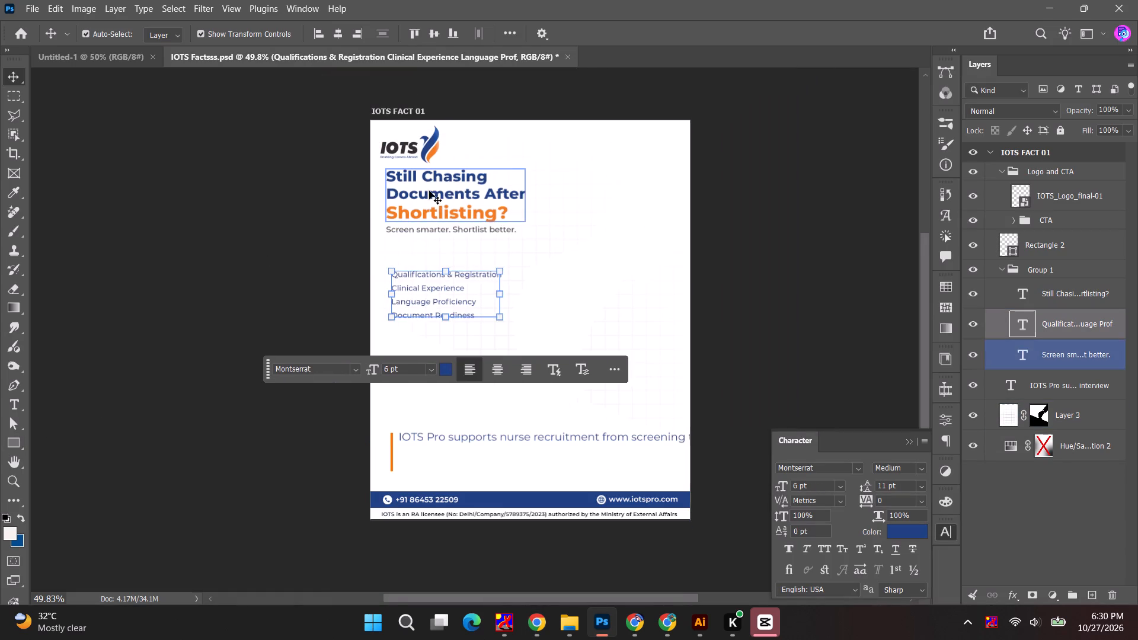
# Move the headline and the "Screen smarter. Shortlist better." line down together slightly, widening the gap below the logo.
pyautogui.click(429, 190)
pyautogui.keyDown('alt'); pyautogui.scroll(5, 427, 230); pyautogui.keyUp('alt')
pyautogui.keyDown('alt'); pyautogui.scroll(3, 554, 229); pyautogui.keyUp('alt')
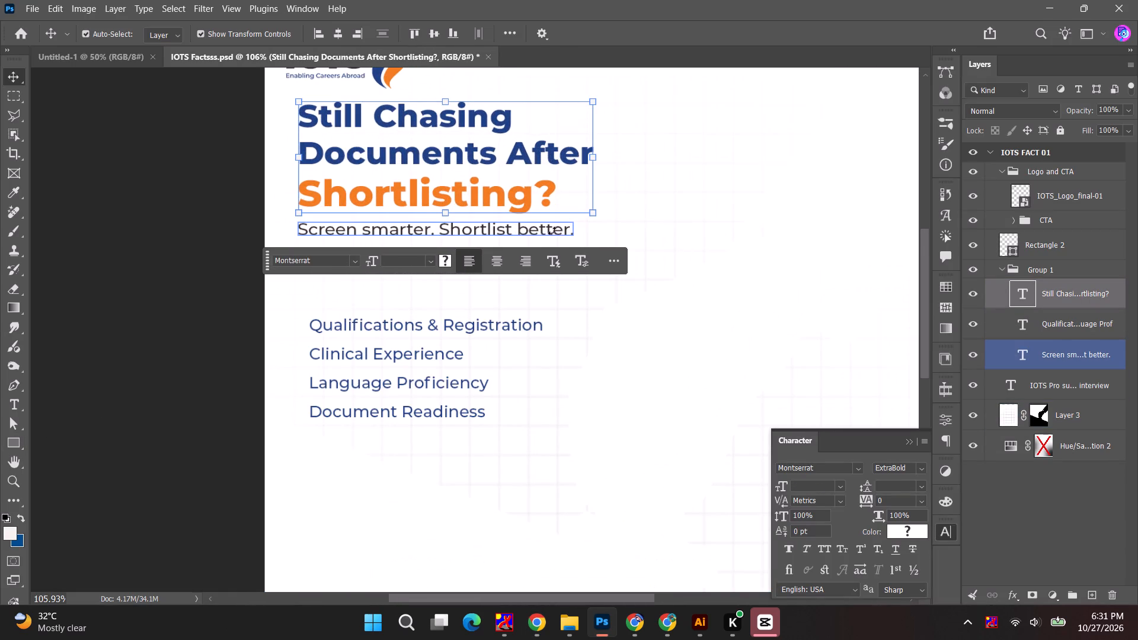
pyautogui.keyDown('shift'); pyautogui.click(551, 232); pyautogui.keyUp('shift')
pyautogui.moveTo(546, 229); pyautogui.dragTo(547, 238)
pyautogui.click(205, 243)
pyautogui.keyDown('alt'); pyautogui.scroll(-4, 202, 264); pyautogui.keyUp('alt')
pyautogui.press('space')
pyautogui.moveTo(237, 293); pyautogui.dragTo(95, 250)
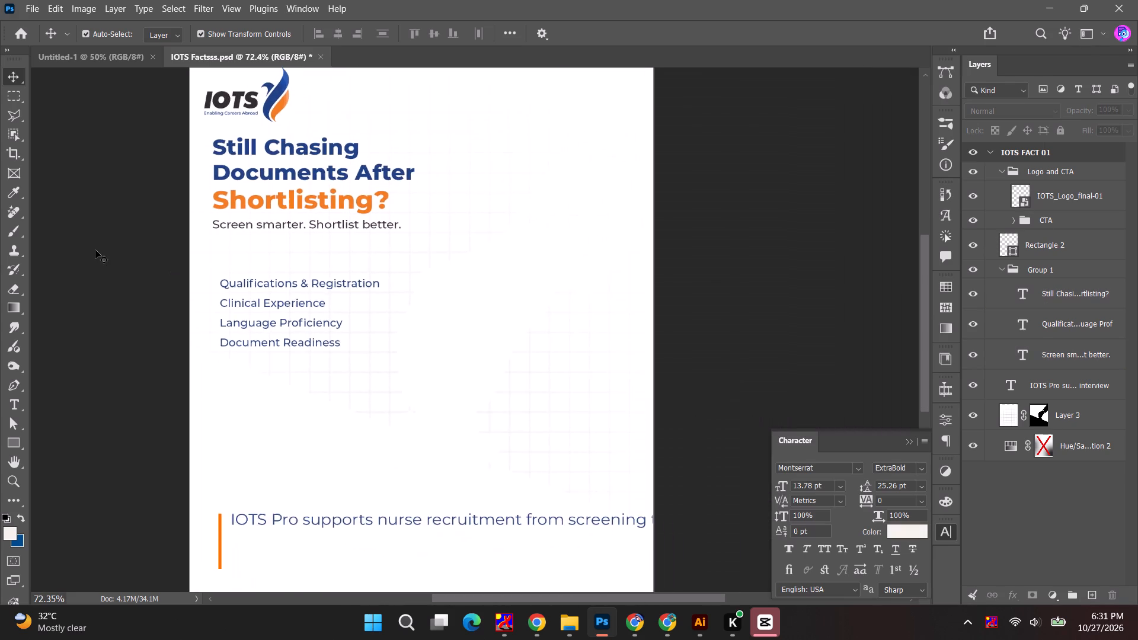
# Move the four-line checklist text out of the left column to the artboard's upper right, beside the headline.
pyautogui.hotkey('alt', 'Tab')
pyautogui.hotkey('alt', 'Tab')
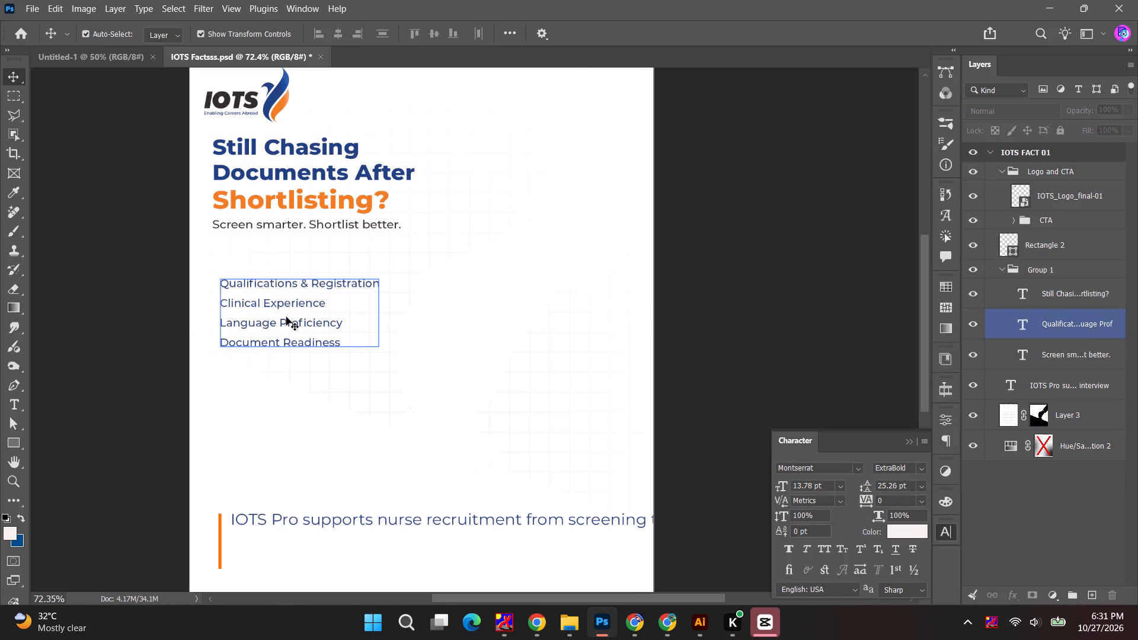
pyautogui.moveTo(286, 317); pyautogui.dragTo(578, 178)
pyautogui.hotkey('alt', 'Tab')
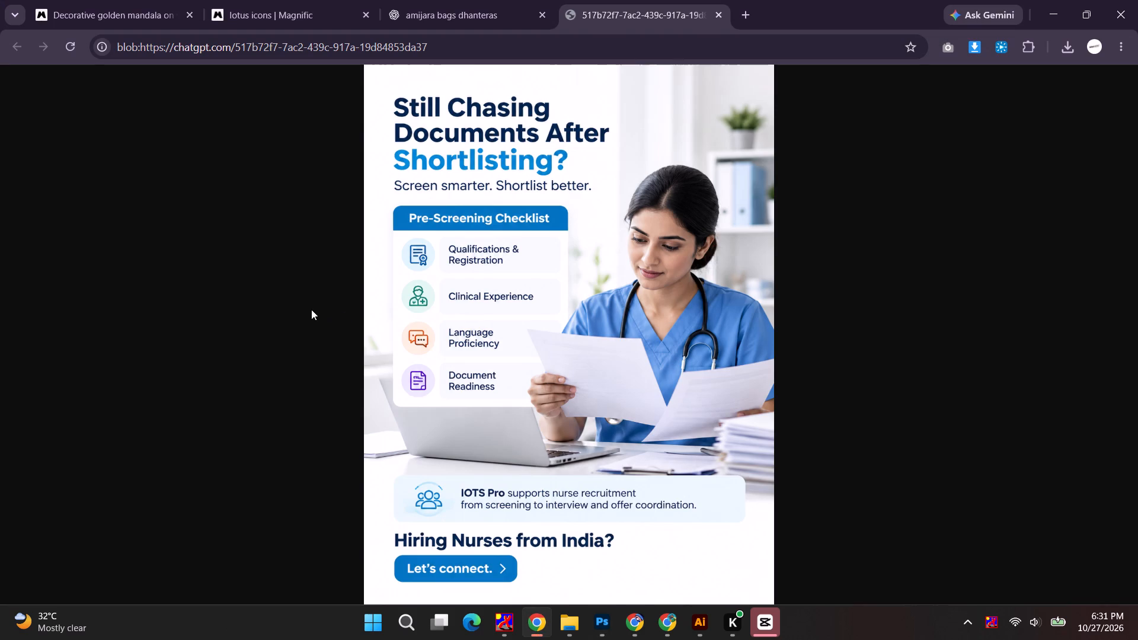
pyautogui.hotkey('alt', 'Tab')
pyautogui.hotkey('alt', 'Tab')
pyautogui.hotkey('alt', 'Tab')
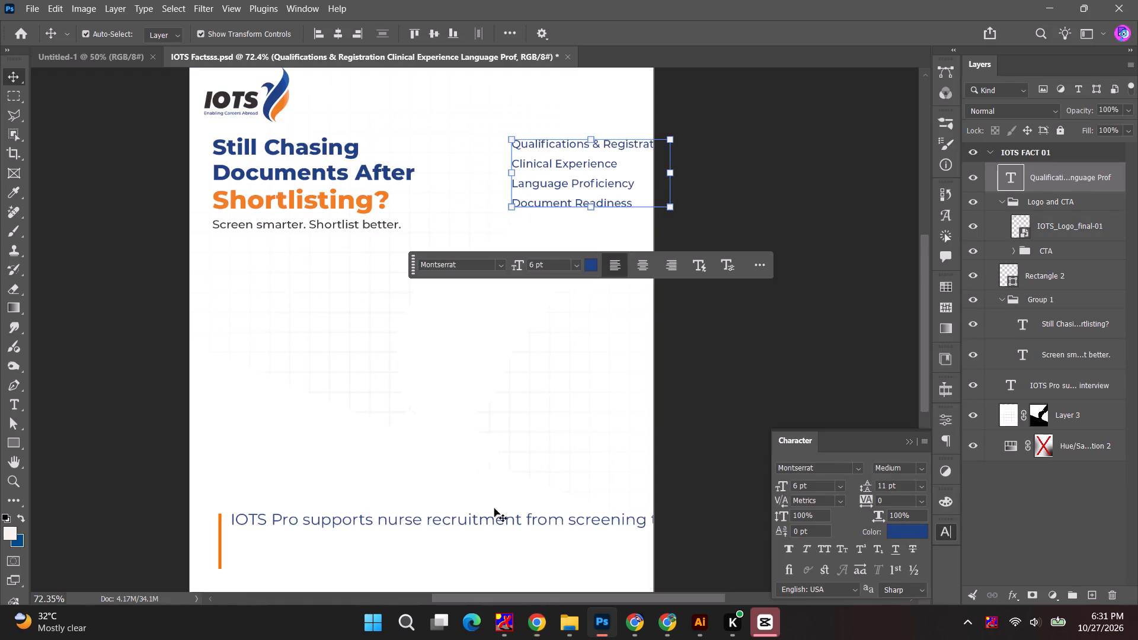
# Set the "IOTS Pro supports nurse recruitment…" sentence to 5 pt size.
pyautogui.press('space')
pyautogui.moveTo(500, 511); pyautogui.dragTo(472, 407)
pyautogui.hotkey('alt', 'Tab')
pyautogui.hotkey('alt', 'Tab')
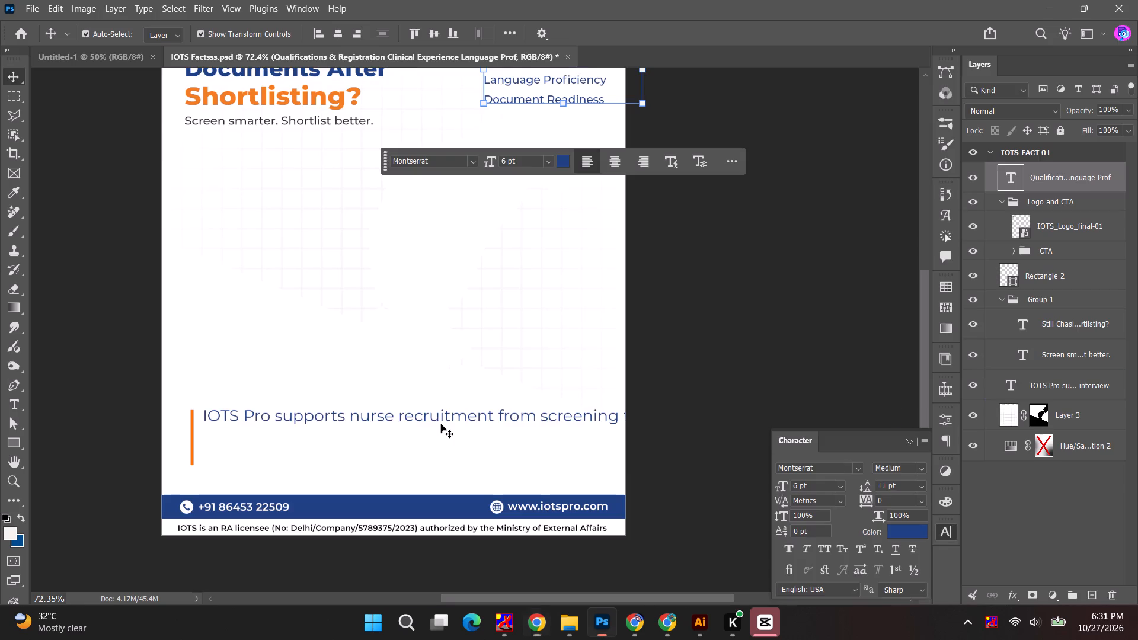
pyautogui.click(490, 411)
pyautogui.click(478, 417)
pyautogui.doubleClick(478, 417)
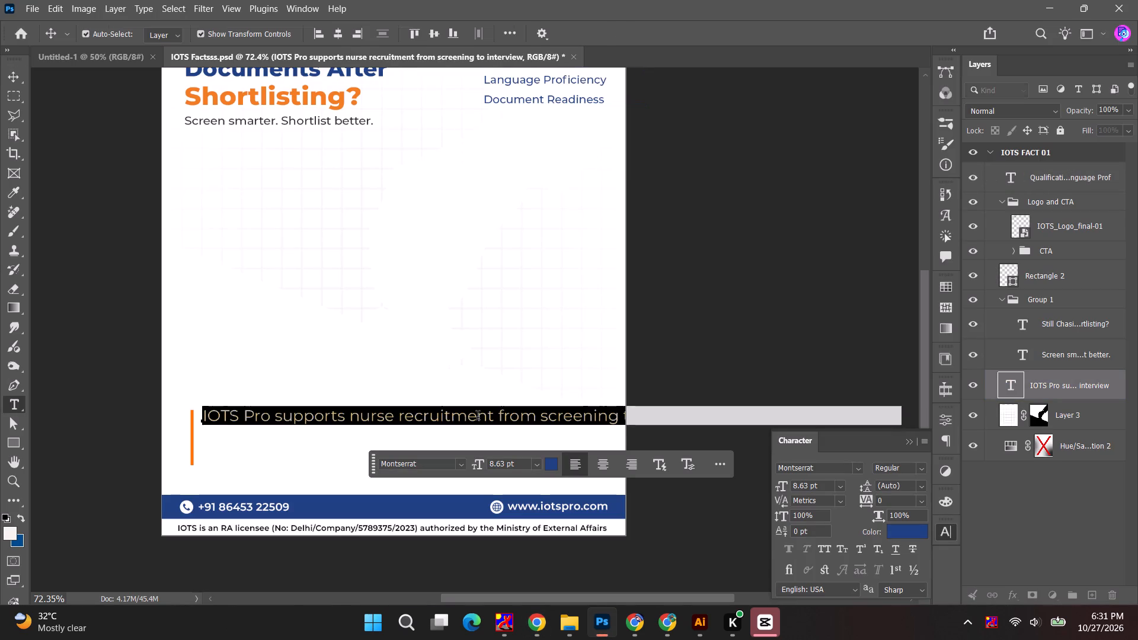
pyautogui.click(818, 487)
pyautogui.scroll(-6, 818, 487)
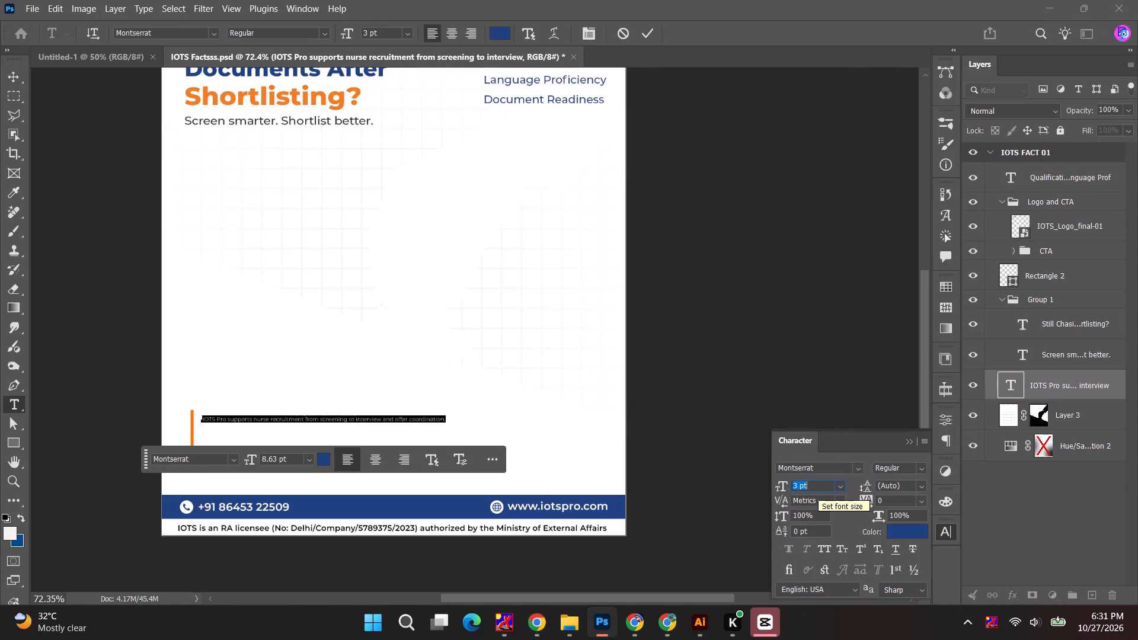
pyautogui.click(802, 487)
pyautogui.scroll(3, 802, 487)
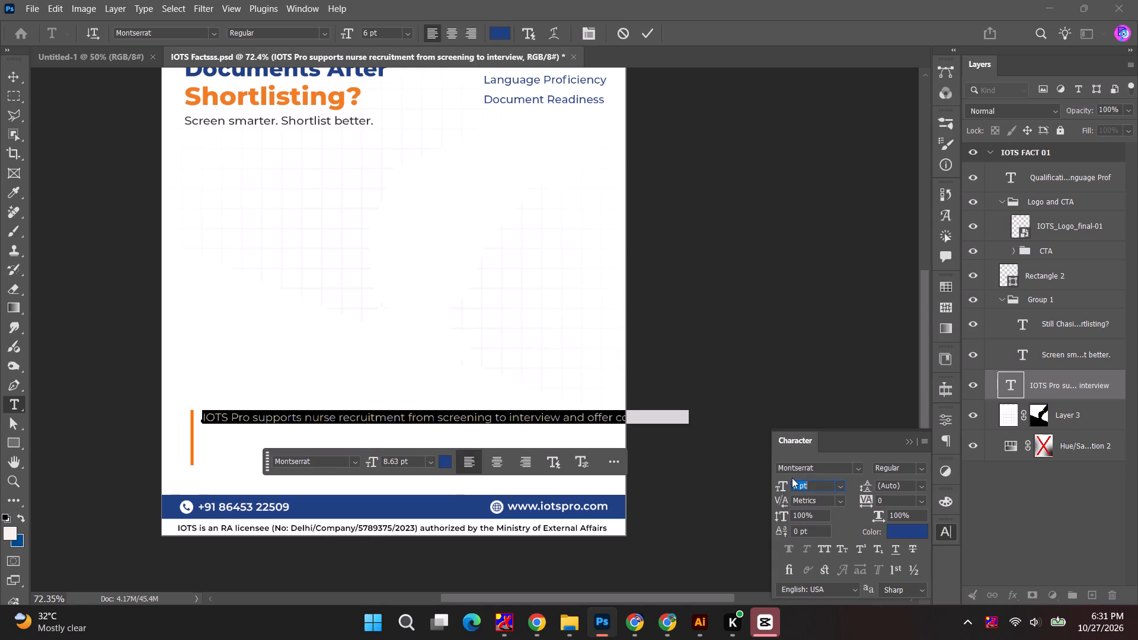
pyautogui.click(806, 482)
pyautogui.click(810, 484)
pyautogui.scroll(-1, 810, 484)
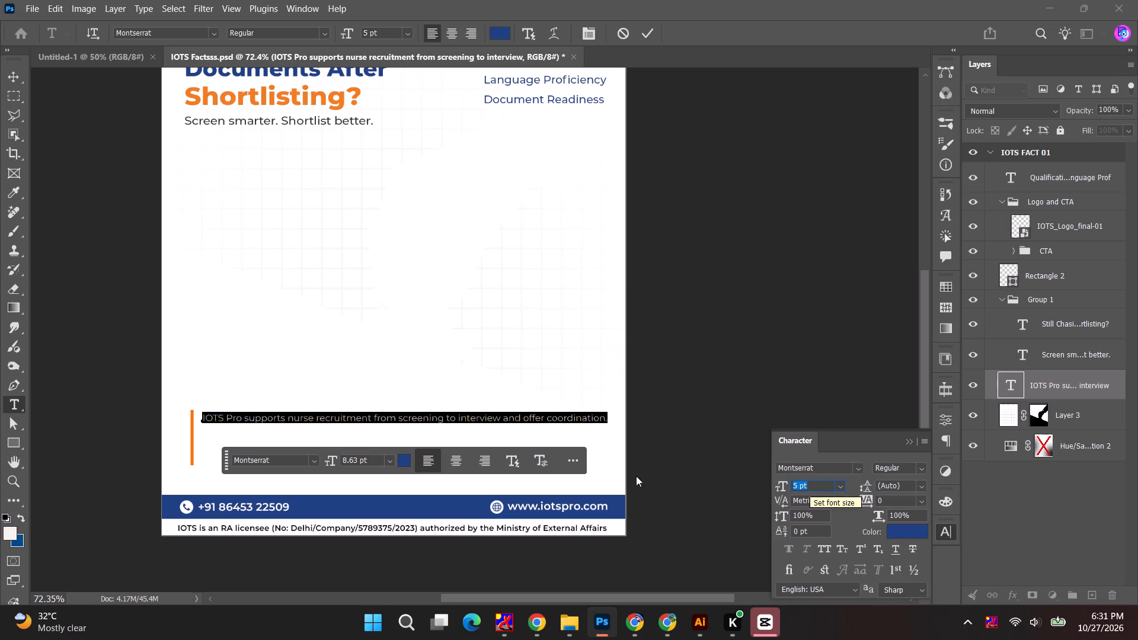
pyautogui.keyDown('alt'); pyautogui.scroll(5, 358, 417); pyautogui.keyUp('alt')
pyautogui.click(646, 33)
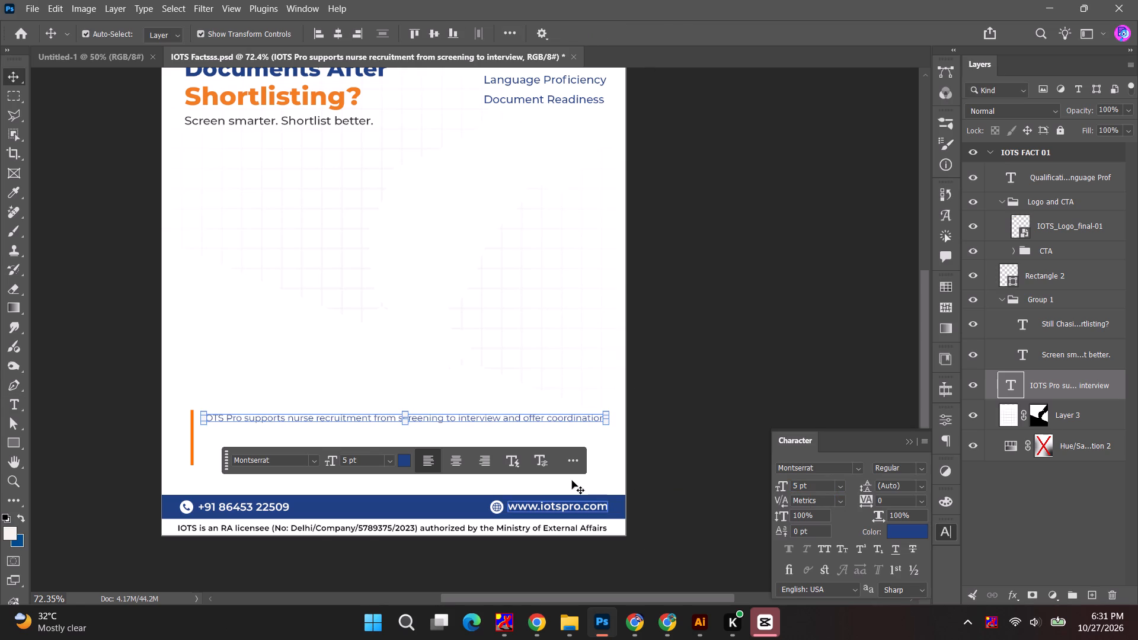
# Break the "IOTS Pro" sentence into two lines after "recruitment from", following the reference's two-line layout.
pyautogui.keyDown('alt'); pyautogui.scroll(5, 406, 414); pyautogui.keyUp('alt')
pyautogui.keyDown('alt'); pyautogui.scroll(-3, 423, 363); pyautogui.keyUp('alt')
pyautogui.hotkey('alt', 'Tab')
pyautogui.hotkey('alt', 'Tab')
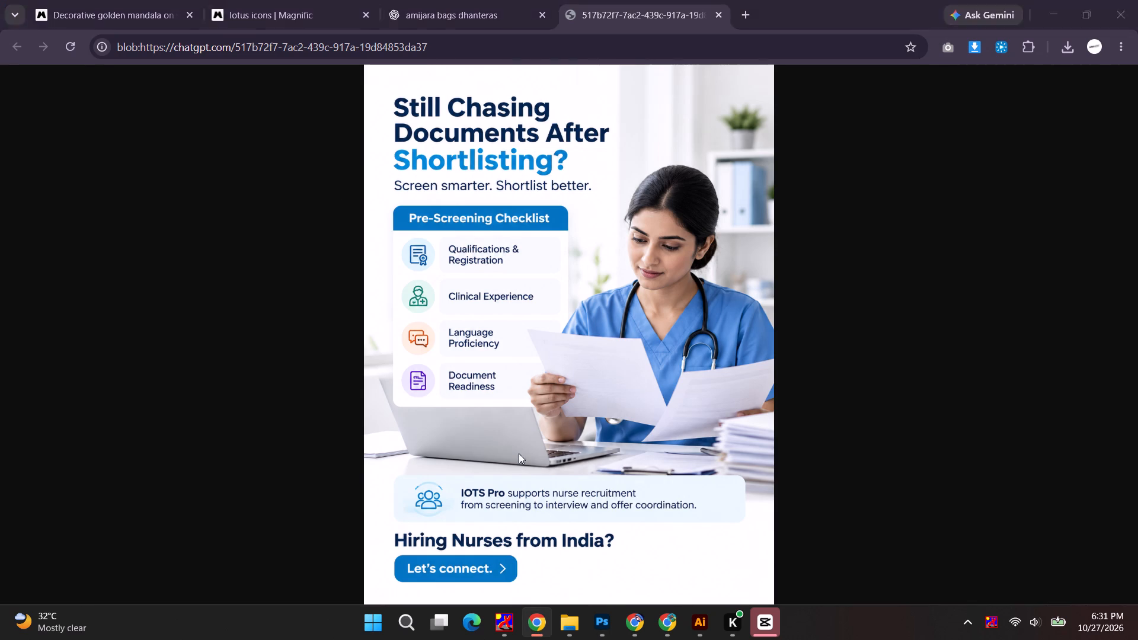
pyautogui.keyDown('alt'); pyautogui.scroll(4, 365, 411); pyautogui.keyUp('alt')
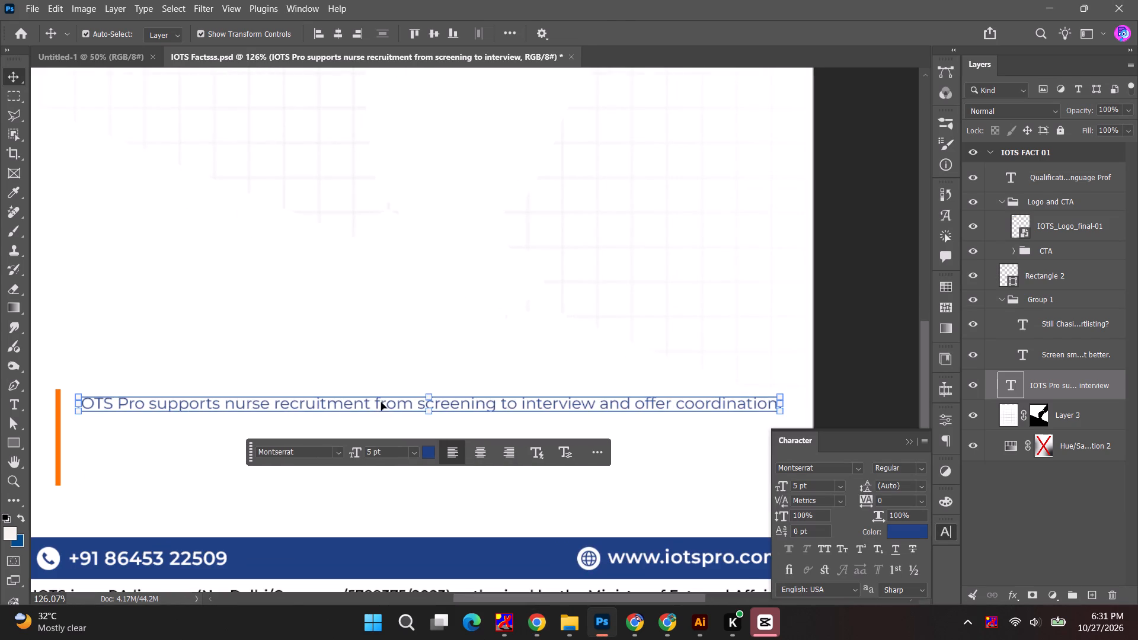
pyautogui.doubleClick(381, 402)
pyautogui.click(414, 404)
pyautogui.click(418, 401)
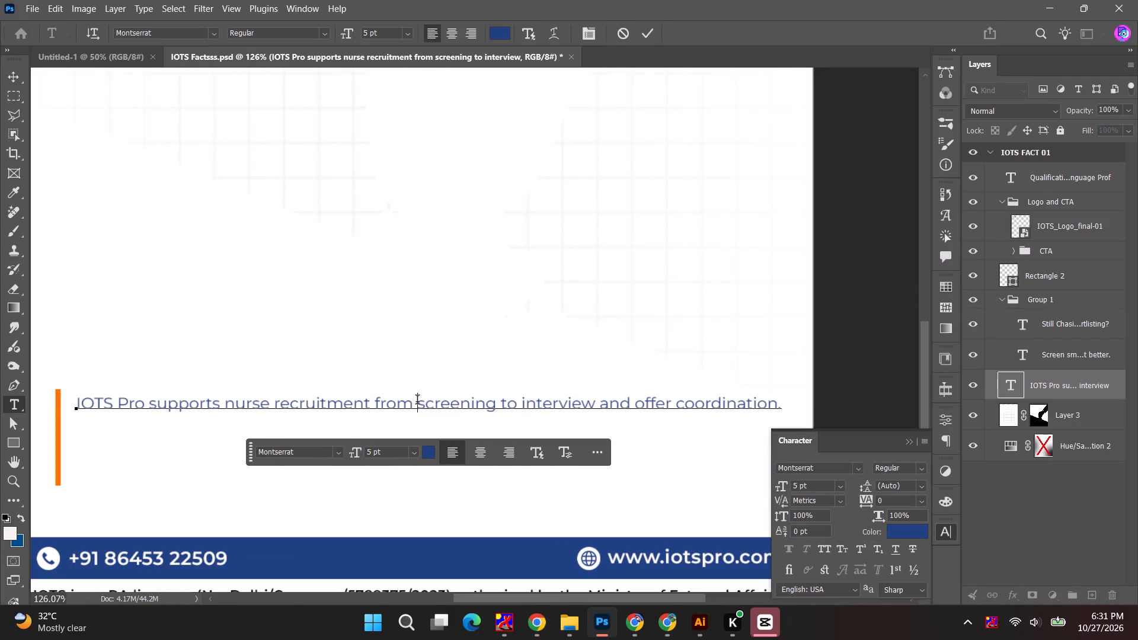
pyautogui.press('BackSpace')
pyautogui.press('Return')
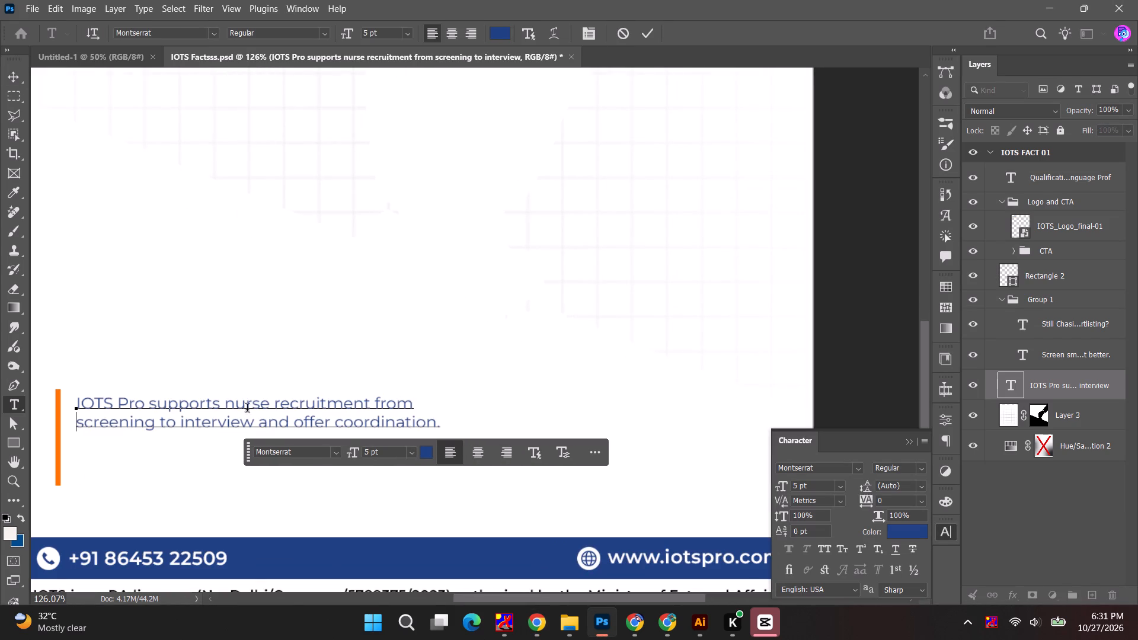
pyautogui.click(12, 72)
# Move the two-line "IOTS Pro" sentence right and slightly up, away from the orange vertical bar.
pyautogui.moveTo(350, 417); pyautogui.dragTo(513, 385)
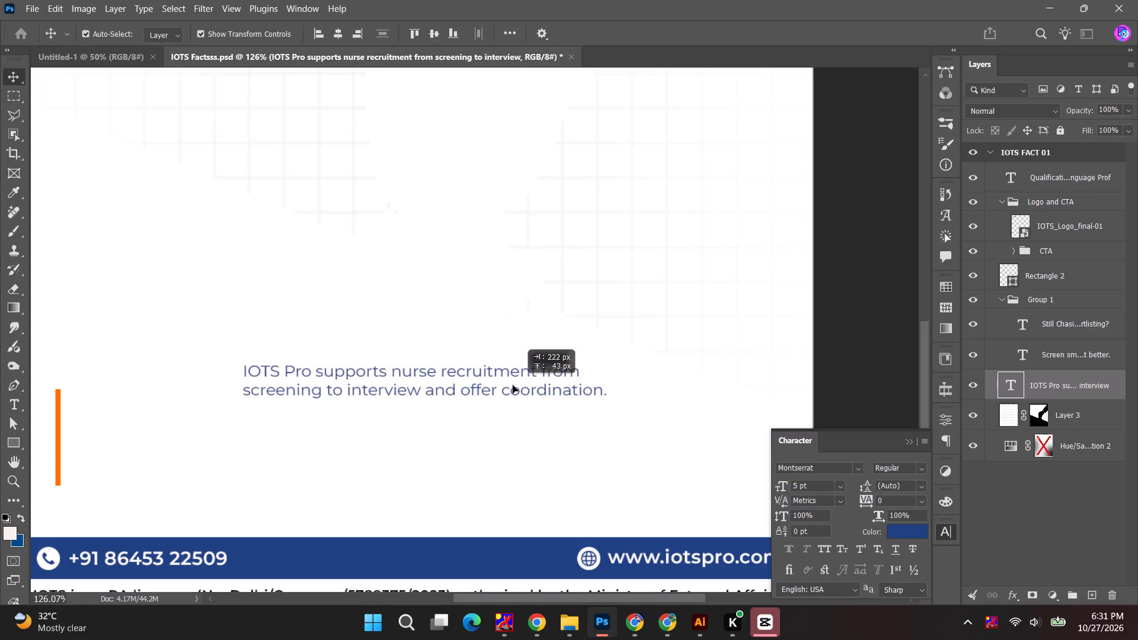
pyautogui.moveTo(513, 385); pyautogui.dragTo(512, 385)
pyautogui.hotkey('alt', 'Tab')
pyautogui.hotkey('alt', 'Tab')
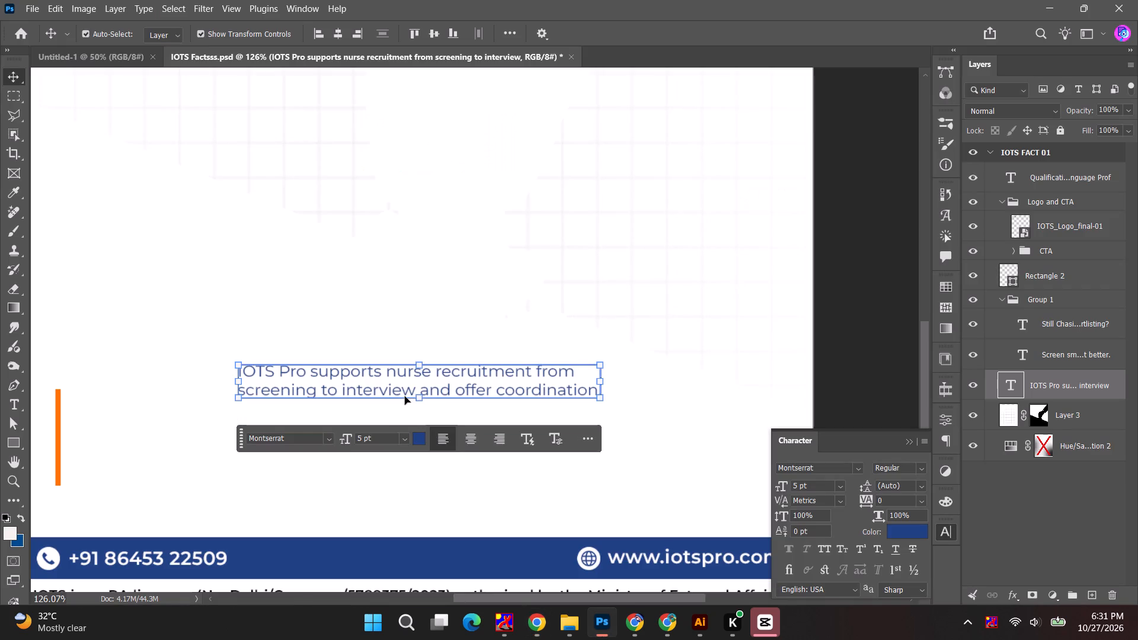
# Set the words "IOTS Pro" in the two-line sentence to Bold, as in the reference design.
pyautogui.doubleClick(430, 385)
pyautogui.moveTo(307, 372); pyautogui.dragTo(282, 372)
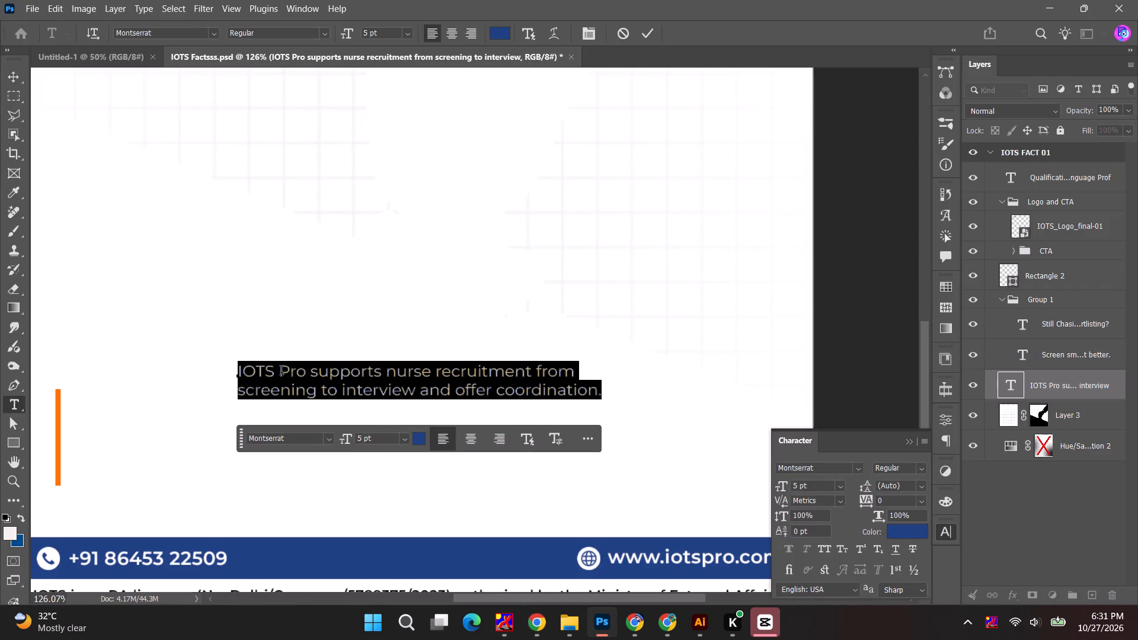
pyautogui.moveTo(282, 372); pyautogui.dragTo(228, 370)
pyautogui.click(920, 470)
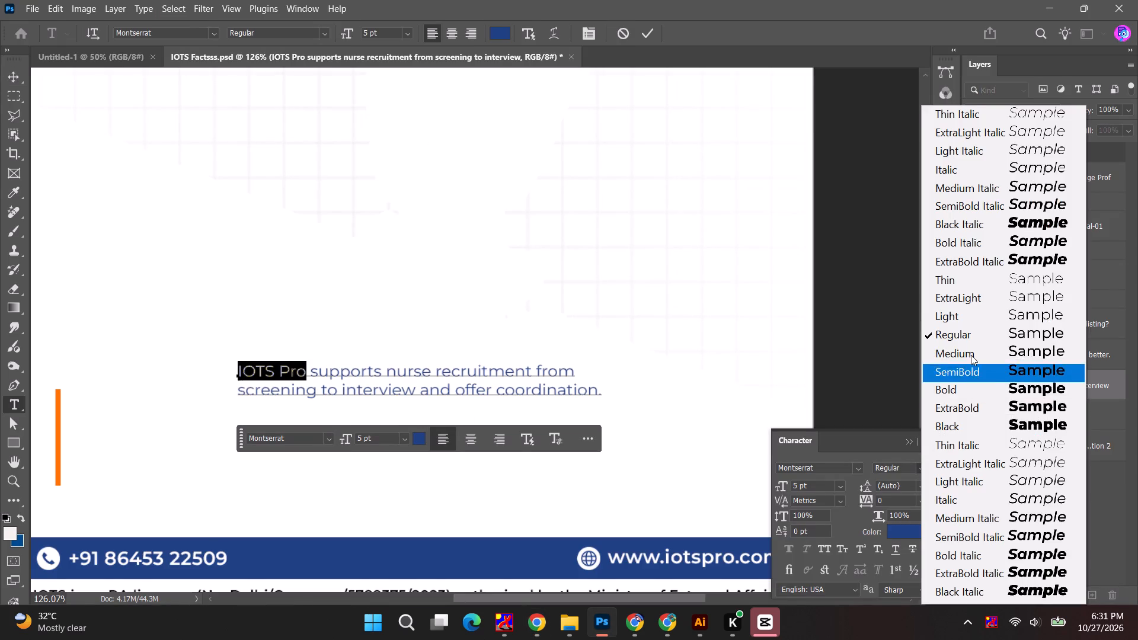
pyautogui.click(968, 391)
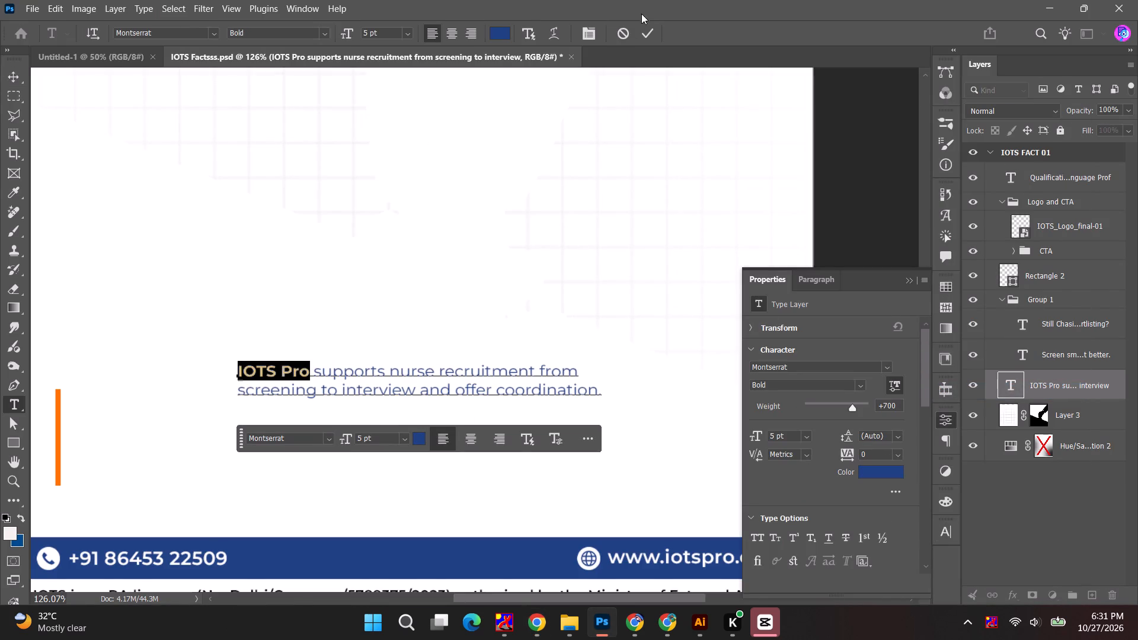
pyautogui.click(653, 29)
# Move the two-line "IOTS Pro" sentence down slightly toward the blue contact strip.
pyautogui.click(603, 268)
pyautogui.moveTo(493, 390); pyautogui.dragTo(493, 404)
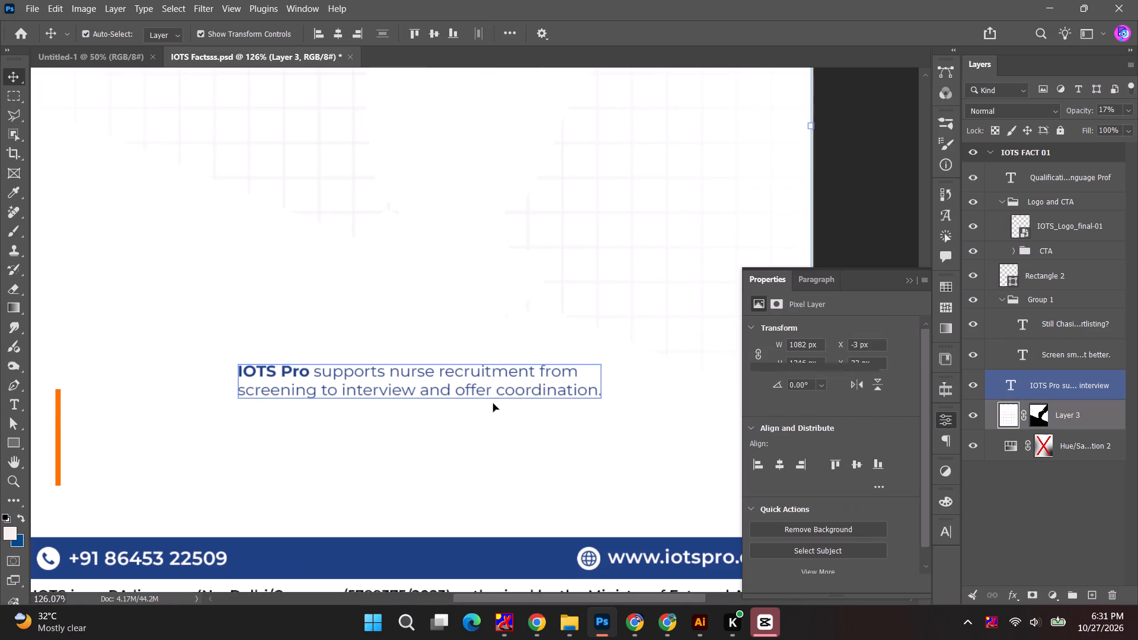
pyautogui.moveTo(493, 404); pyautogui.dragTo(493, 405)
pyautogui.keyDown('alt'); pyautogui.scroll(-4, 493, 405); pyautogui.keyUp('alt')
pyautogui.hotkey('alt', 'Tab')
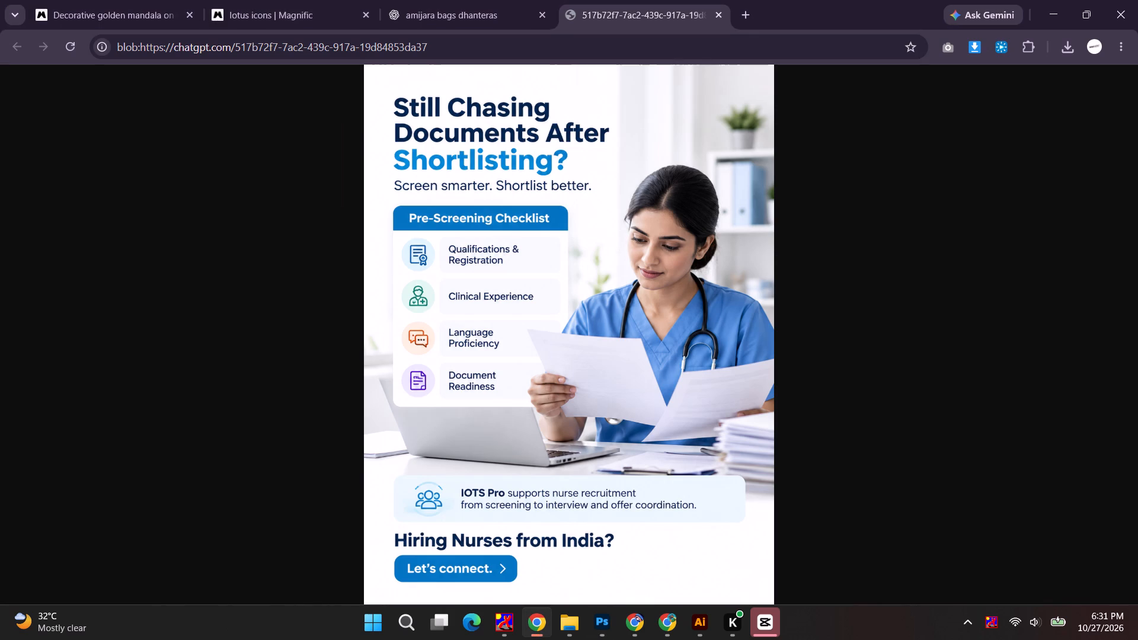
pyautogui.hotkey('alt', 'Tab')
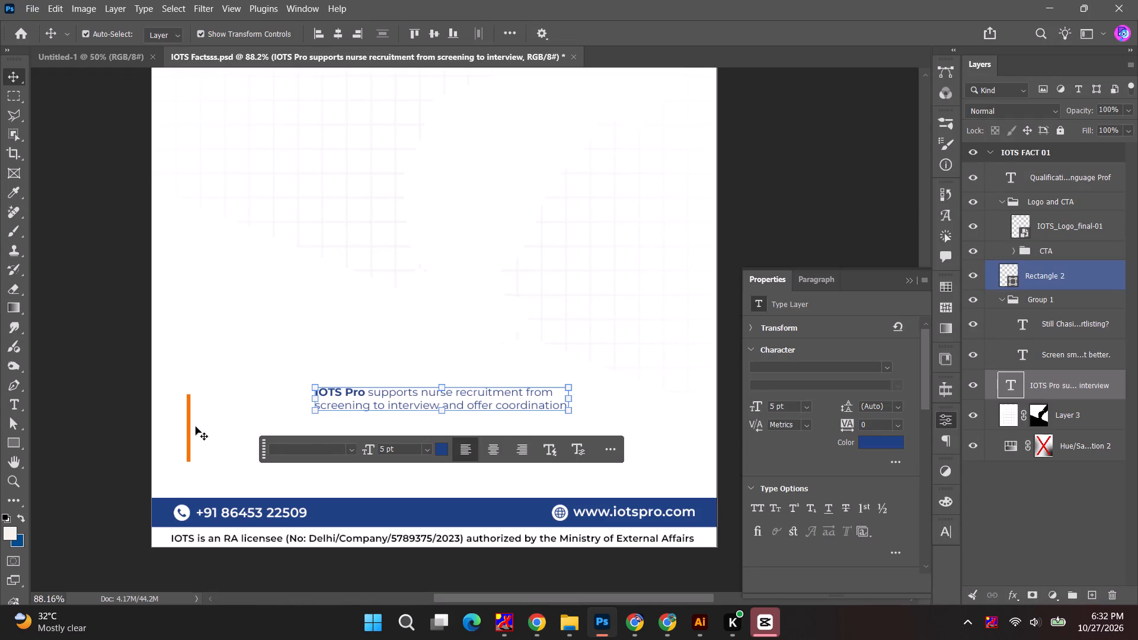
# Move the orange vertical bar right and down to about X 120 px, Y 1104 px, just above the contact strip.
pyautogui.moveTo(190, 428); pyautogui.dragTo(229, 443)
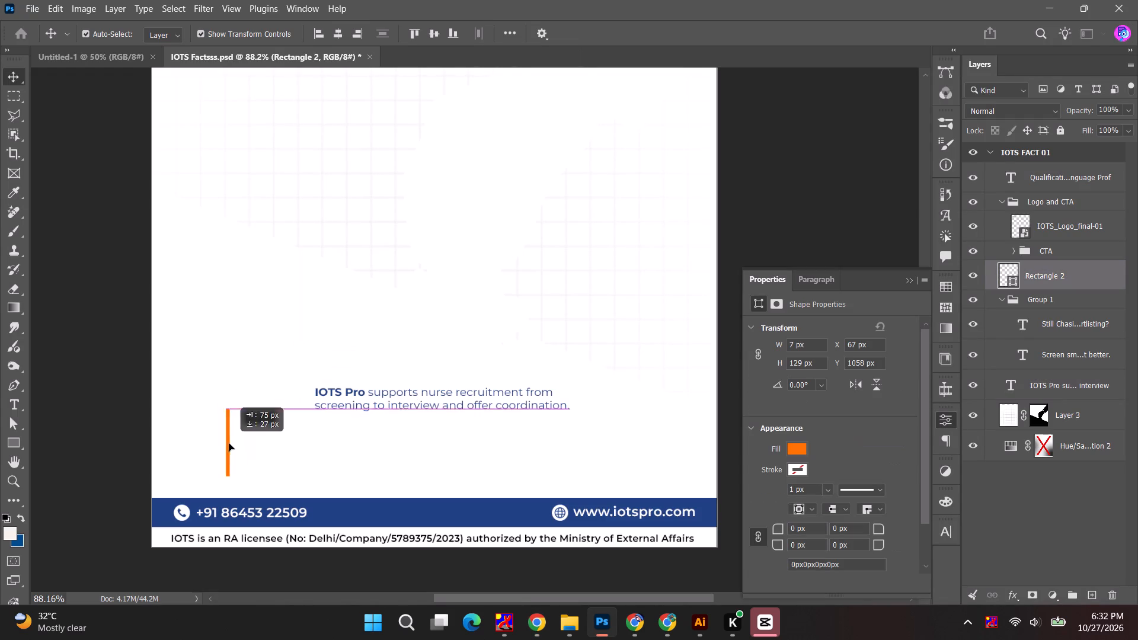
pyautogui.moveTo(229, 443); pyautogui.dragTo(217, 452)
pyautogui.hotkey('alt', 'Tab')
pyautogui.hotkey('alt', 'Tab')
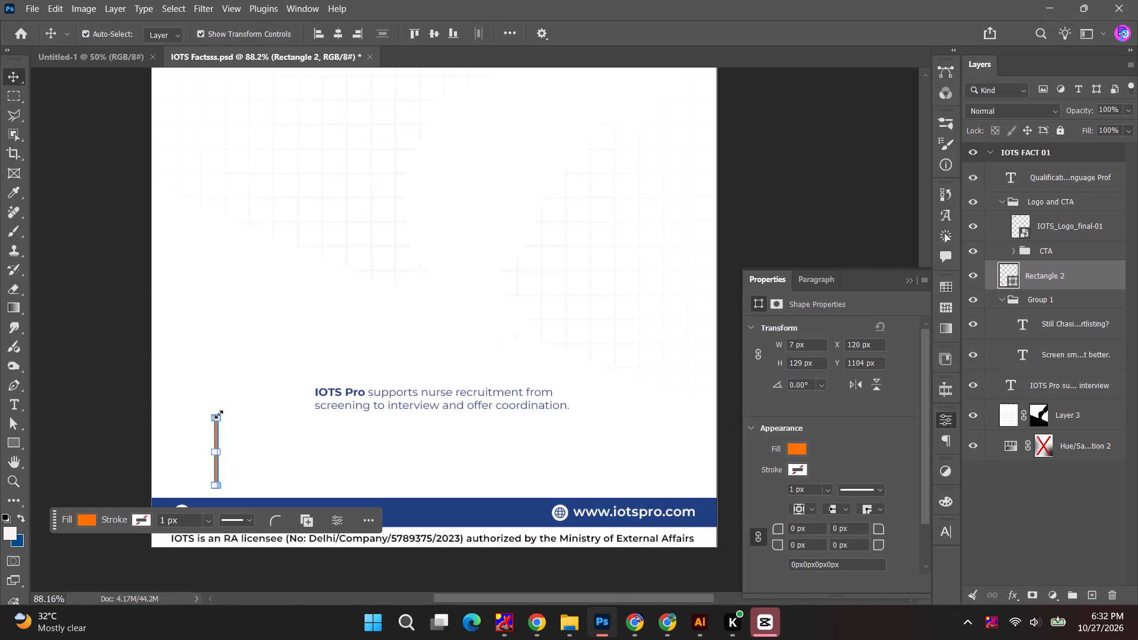
# Duplicate the two-line "IOTS Pro" sentence and place the copy just right of the orange bar, above the contact strip.
pyautogui.keyDown('alt'); pyautogui.moveTo(395, 404); pyautogui.dragTo(315, 460); pyautogui.keyUp('alt')
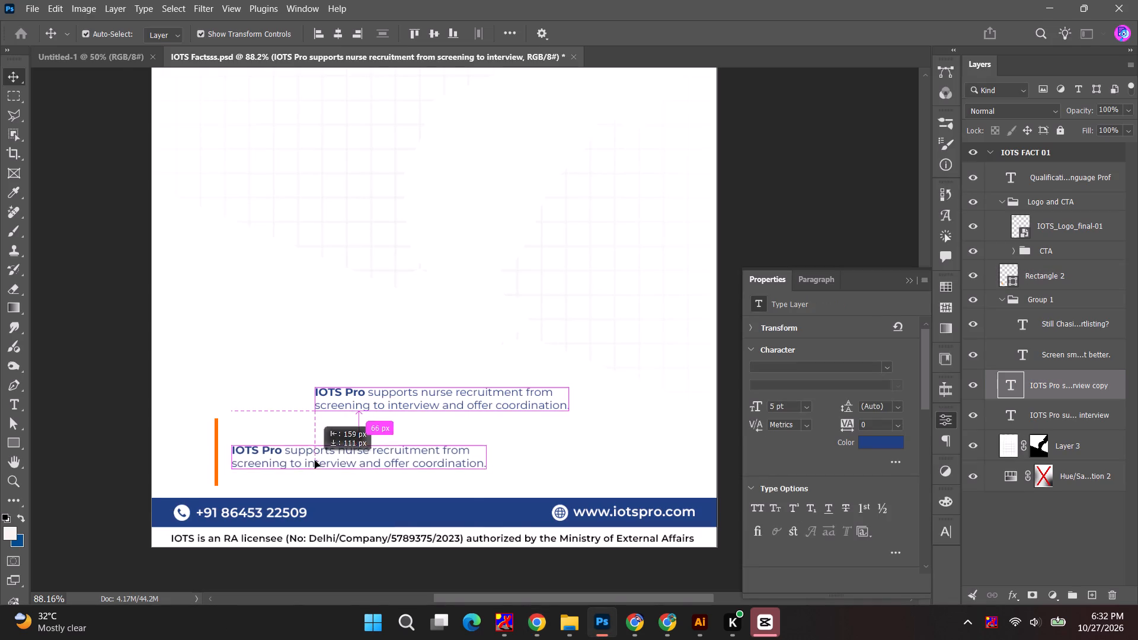
pyautogui.keyDown('alt'); pyautogui.moveTo(315, 460); pyautogui.dragTo(315, 460); pyautogui.keyUp('alt')
pyautogui.hotkey('alt', 'Tab')
pyautogui.hotkey('alt', 'Tab')
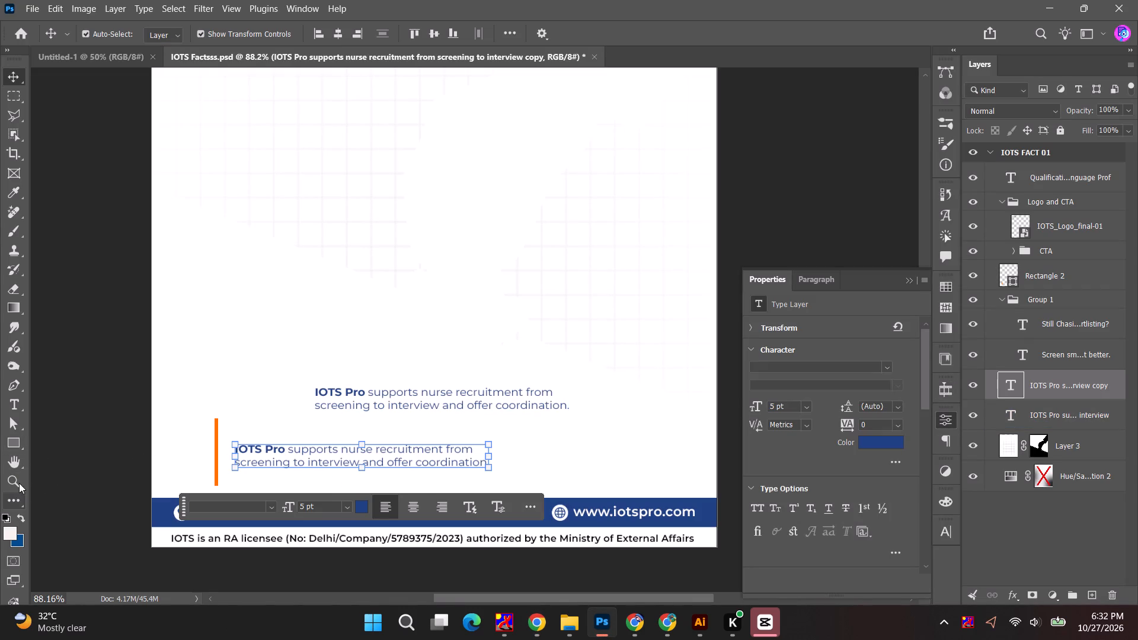
pyautogui.hotkey('alt', 'Tab')
pyautogui.hotkey('alt', 'Tab')
# Stretch the orange vertical bar into a wide rectangle of about 681 × 86 px above the contact strip.
pyautogui.click(215, 455)
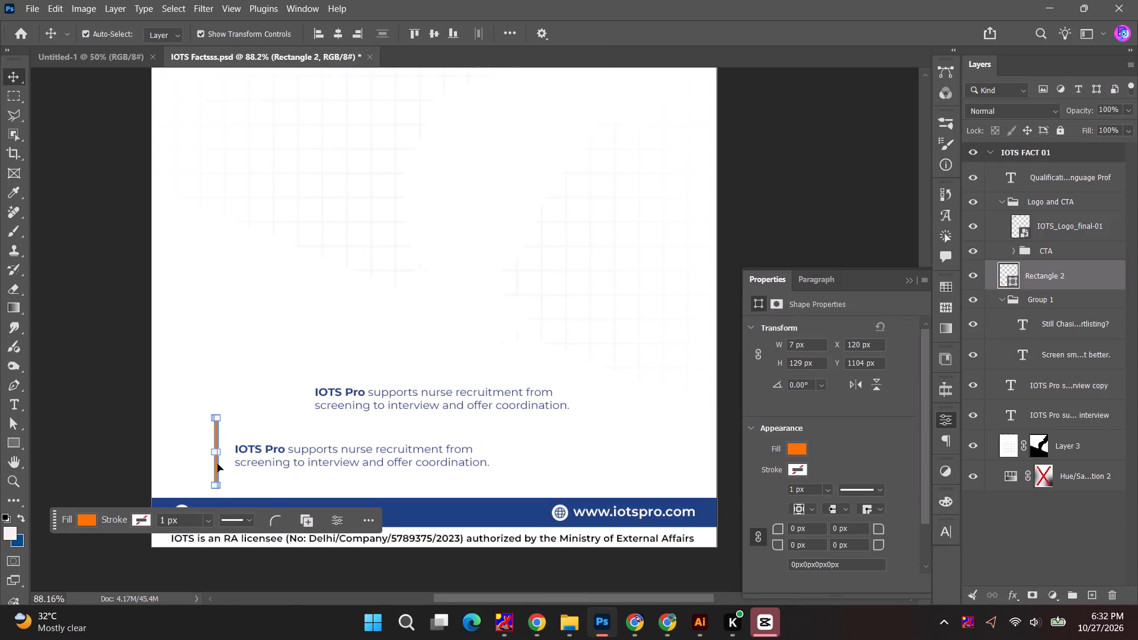
pyautogui.click(218, 464)
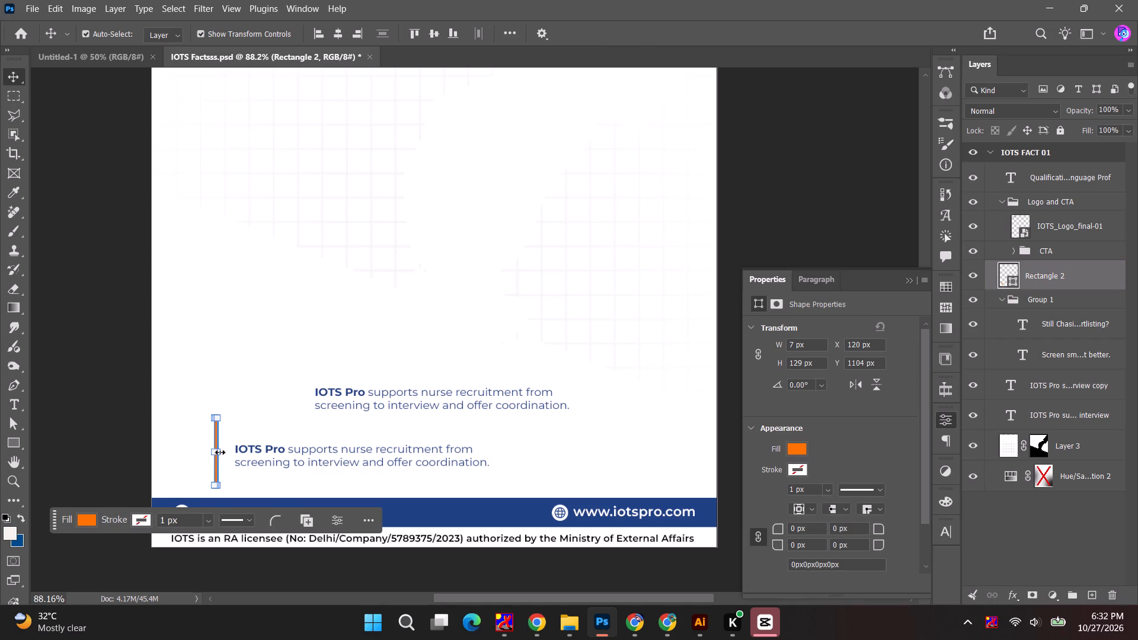
pyautogui.moveTo(220, 452); pyautogui.dragTo(573, 445)
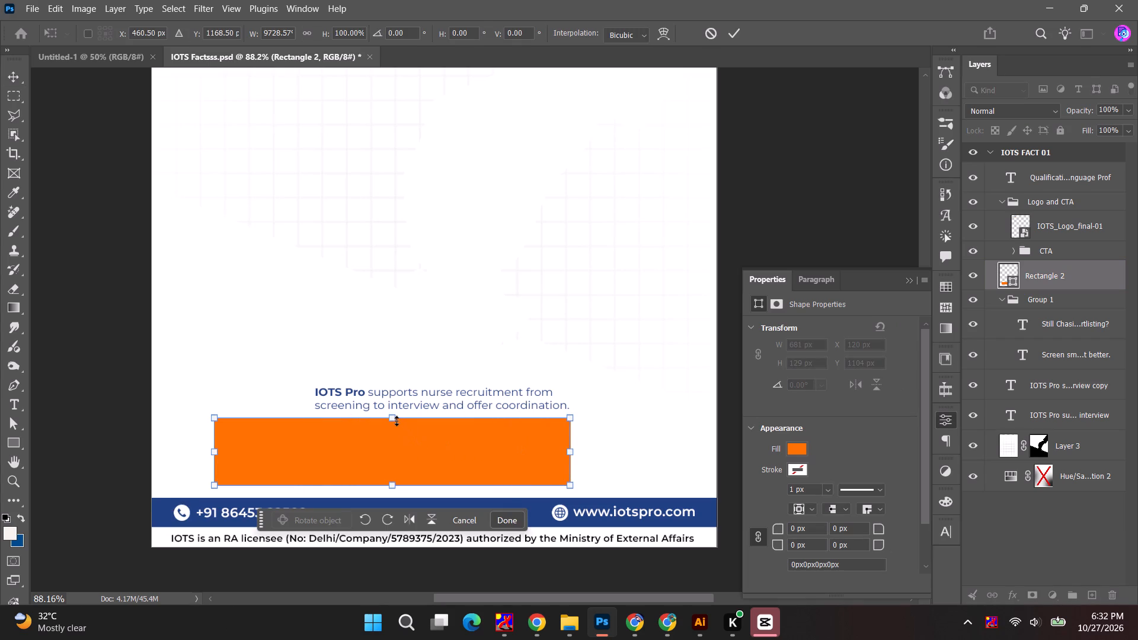
pyautogui.keyDown('alt'); pyautogui.moveTo(397, 421); pyautogui.dragTo(394, 438); pyautogui.keyUp('alt')
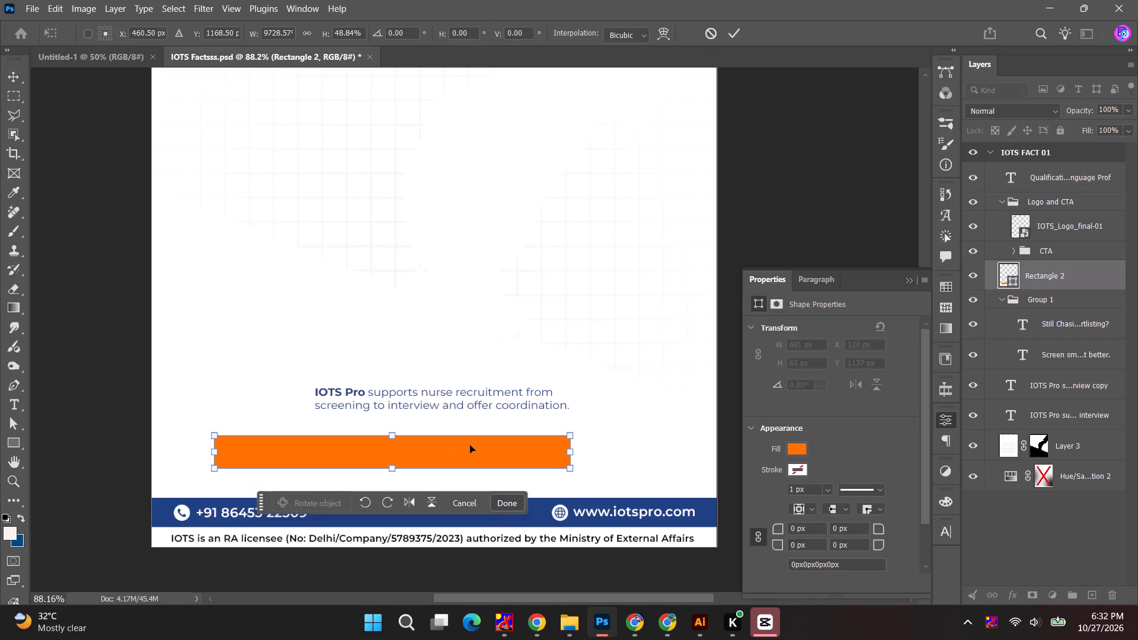
pyautogui.click(729, 24)
pyautogui.click(442, 455)
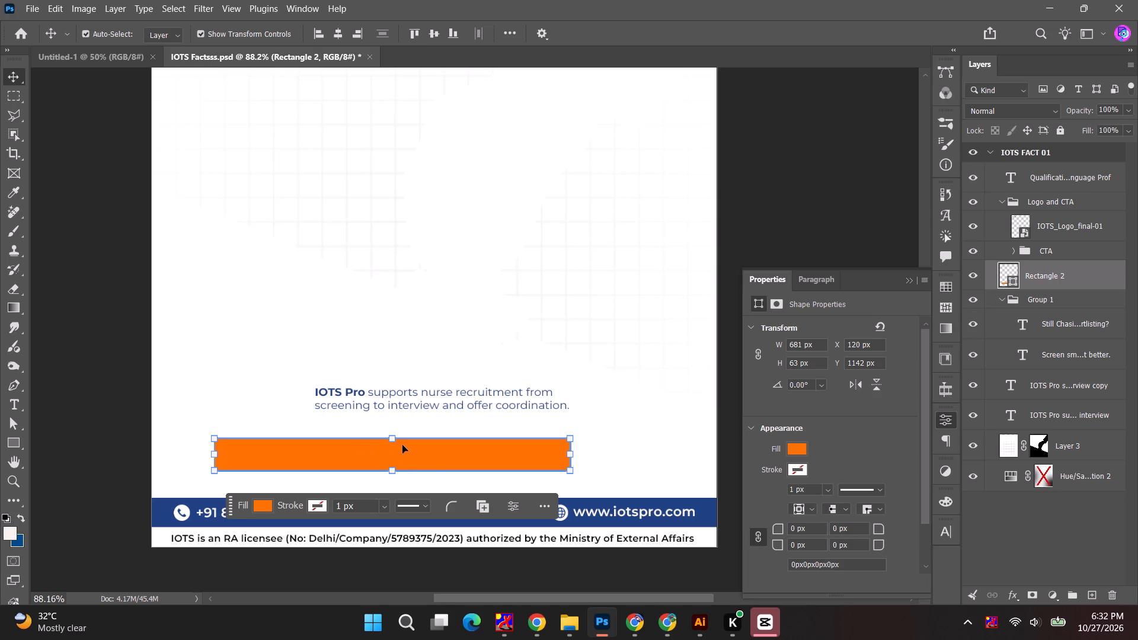
pyautogui.keyDown('alt'); pyautogui.moveTo(396, 439); pyautogui.dragTo(396, 433); pyautogui.keyUp('alt')
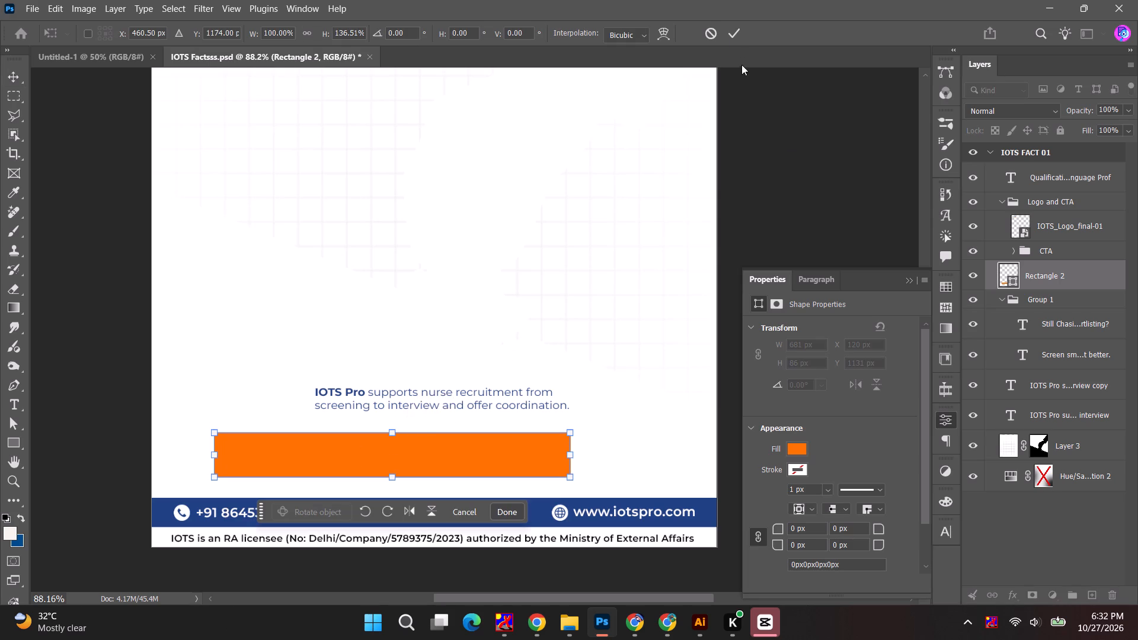
pyautogui.click(734, 34)
pyautogui.click(768, 166)
# Round the orange rectangle's corners fully to 43 px so it forms a pill shape.
pyautogui.click(278, 464)
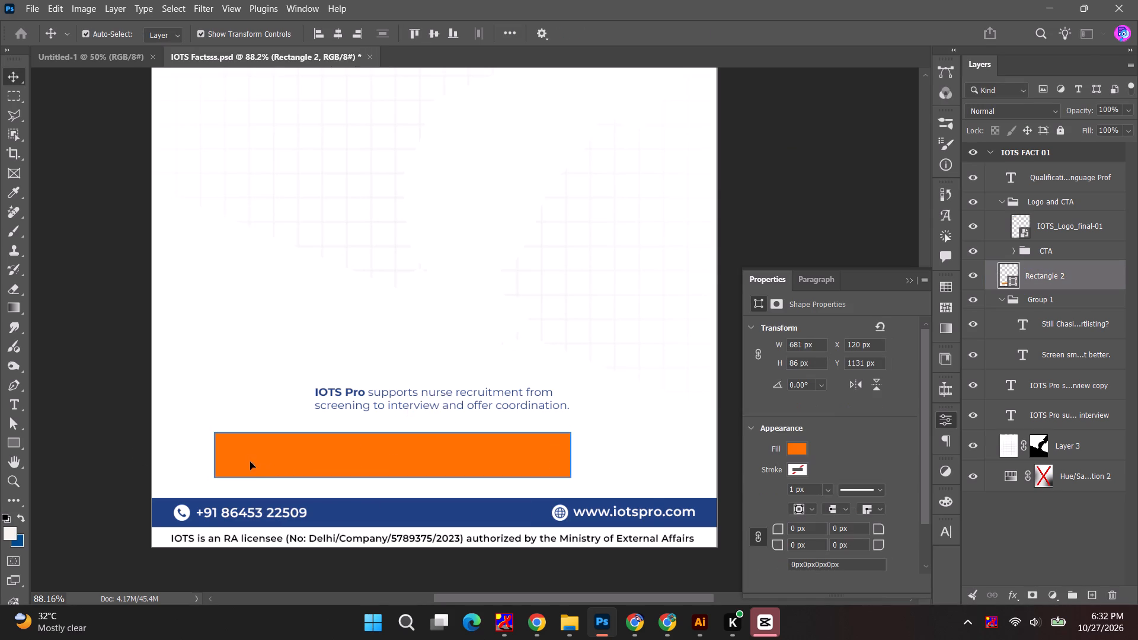
pyautogui.keyDown('alt'); pyautogui.scroll(3, 244, 455); pyautogui.keyUp('alt')
pyautogui.moveTo(222, 437); pyautogui.dragTo(292, 454)
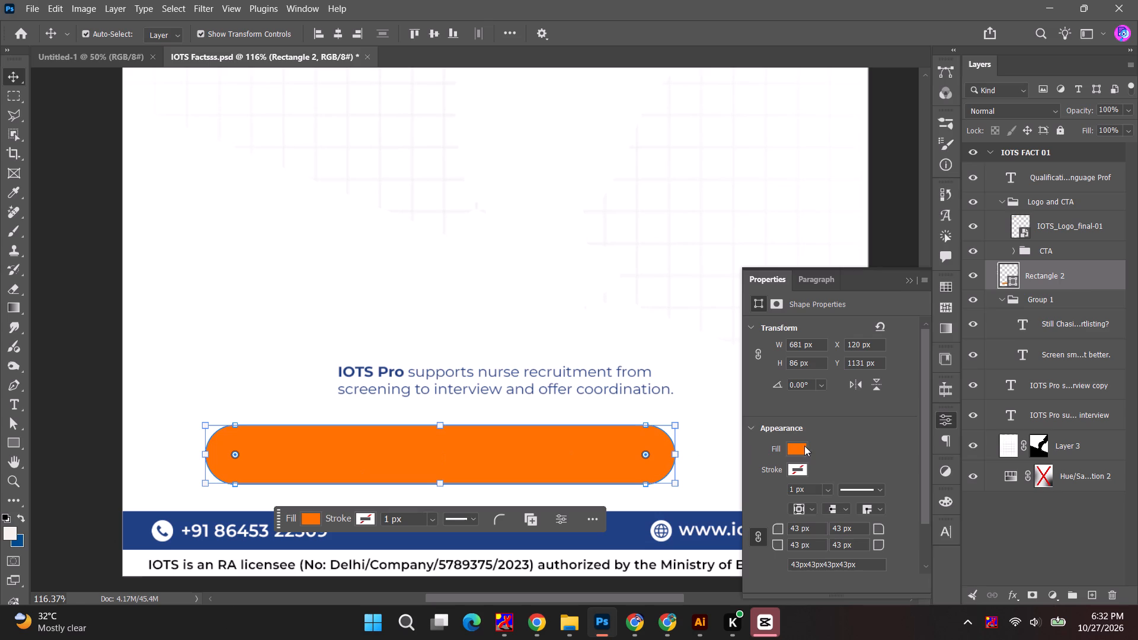
# Move the orange pill layer to the top of the IOTS FACT 01 group and collapse the Logo and CTA group.
pyautogui.moveTo(1065, 280); pyautogui.dragTo(1066, 160)
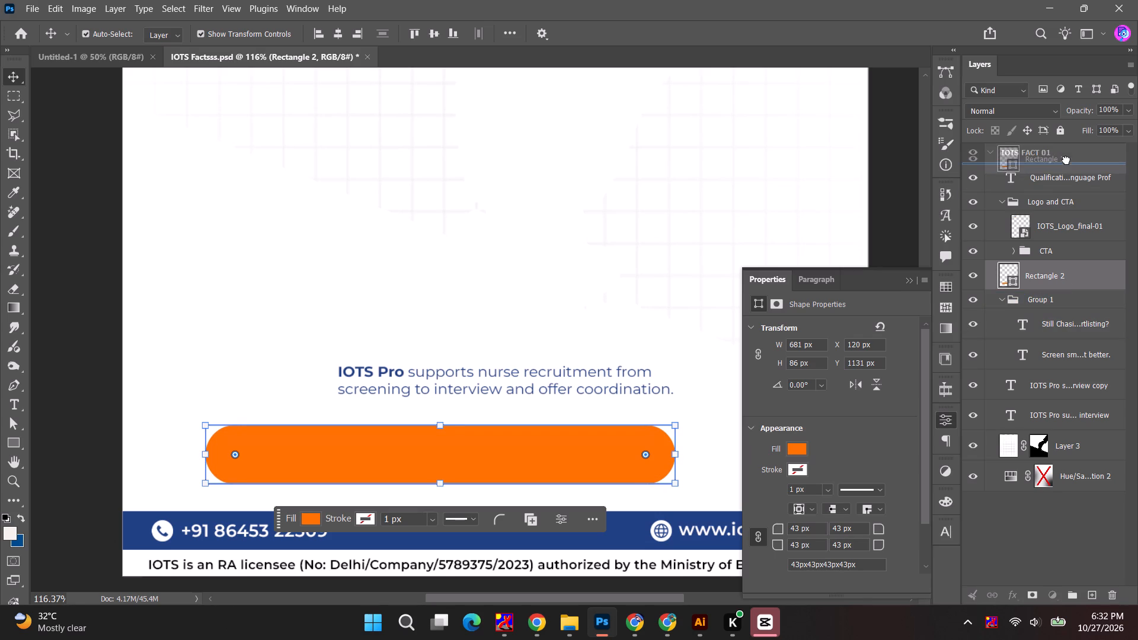
pyautogui.moveTo(1066, 160); pyautogui.dragTo(1067, 164)
pyautogui.click(999, 232)
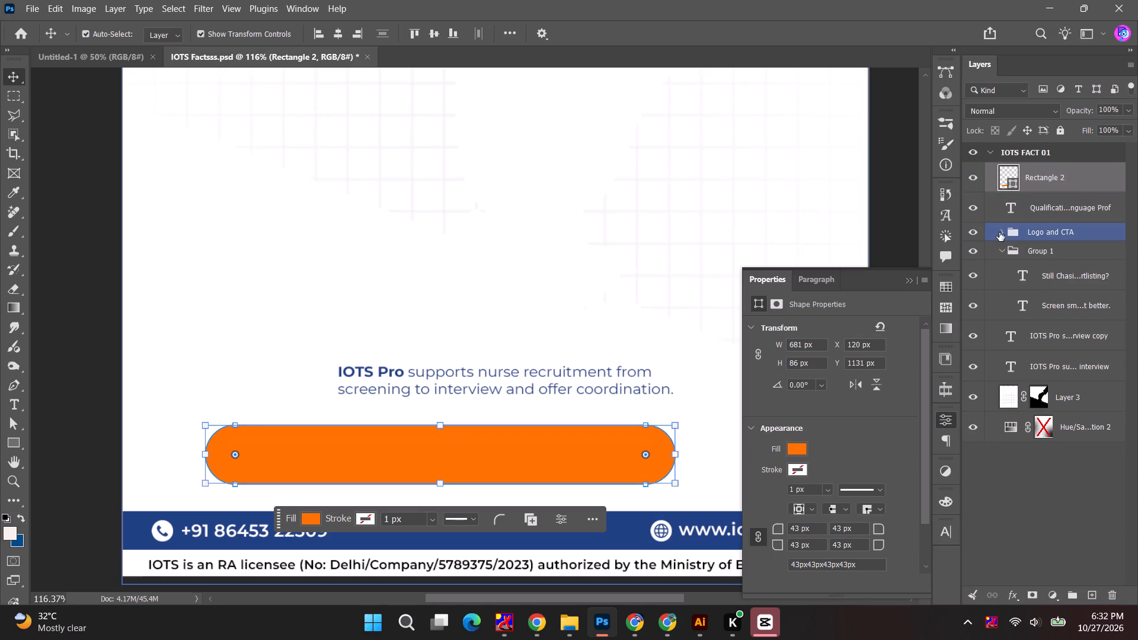
pyautogui.click(1053, 283)
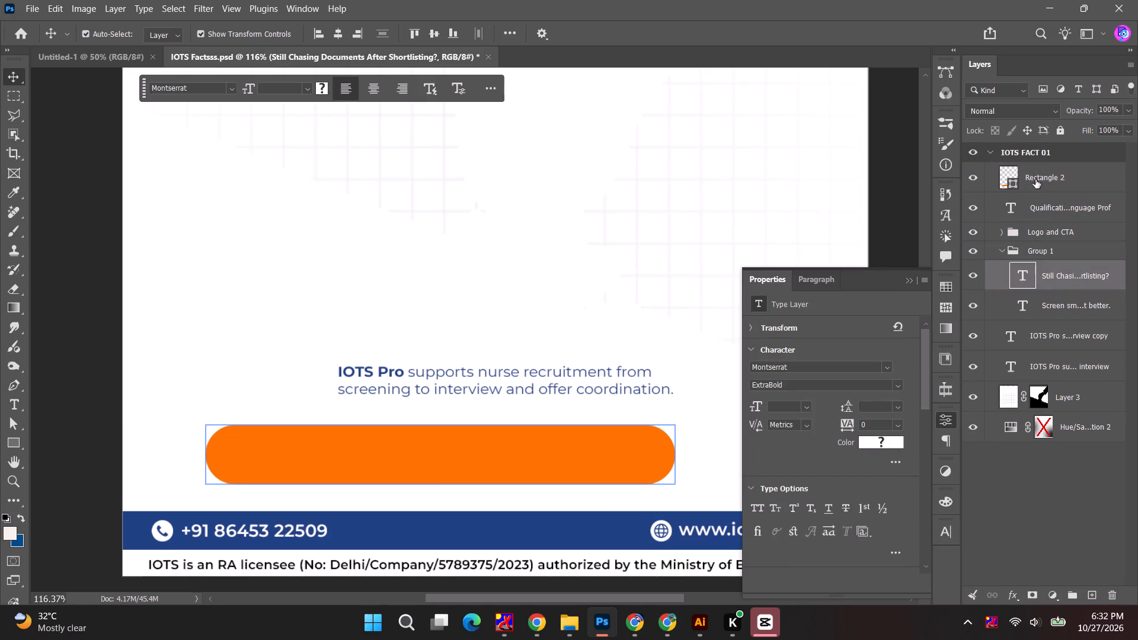
# Reduce the orange pill's height to about 65 px and shift the pill slightly left above the contact strip.
pyautogui.click(1040, 177)
pyautogui.moveTo(440, 426); pyautogui.dragTo(438, 446)
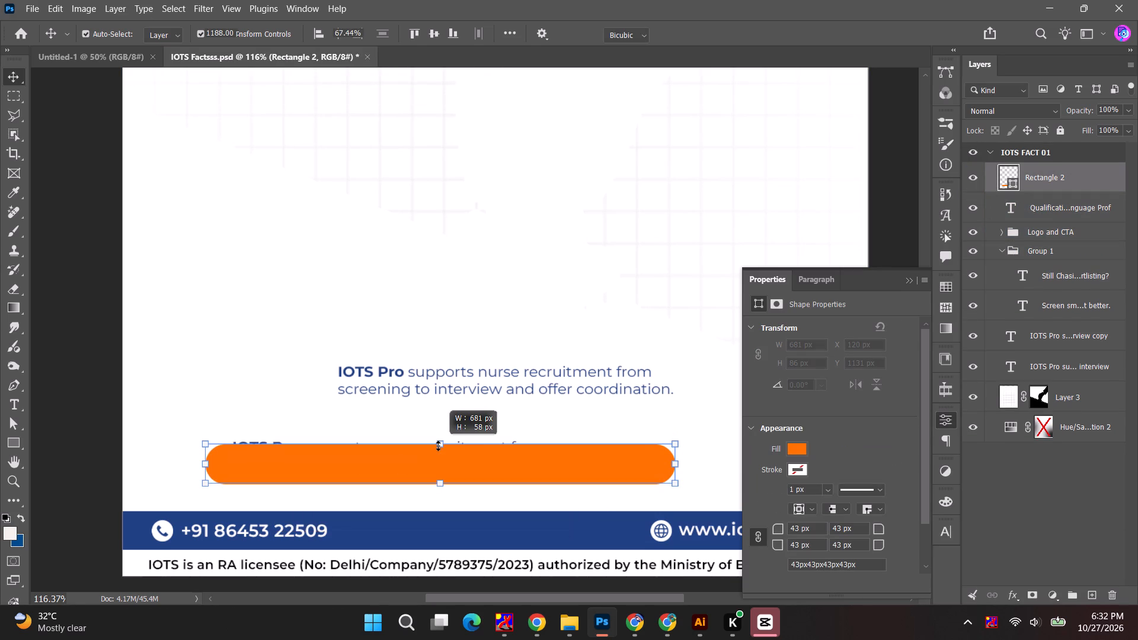
pyautogui.moveTo(438, 446); pyautogui.dragTo(437, 441)
pyautogui.moveTo(441, 473); pyautogui.dragTo(441, 467)
pyautogui.click(739, 31)
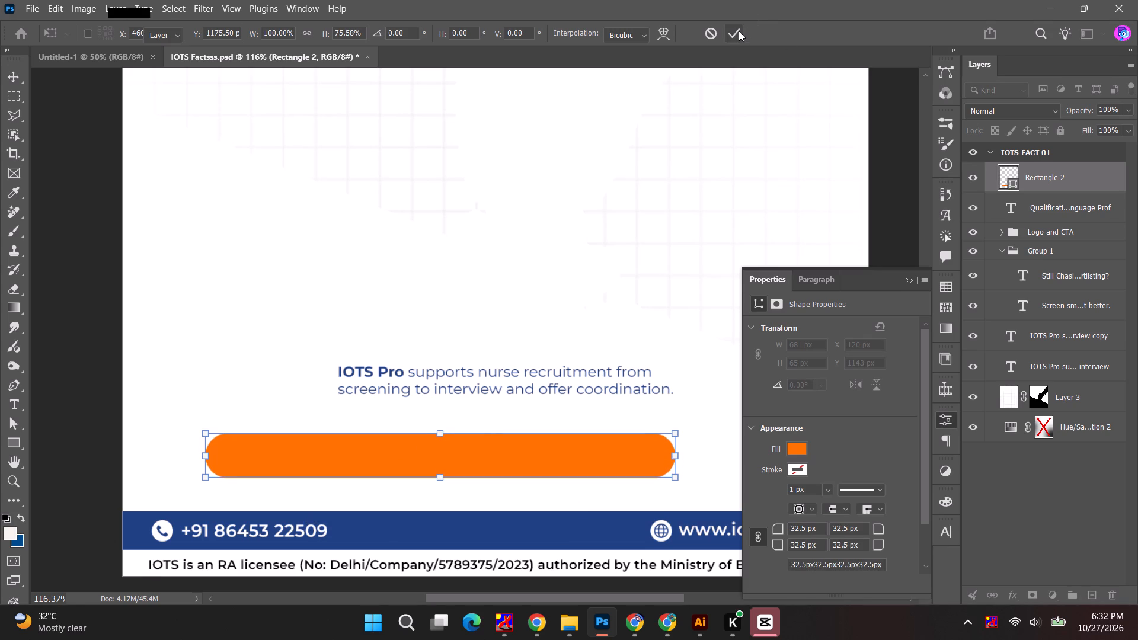
pyautogui.click(907, 283)
pyautogui.moveTo(536, 458); pyautogui.dragTo(488, 460)
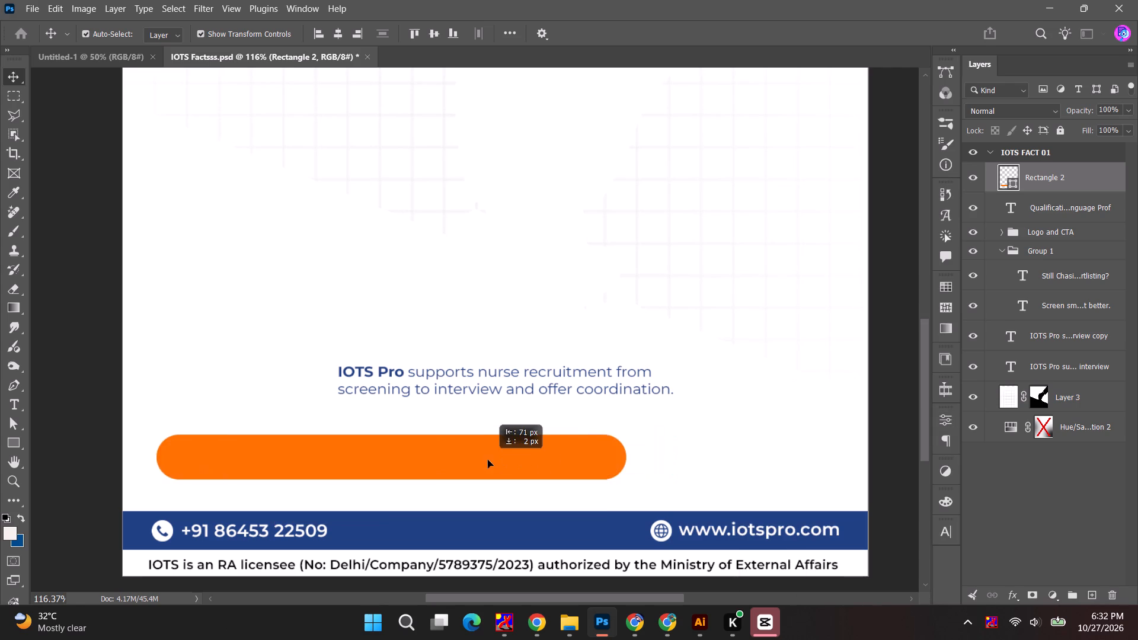
pyautogui.moveTo(488, 460); pyautogui.dragTo(514, 458)
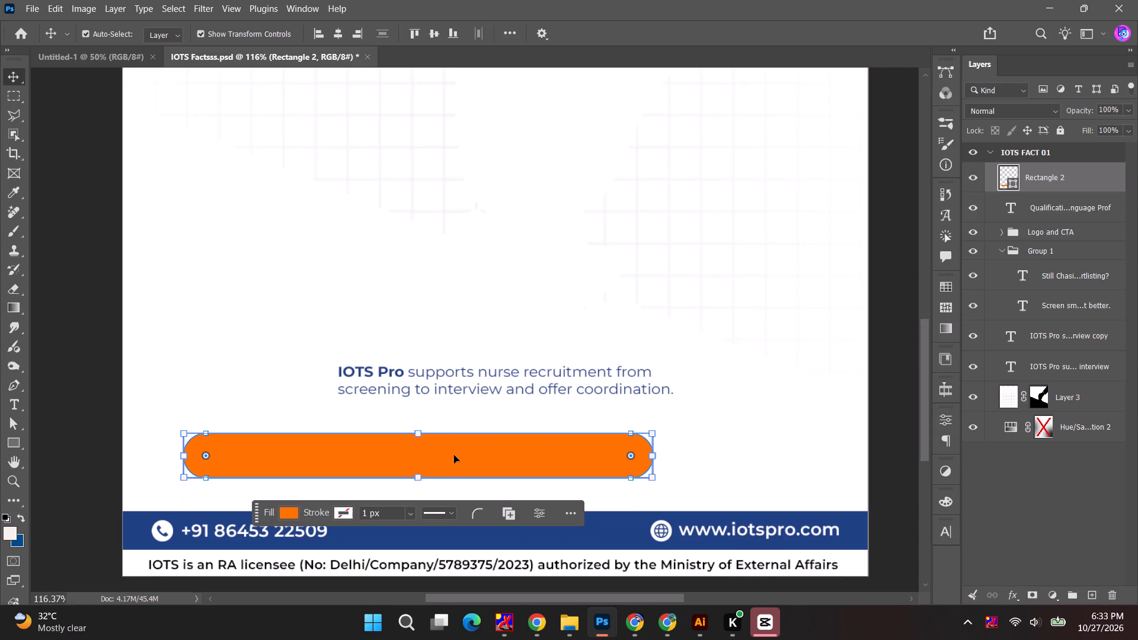
# Stack the Qualifications text and the copied "IOTS Pro" sentence above the orange pill layer, and nudge the sentence slightly right over the pill.
pyautogui.moveTo(1058, 210); pyautogui.dragTo(1060, 174)
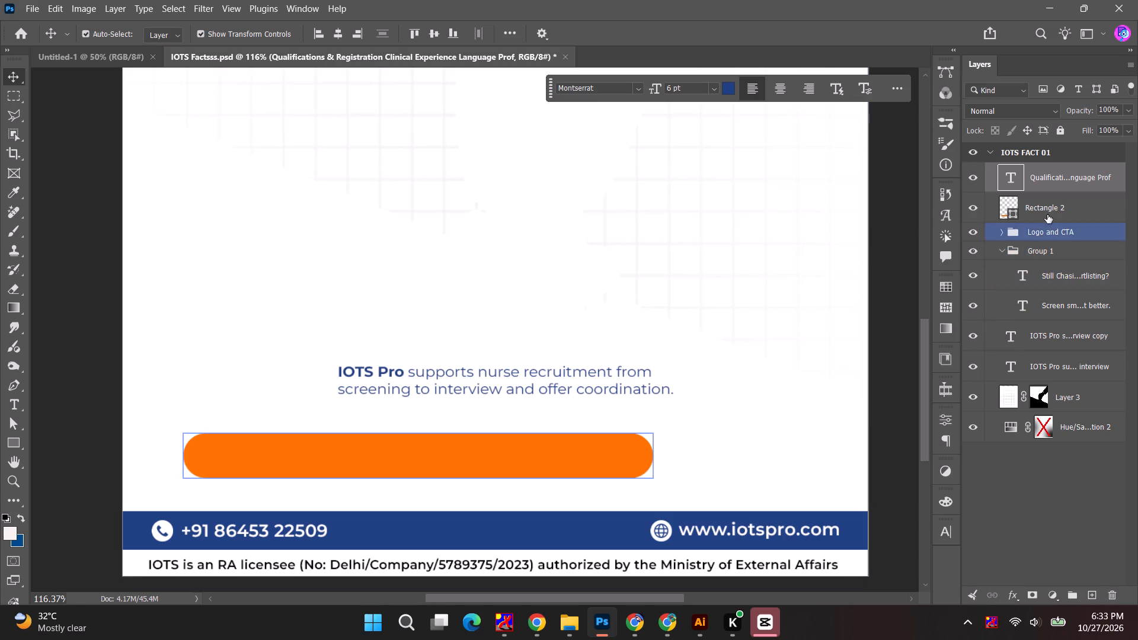
pyautogui.click(392, 456)
pyautogui.click(970, 209)
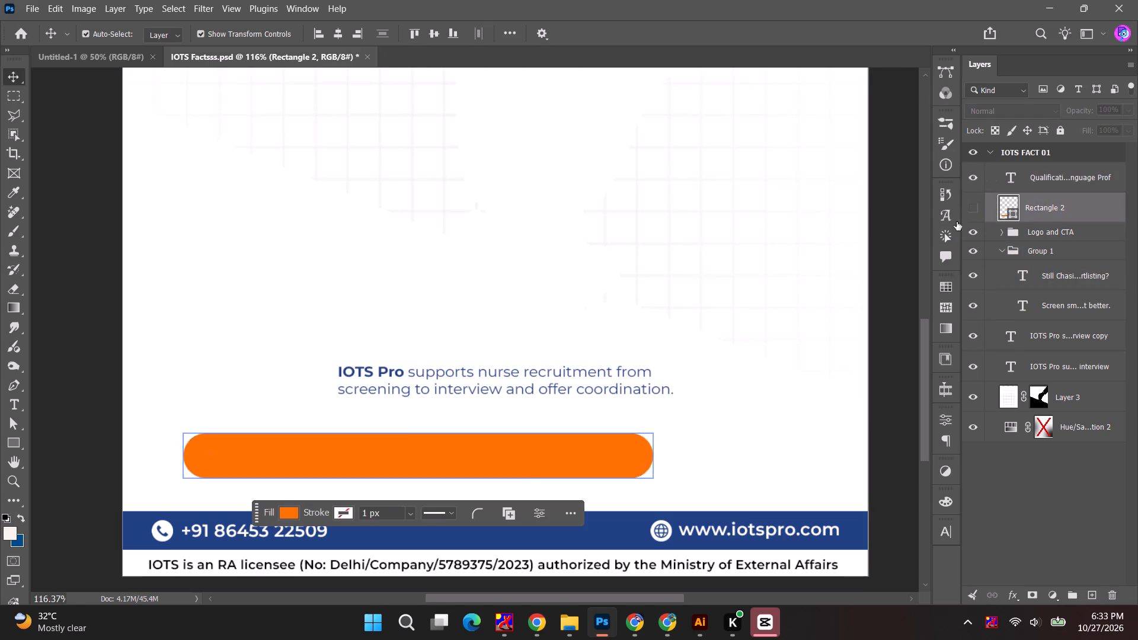
pyautogui.click(514, 458)
pyautogui.moveTo(1059, 333); pyautogui.dragTo(1060, 204)
pyautogui.click(973, 238)
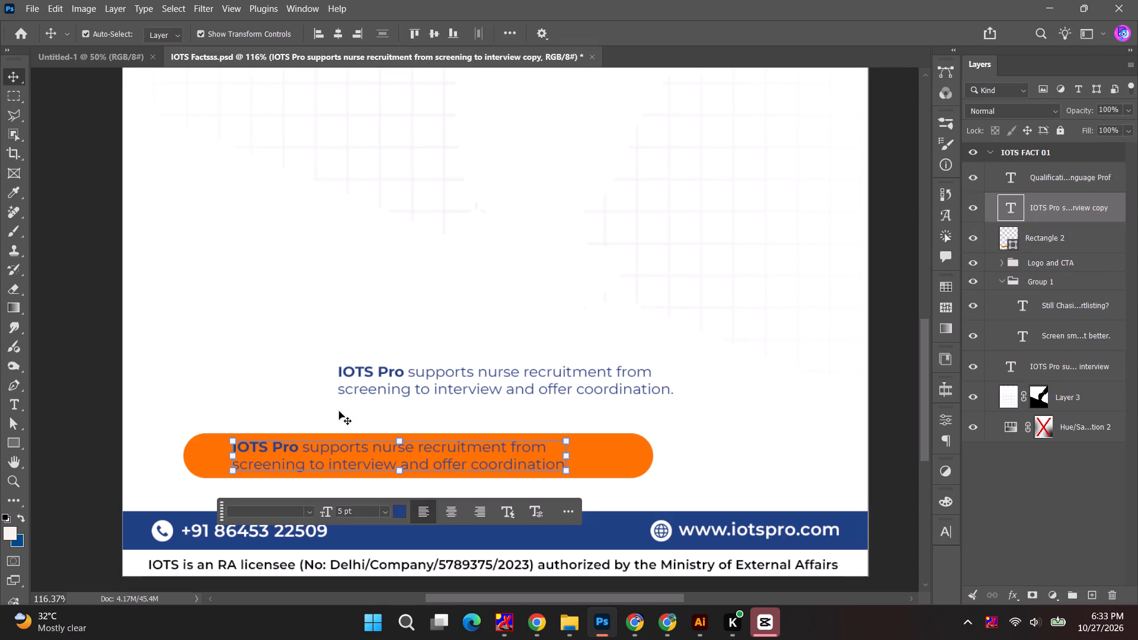
pyautogui.moveTo(298, 460); pyautogui.dragTo(305, 460)
pyautogui.click(896, 428)
# Duplicate the orange pill and fill the copy with the contact strip's blue, 204184.
pyautogui.click(626, 460)
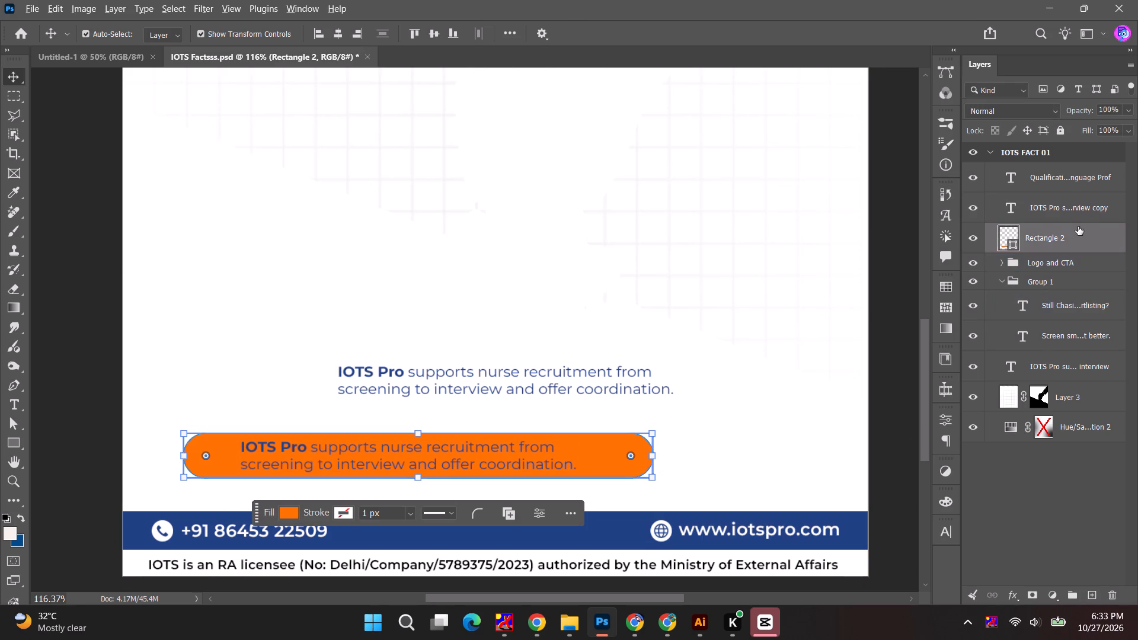
pyautogui.keyDown('alt'); pyautogui.moveTo(1078, 226); pyautogui.dragTo(1079, 209); pyautogui.keyUp('alt')
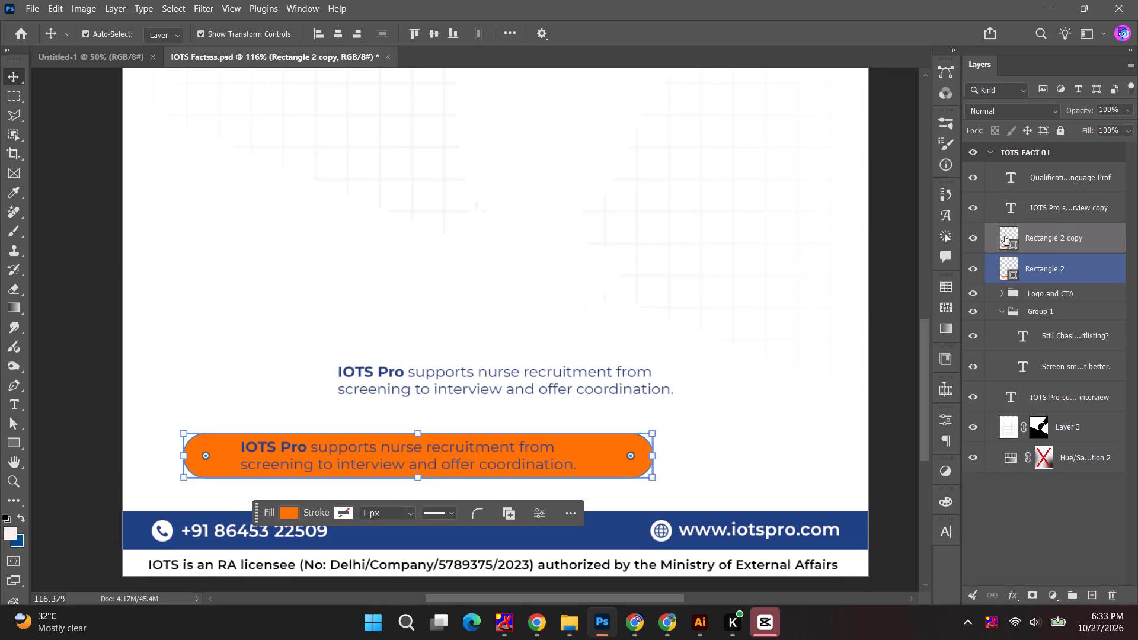
pyautogui.doubleClick(1008, 233)
pyautogui.click(536, 526)
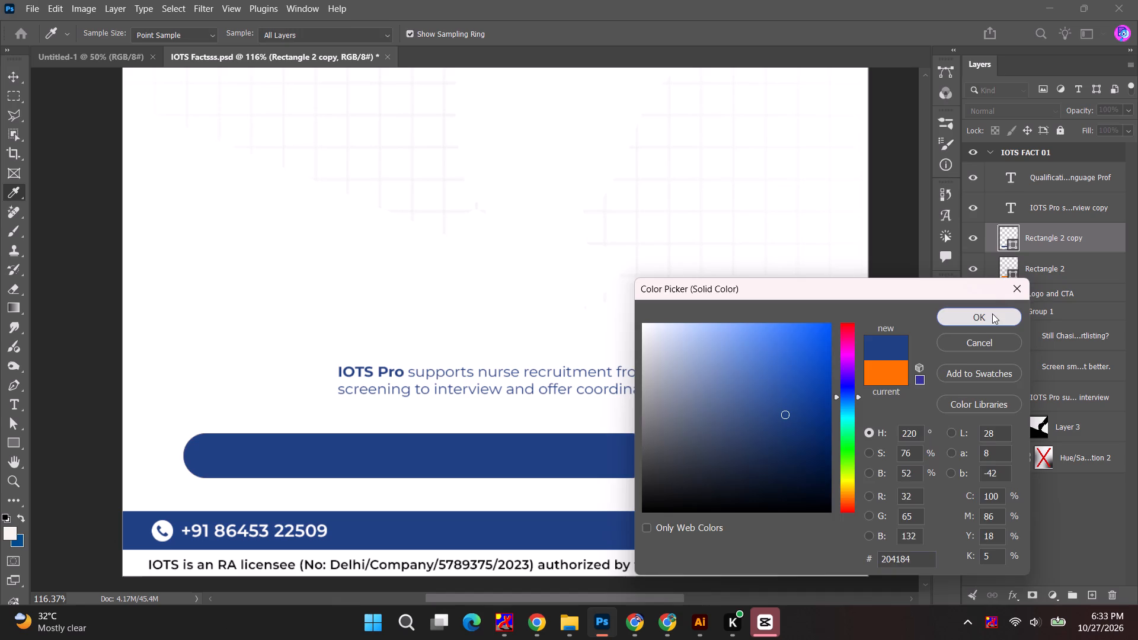
pyautogui.click(992, 313)
# Shorten the blue pill to about 225 px wide and place it overlapping and extending past the orange pill's right end.
pyautogui.moveTo(180, 457); pyautogui.dragTo(439, 453)
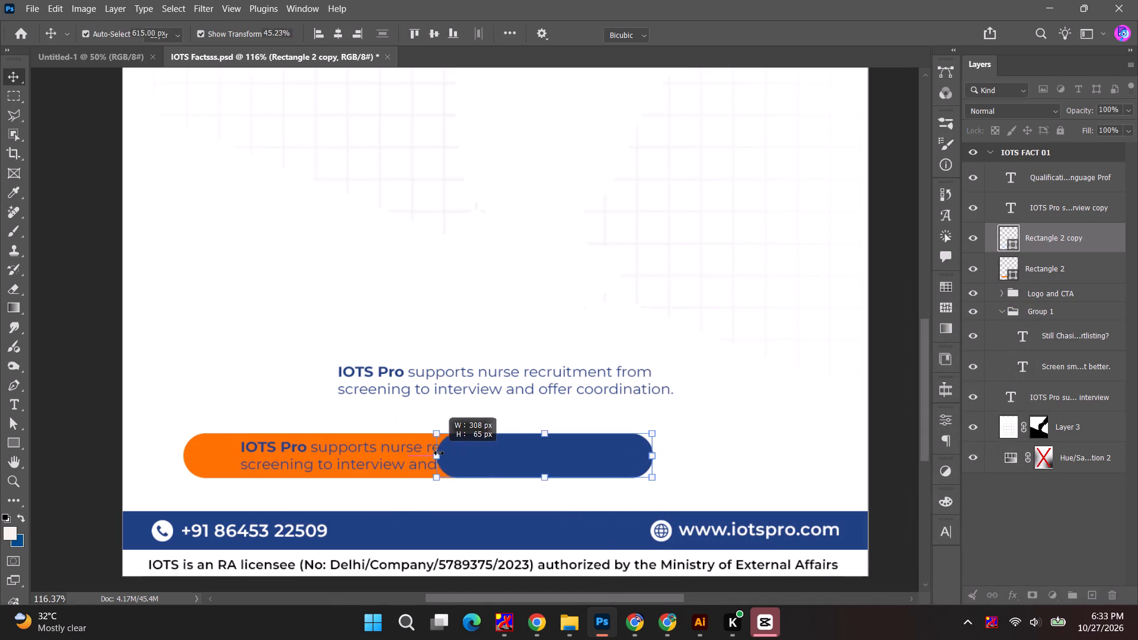
pyautogui.moveTo(439, 453); pyautogui.dragTo(503, 452)
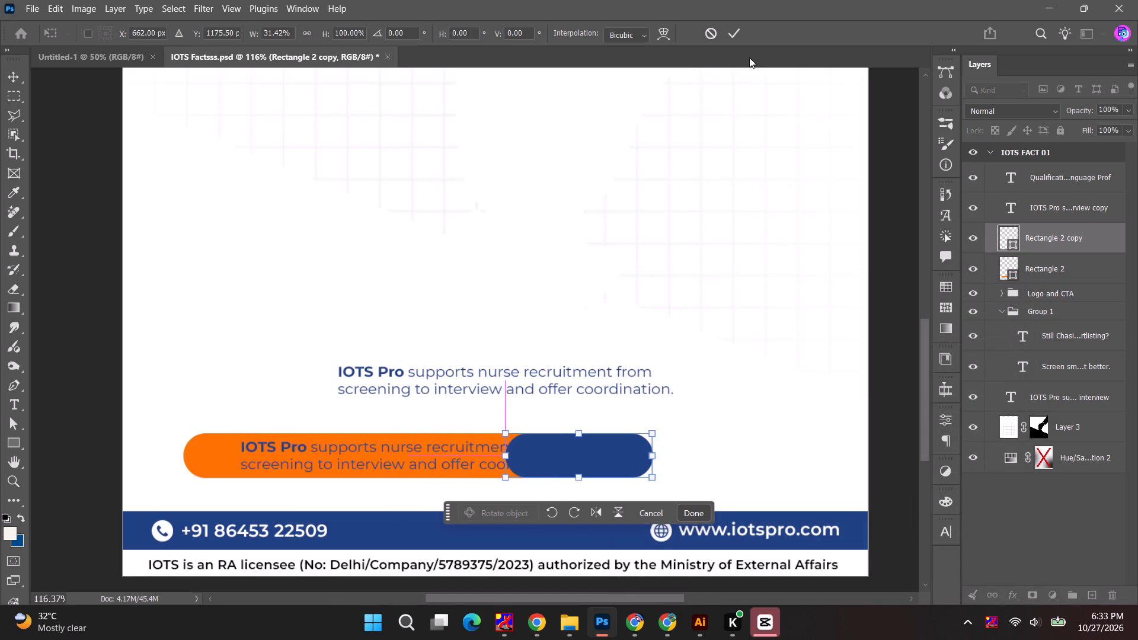
pyautogui.click(741, 27)
pyautogui.moveTo(607, 446); pyautogui.dragTo(714, 443)
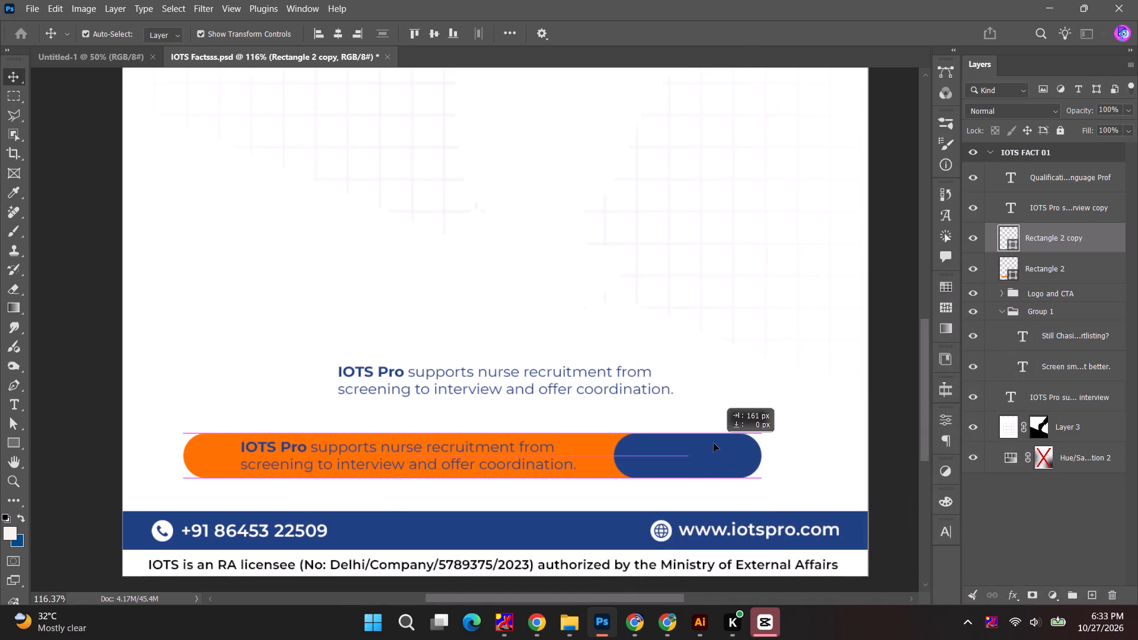
pyautogui.moveTo(714, 443); pyautogui.dragTo(711, 443)
pyautogui.keyDown('shift'); pyautogui.moveTo(762, 458); pyautogui.dragTo(772, 458); pyautogui.keyUp('shift')
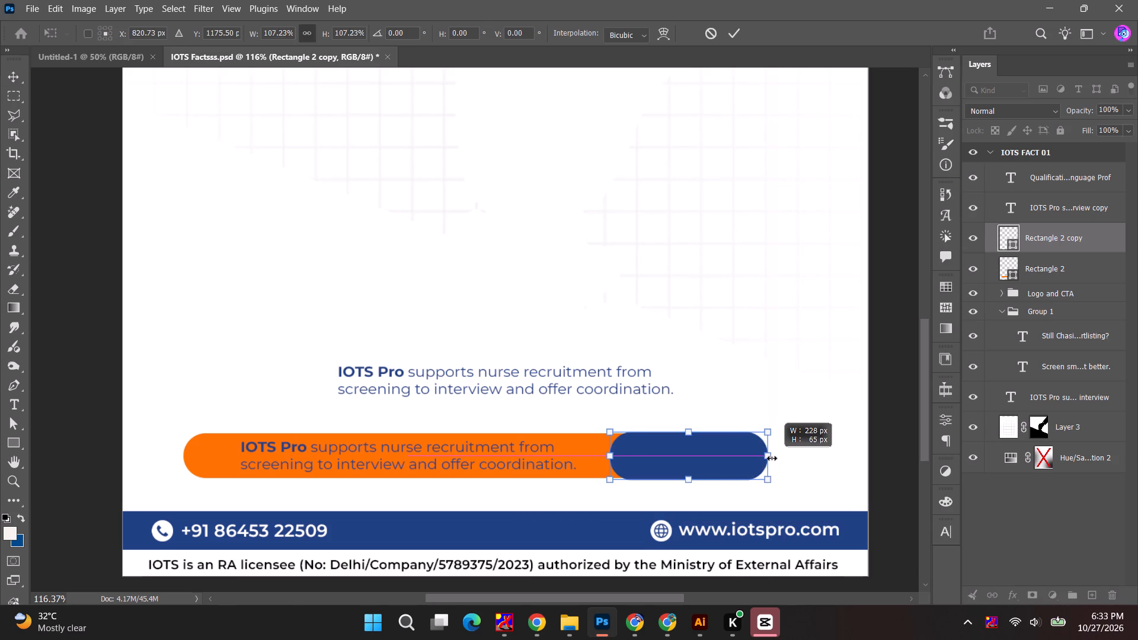
pyautogui.keyDown('shift'); pyautogui.moveTo(772, 458); pyautogui.dragTo(770, 455); pyautogui.keyUp('shift')
pyautogui.click(730, 36)
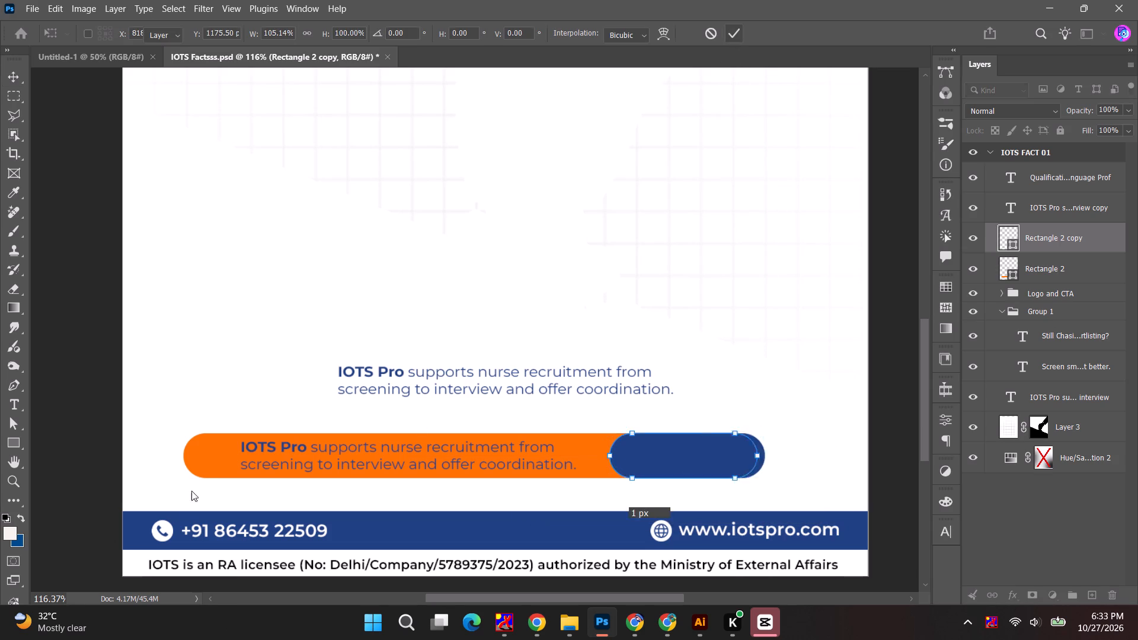
# Shorten the orange pill from its left end to about 550 px wide.
pyautogui.click(199, 464)
pyautogui.moveTo(186, 458); pyautogui.dragTo(259, 462)
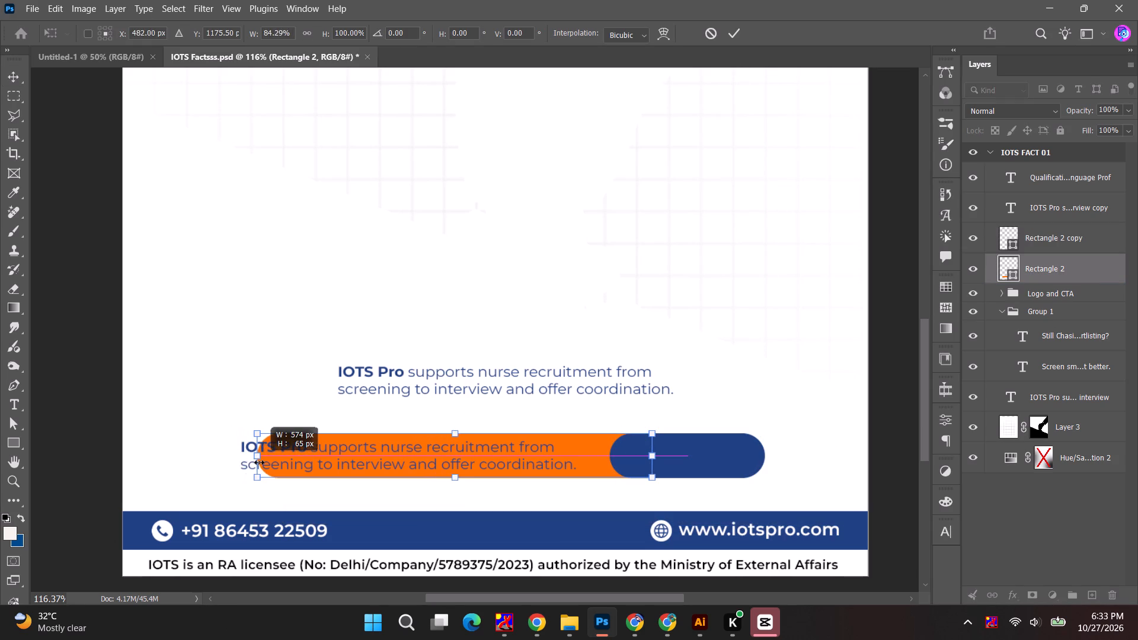
pyautogui.moveTo(259, 462); pyautogui.dragTo(276, 460)
# Group the orange and blue pills and centre the group horizontally on the canvas.
pyautogui.keyDown('ctrl'); pyautogui.click(1056, 242); pyautogui.keyUp('ctrl')
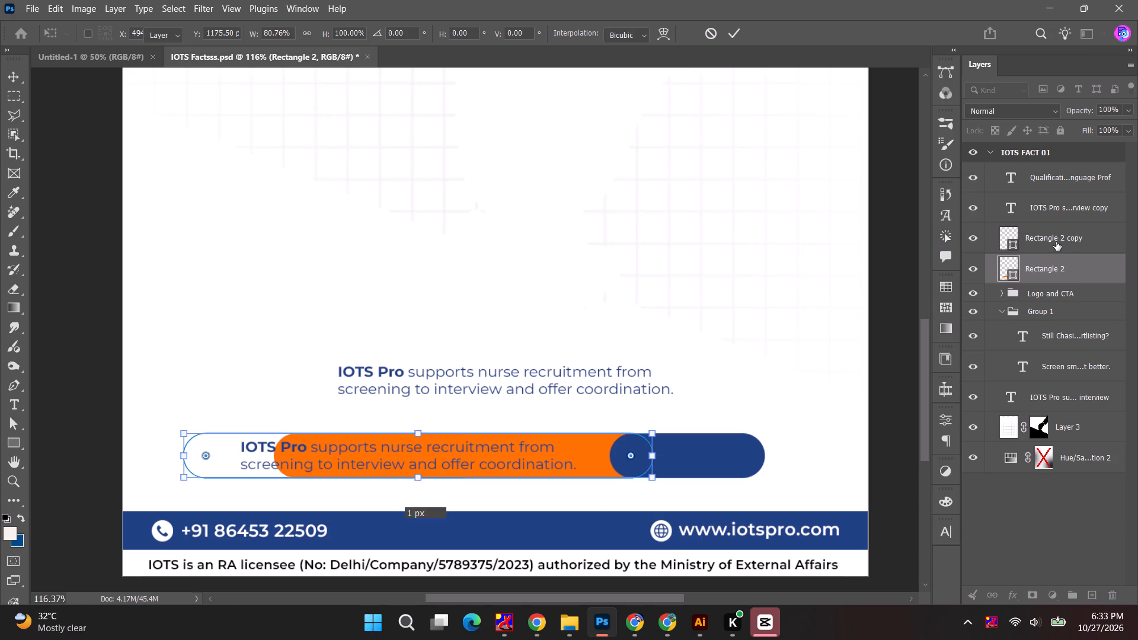
pyautogui.hotkey('ctrl', 'g')
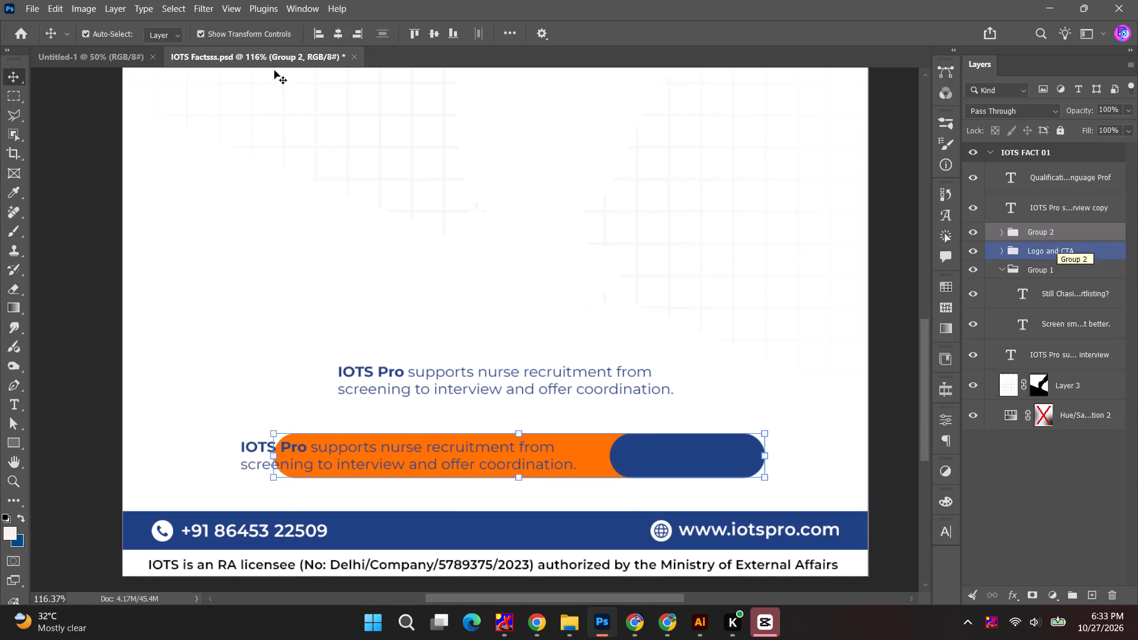
pyautogui.click(344, 30)
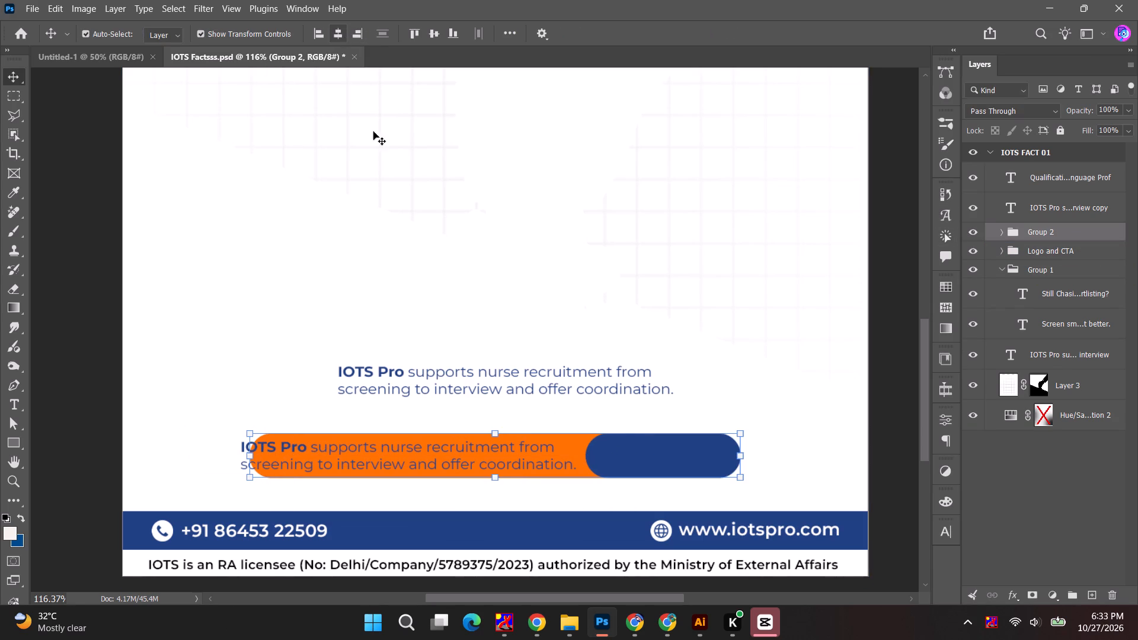
# Copy the line "Hiring Nurses from India?" from the IOTS row of the social media sheet in Chrome, and return to the reference design.
pyautogui.click(427, 462)
pyautogui.hotkey('alt', 'Tab')
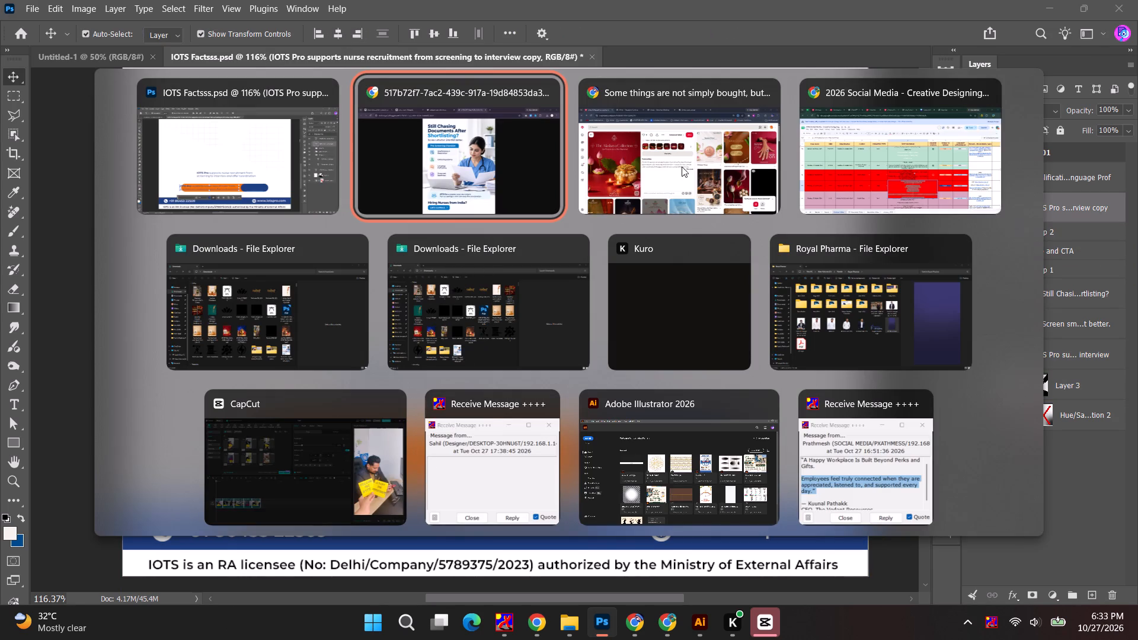
pyautogui.keyDown('alt'); pyautogui.click(450, 193); pyautogui.keyUp('alt')
pyautogui.hotkey('alt', 'Tab')
pyautogui.keyDown('alt'); pyautogui.click(861, 185); pyautogui.keyUp('alt')
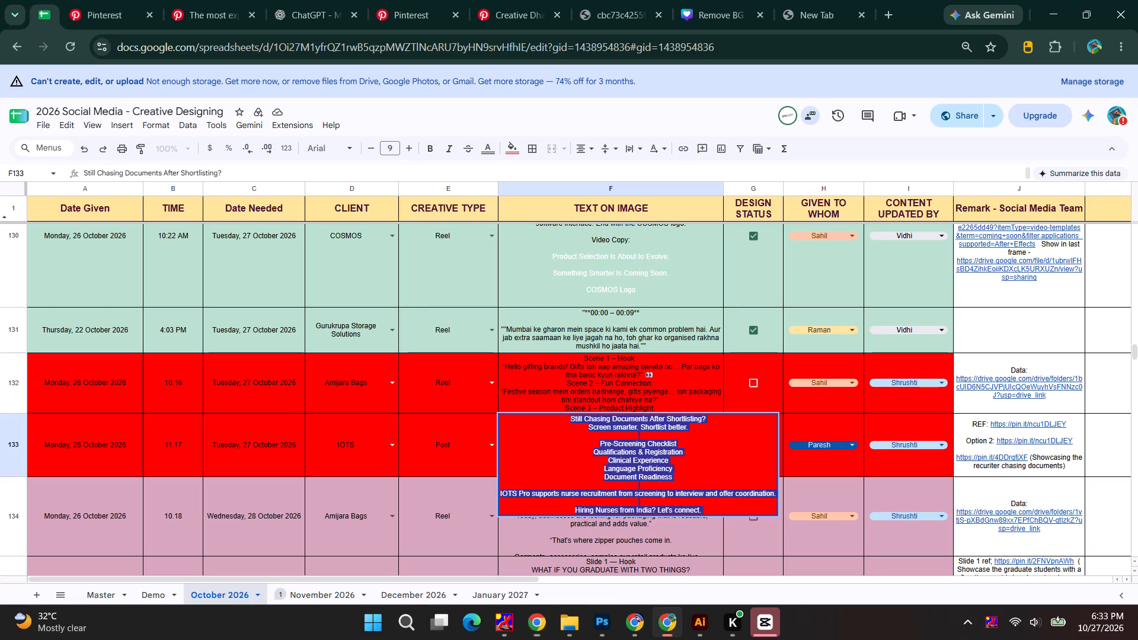
pyautogui.click(573, 508)
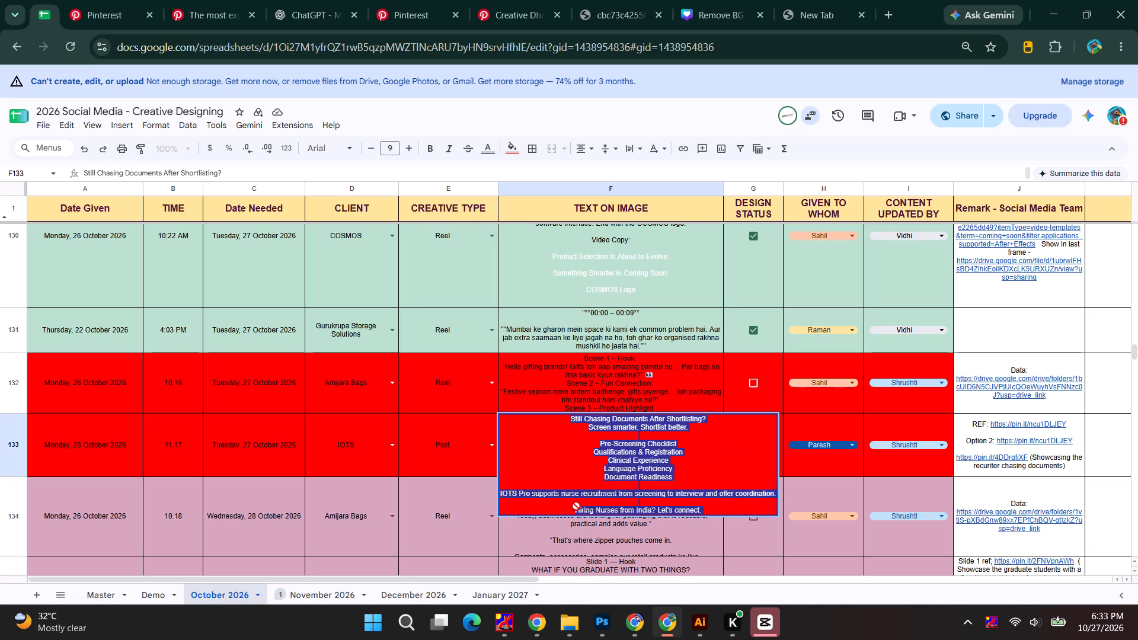
pyautogui.click(580, 508)
pyautogui.moveTo(574, 508); pyautogui.dragTo(658, 509)
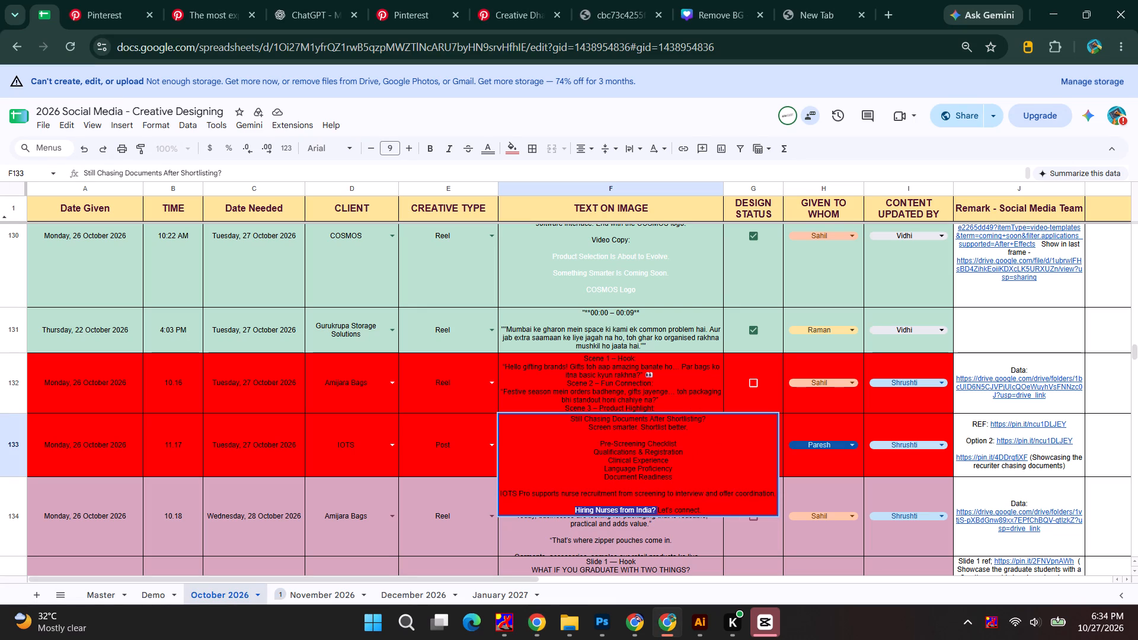
pyautogui.moveTo(658, 509); pyautogui.dragTo(654, 508)
pyautogui.hotkey('ctrl', 'c')
pyautogui.hotkey('alt', 'Tab')
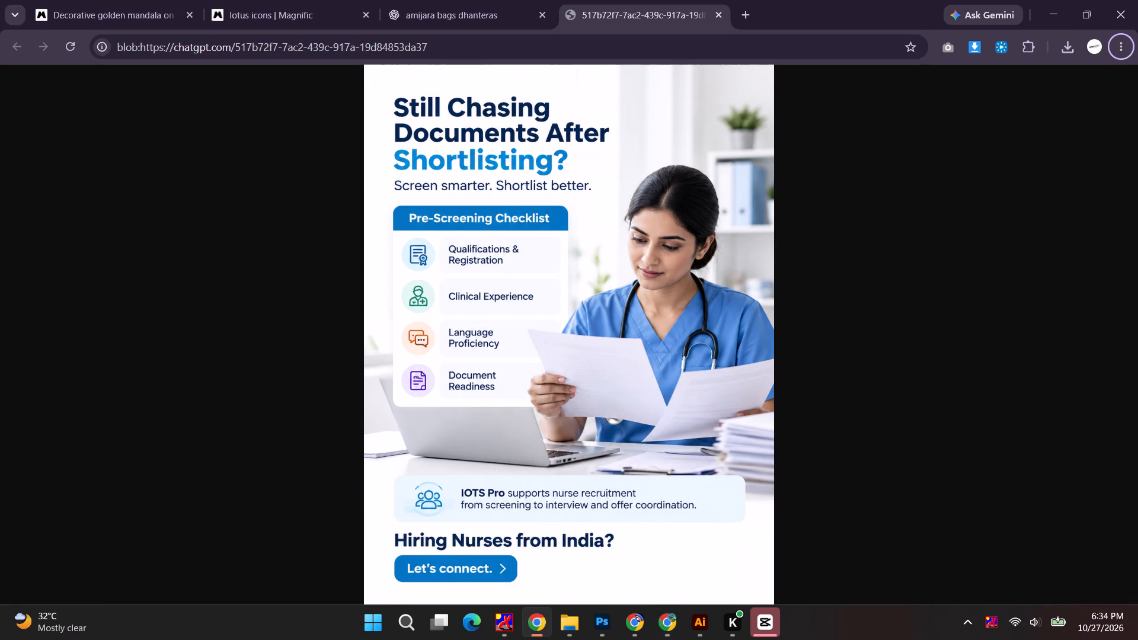
# Back in Photoshop, replace the duplicated IOTS Pro paragraph on the orange pill with "Hiring Nurses from India?".
pyautogui.hotkey('alt', 'Tab')
pyautogui.hotkey('alt', 'Tab')
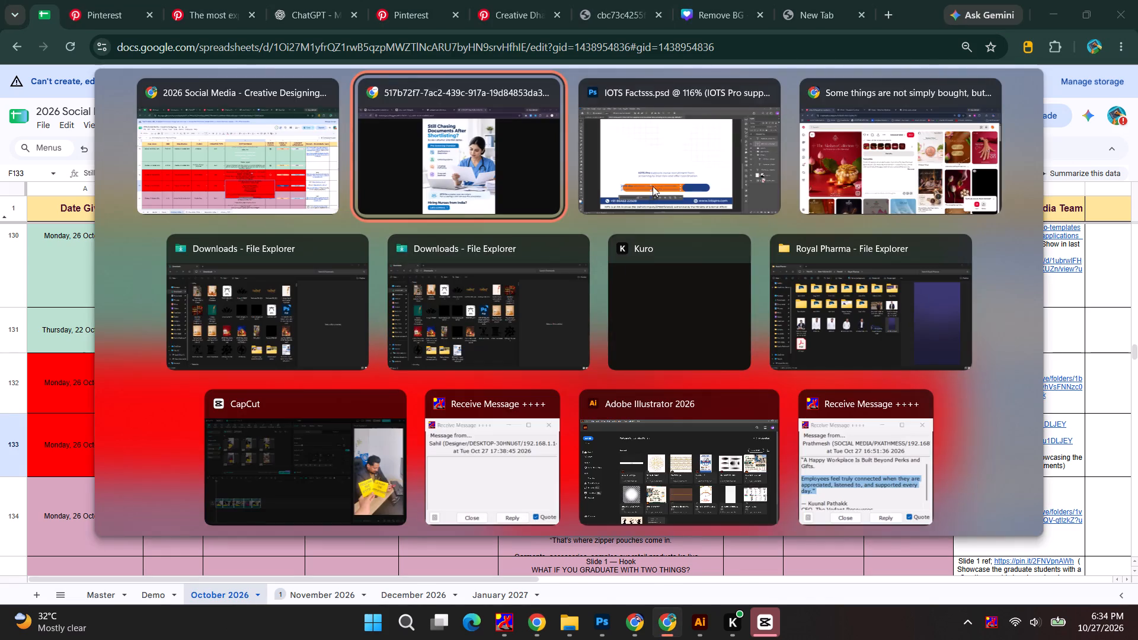
pyautogui.keyDown('alt'); pyautogui.click(653, 186); pyautogui.keyUp('alt')
pyautogui.doubleClick(434, 458)
pyautogui.hotkey('ctrl', 'v')
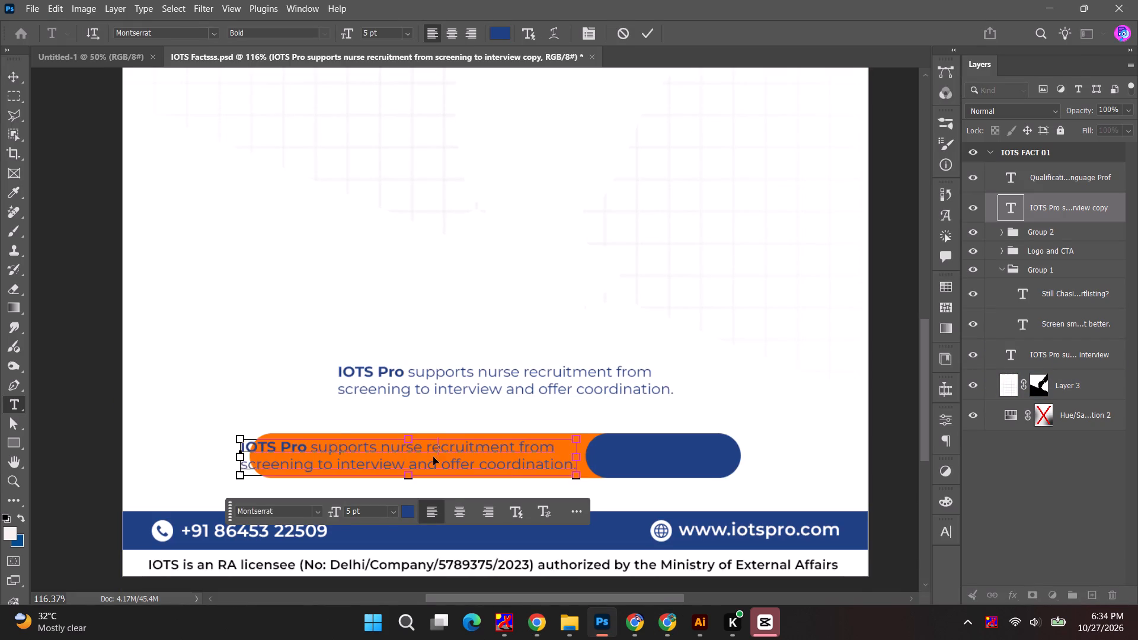
pyautogui.press('Escape')
# Place "Hiring Nurses from India?" inside the orange pill and enlarge it to about 6.73 pt.
pyautogui.moveTo(396, 447); pyautogui.dragTo(481, 459)
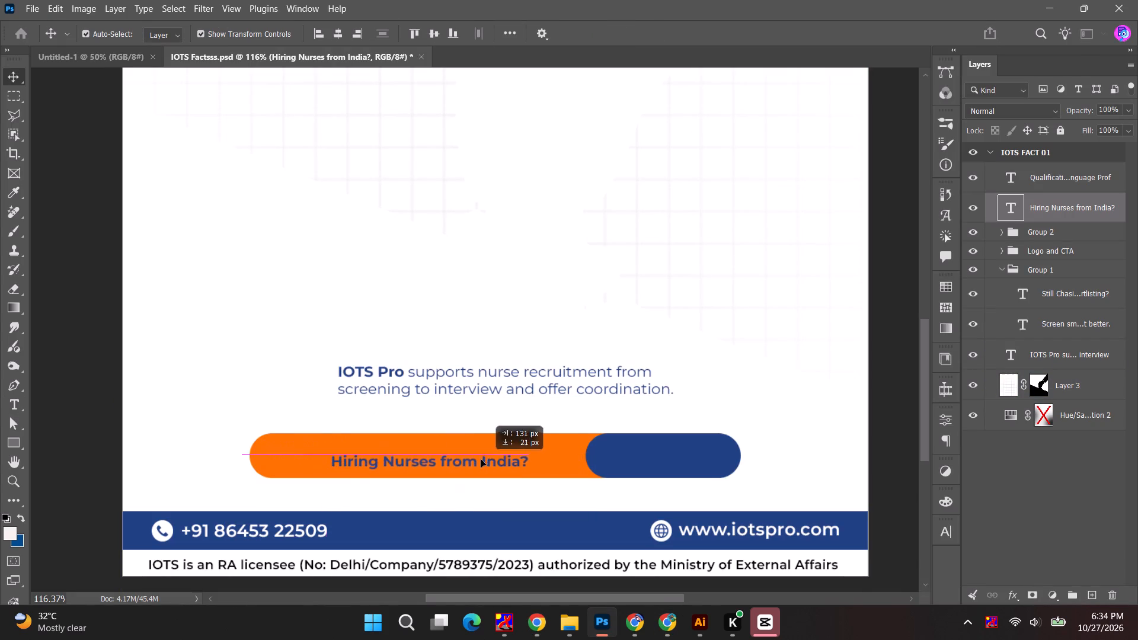
pyautogui.moveTo(481, 459); pyautogui.dragTo(475, 457)
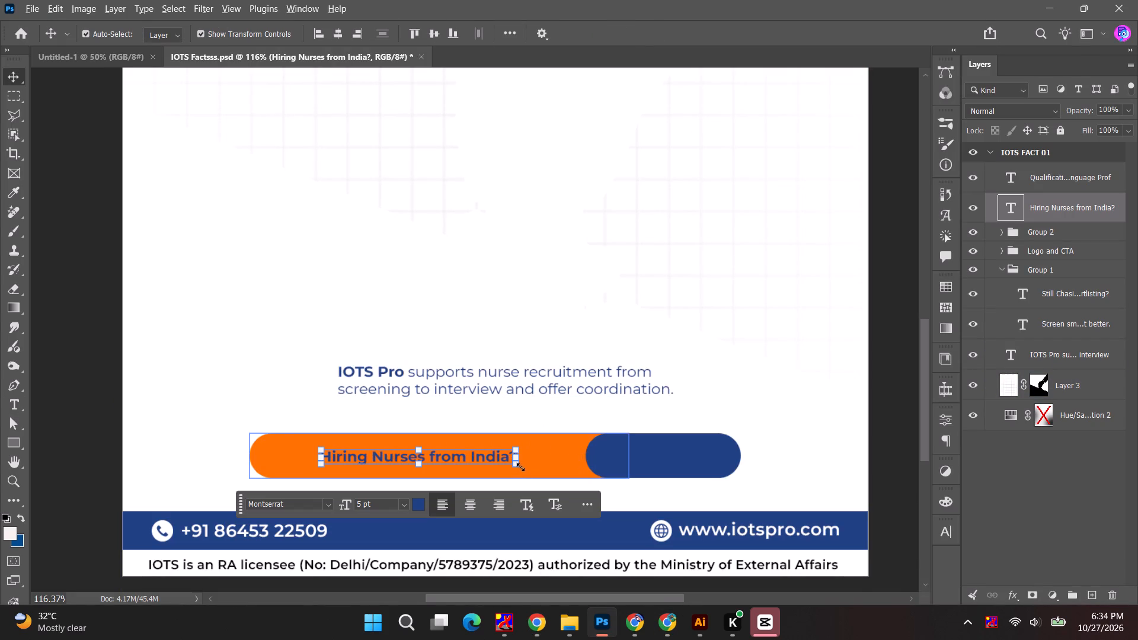
pyautogui.keyDown('alt'); pyautogui.keyDown('shift'); pyautogui.moveTo(520, 467); pyautogui.dragTo(554, 475); pyautogui.keyUp('shift'); pyautogui.keyUp('alt')
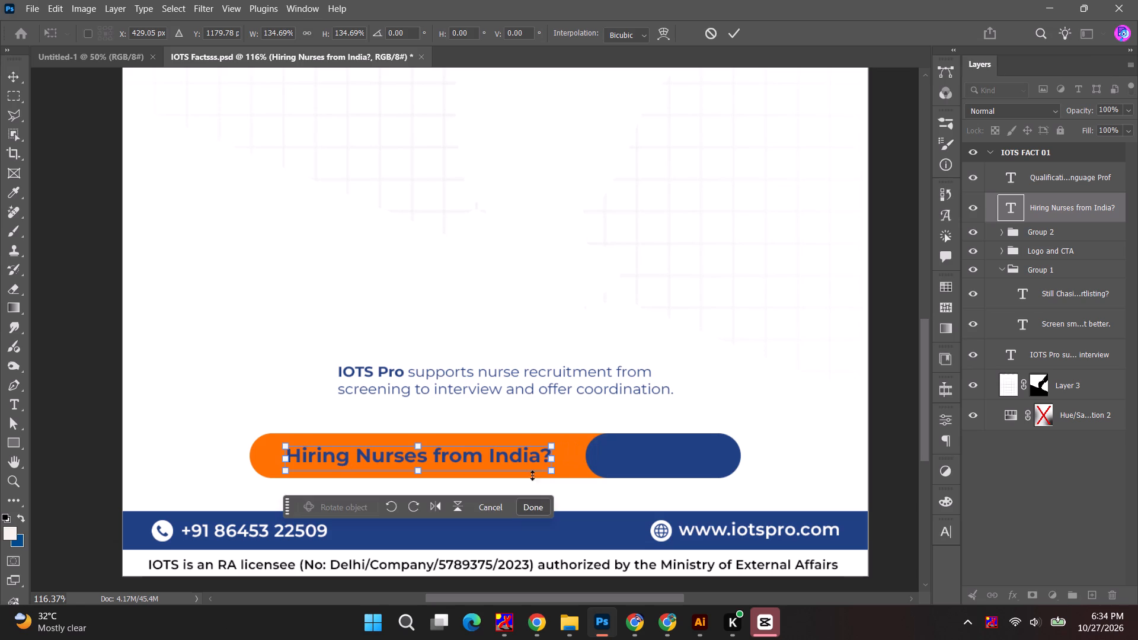
pyautogui.click(730, 36)
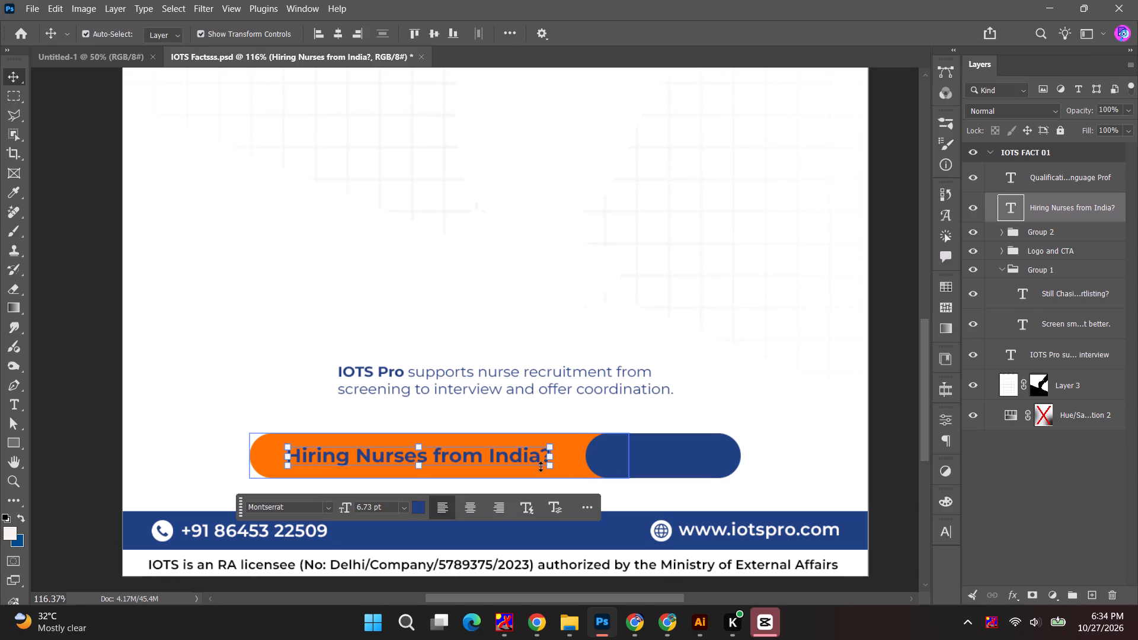
# Duplicate "Hiring Nurses from India?" towards the blue pill and replace the copy's text with "Let's connect." copied from the social media sheet.
pyautogui.keyDown('alt'); pyautogui.moveTo(490, 459); pyautogui.dragTo(679, 458); pyautogui.keyUp('alt')
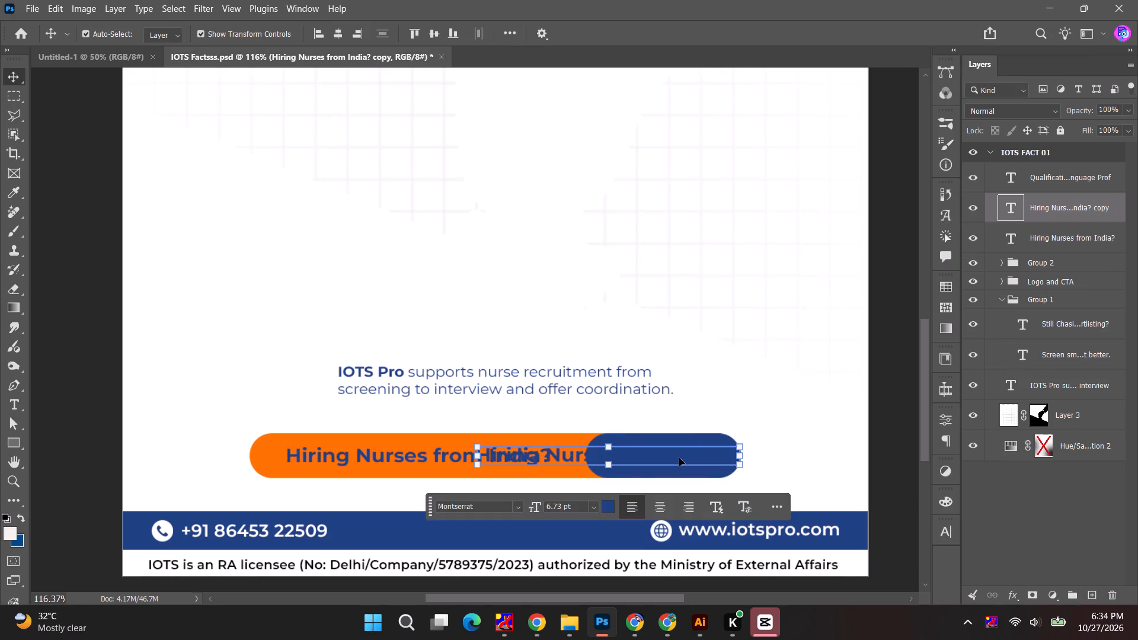
pyautogui.doubleClick(679, 458)
pyautogui.hotkey('alt', 'Tab')
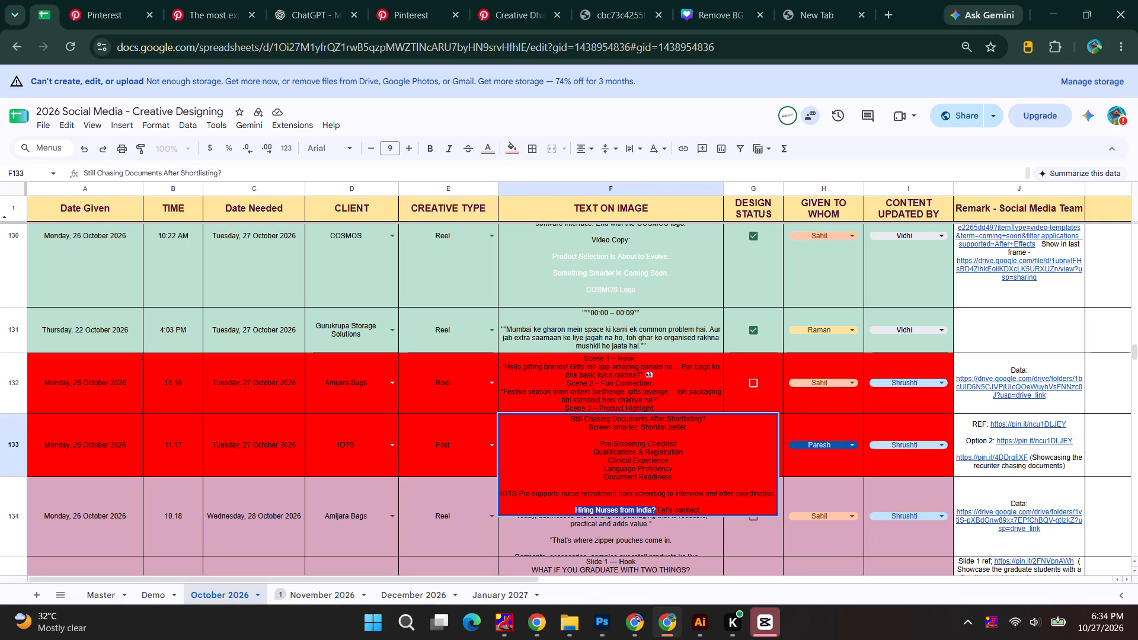
pyautogui.moveTo(657, 507); pyautogui.dragTo(725, 507)
pyautogui.hotkey('ctrl', 'c')
pyautogui.hotkey('alt', 'Tab')
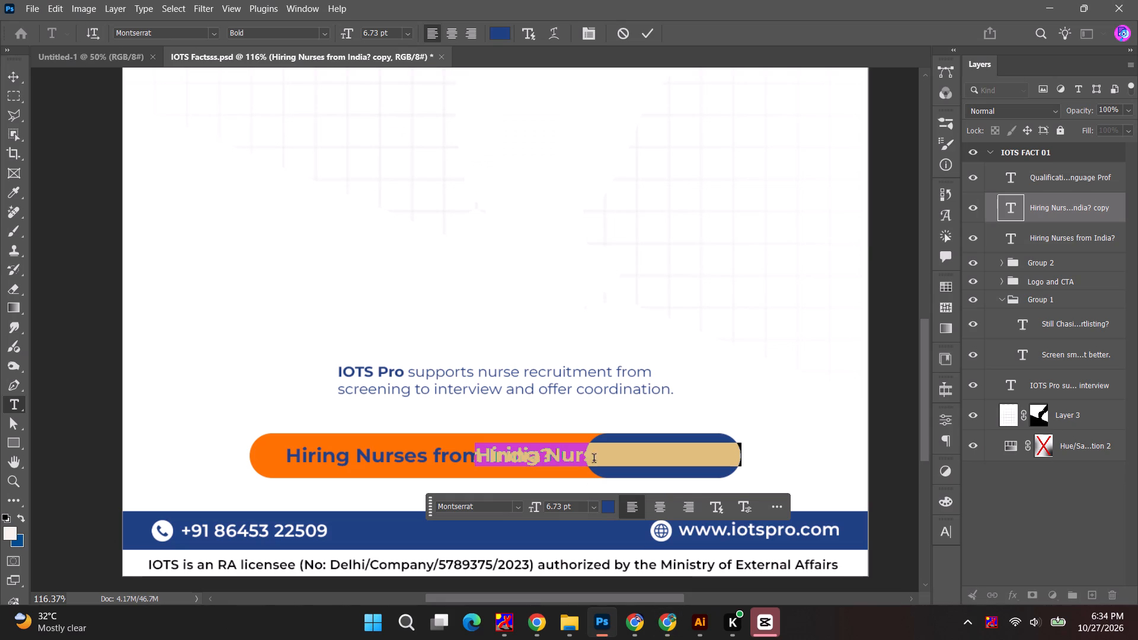
pyautogui.doubleClick(612, 455)
pyautogui.hotkey('ctrl', 'a')
pyautogui.hotkey('ctrl', 'v')
pyautogui.hotkey('ctrl', 'a')
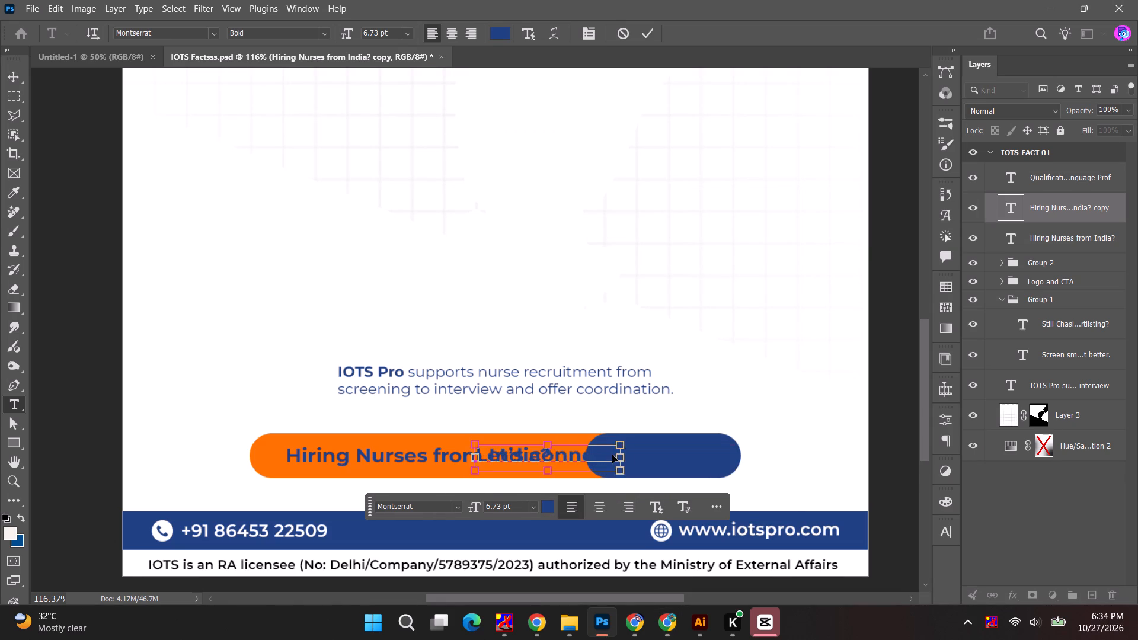
pyautogui.click(24, 72)
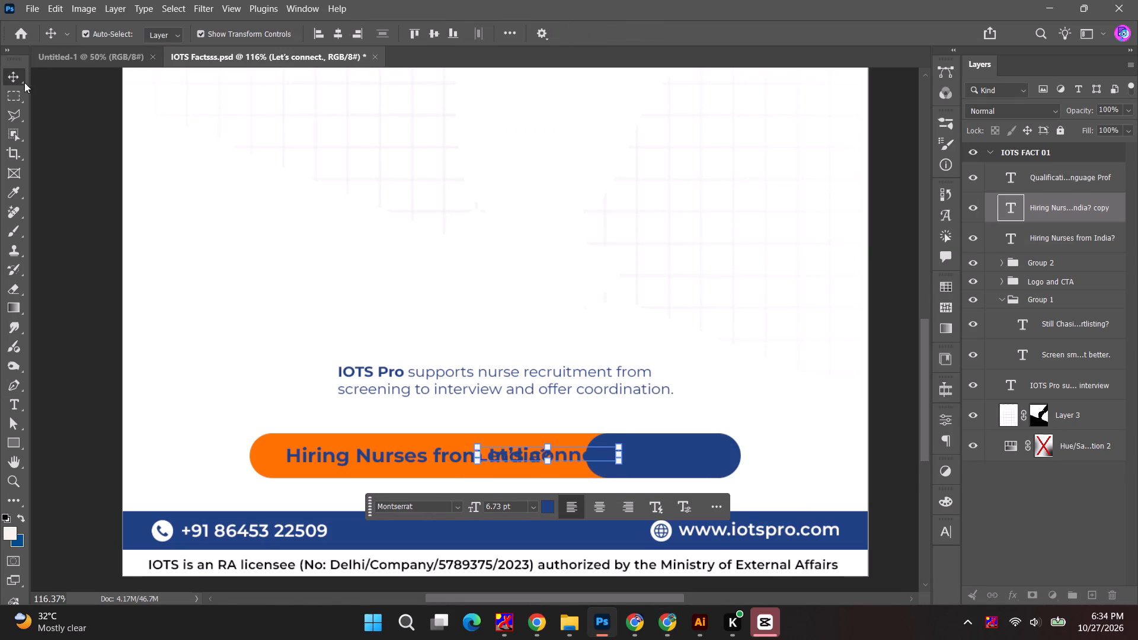
# Move "Let's connect." towards the blue pill and set its text colour to white (#ffffff).
pyautogui.moveTo(564, 458); pyautogui.dragTo(666, 457)
pyautogui.click(648, 507)
pyautogui.moveTo(673, 359); pyautogui.dragTo(541, 251)
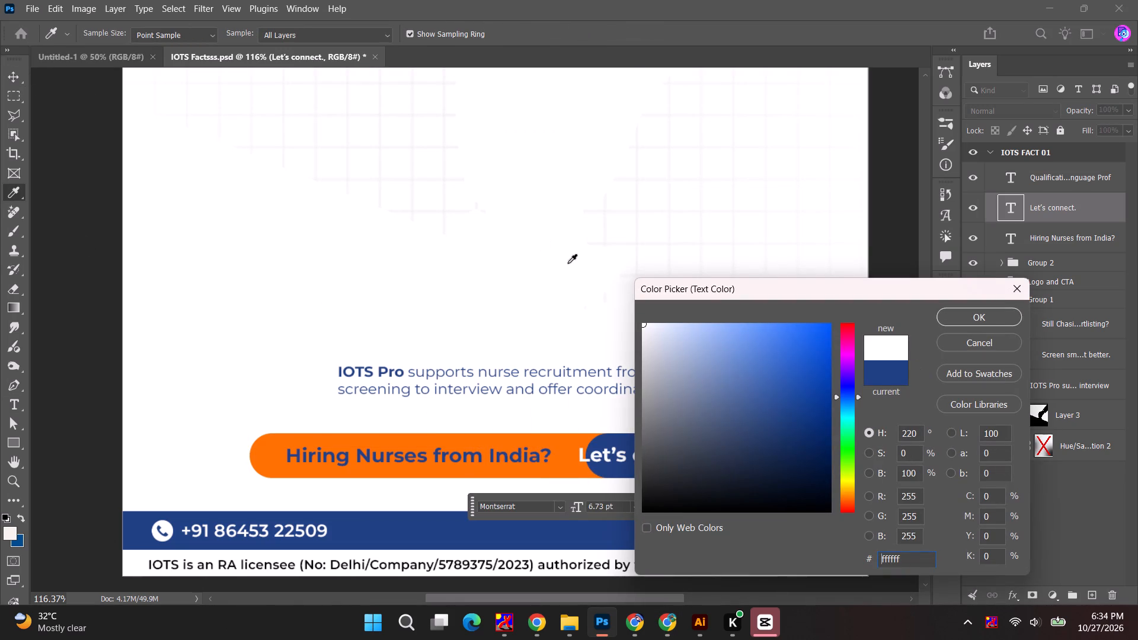
pyautogui.click(970, 310)
pyautogui.click(904, 425)
# Shift the blue pill about 34 px further over the orange pill, keeping their vertical alignment.
pyautogui.keyDown('alt'); pyautogui.scroll(2, 637, 463); pyautogui.keyUp('alt')
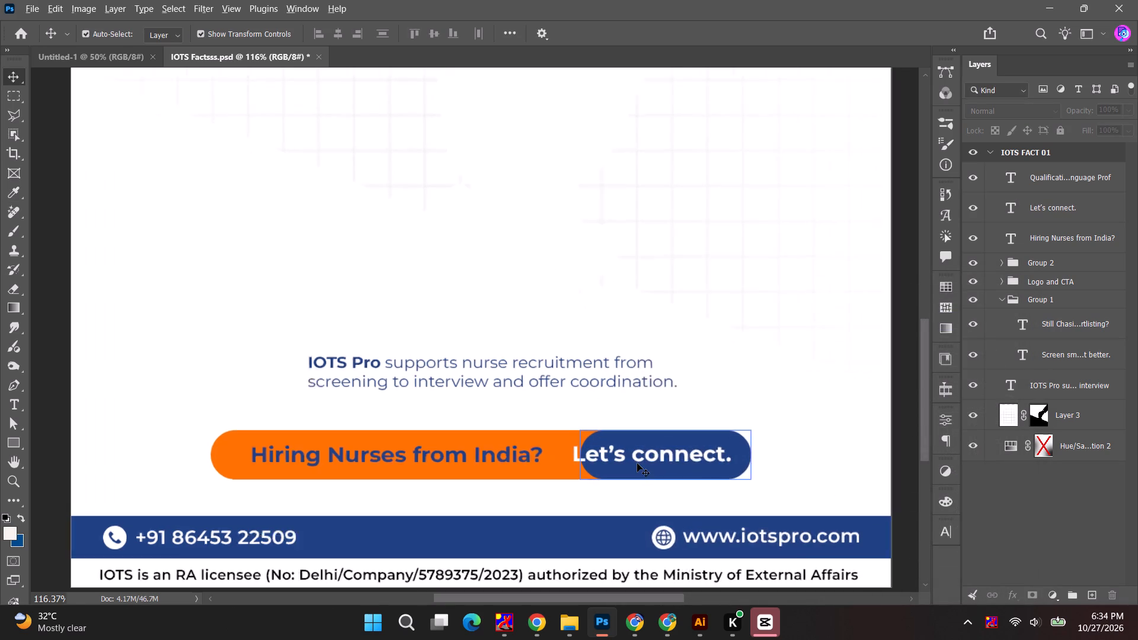
pyautogui.keyDown('alt'); pyautogui.scroll(2, 637, 463); pyautogui.keyUp('alt')
pyautogui.click(642, 459)
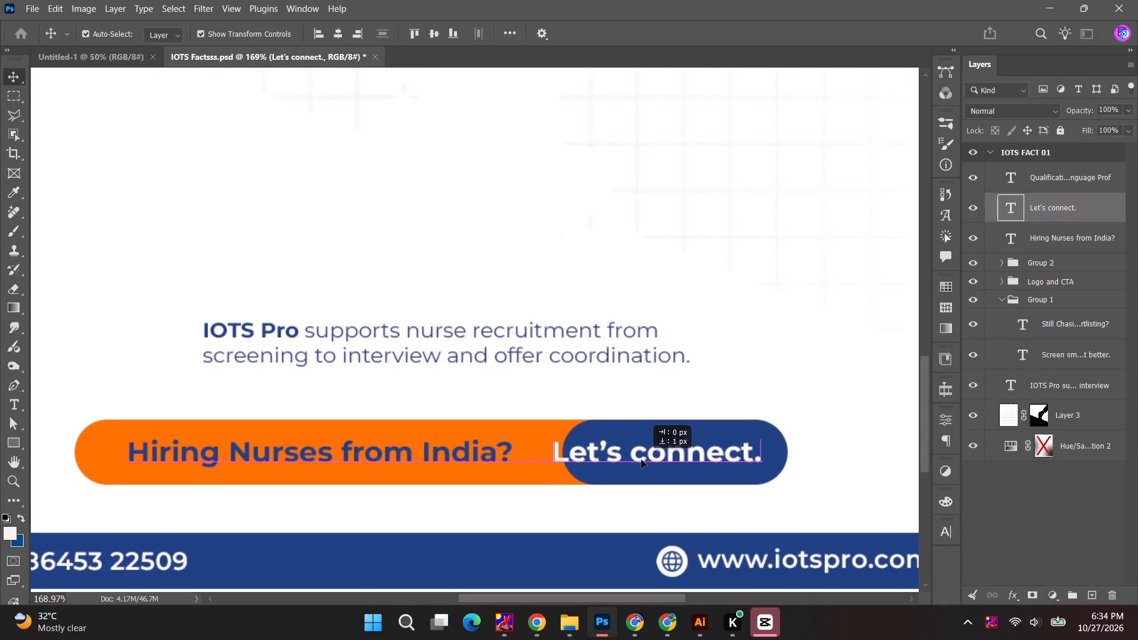
pyautogui.click(762, 388)
pyautogui.moveTo(737, 439); pyautogui.dragTo(685, 438)
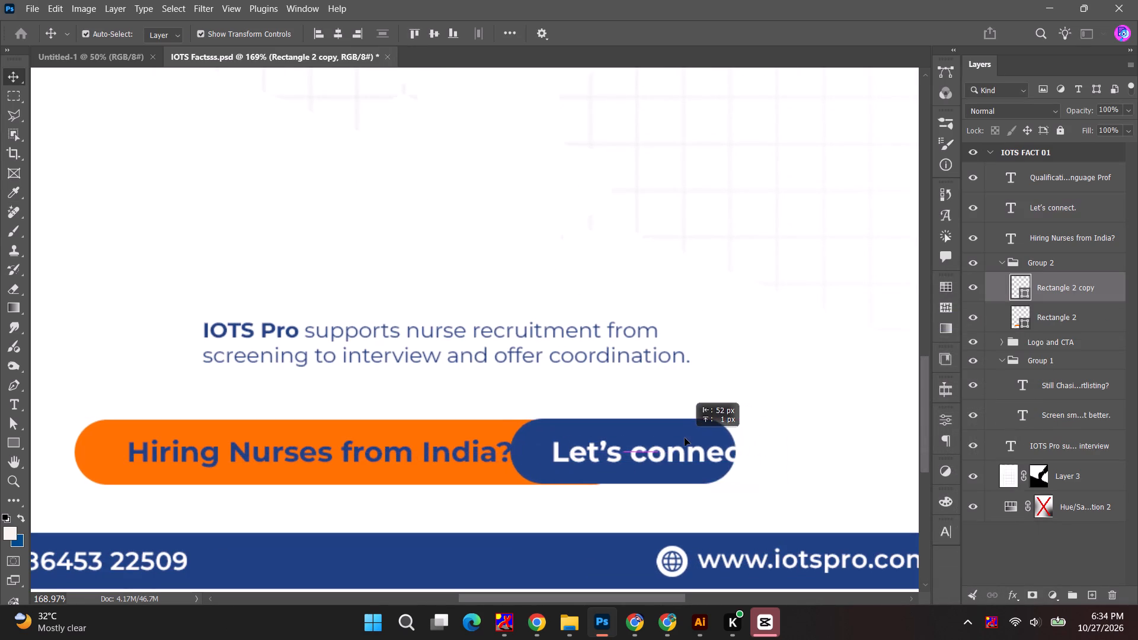
pyautogui.moveTo(685, 438); pyautogui.dragTo(702, 438)
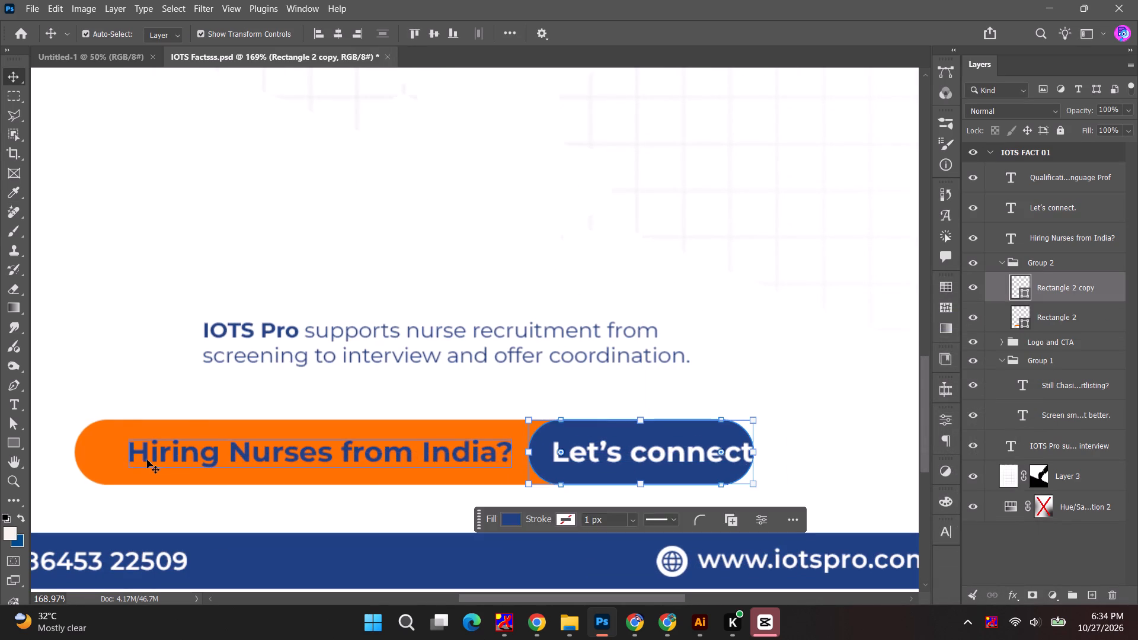
# Recentre the pill group horizontally on the canvas and reposition "Hiring Nurses from India?" within the orange pill.
pyautogui.moveTo(151, 457); pyautogui.dragTo(130, 456)
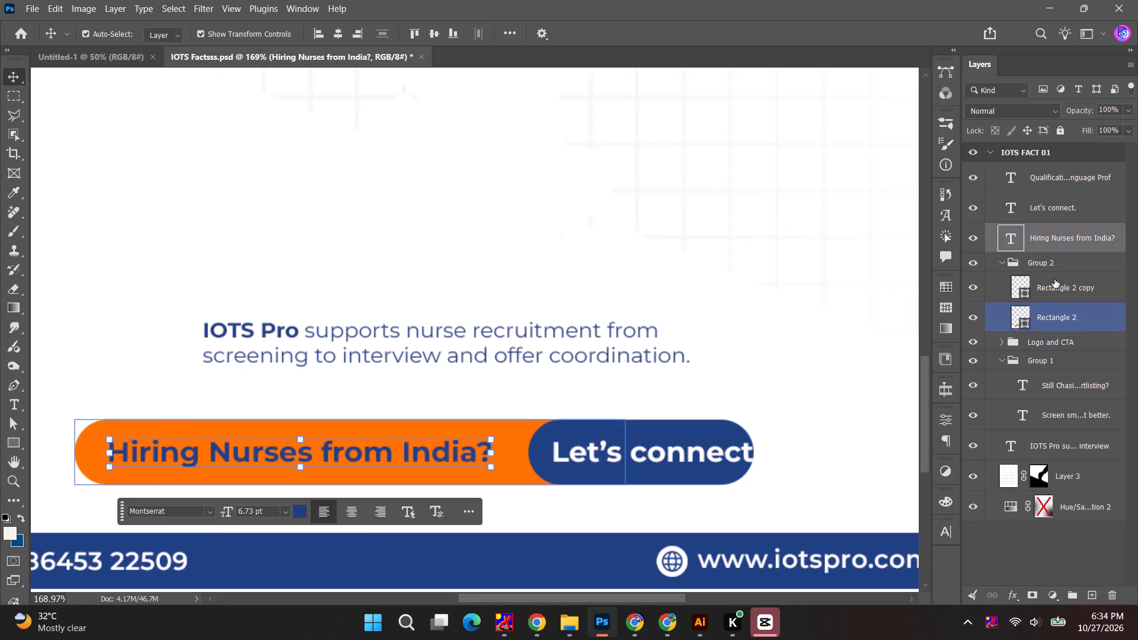
pyautogui.click(1054, 268)
pyautogui.click(341, 26)
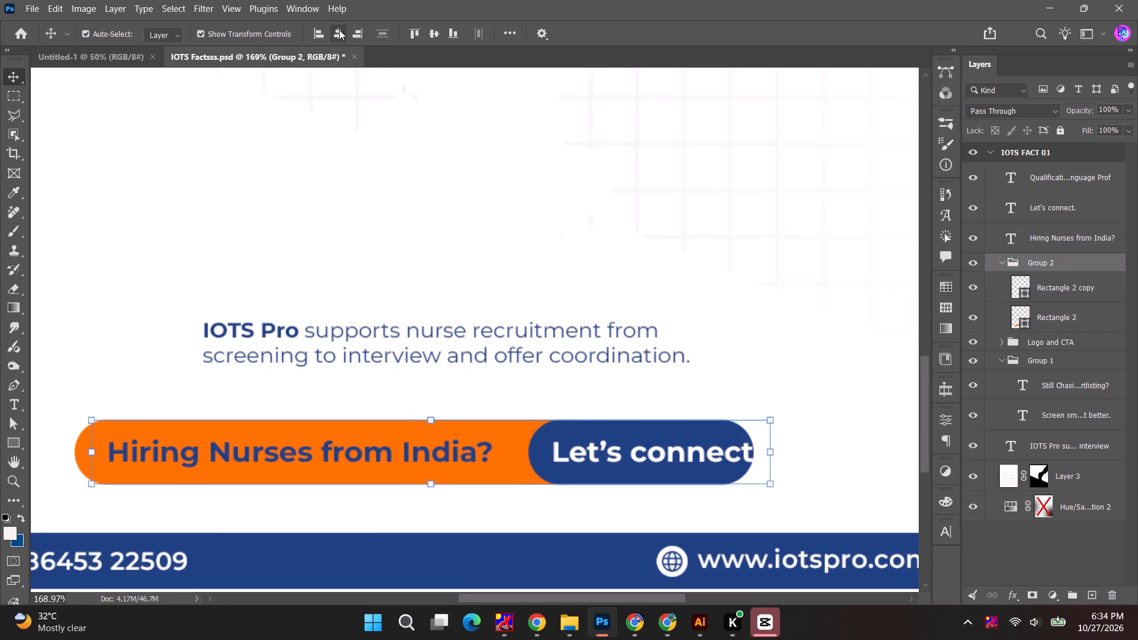
pyautogui.click(821, 459)
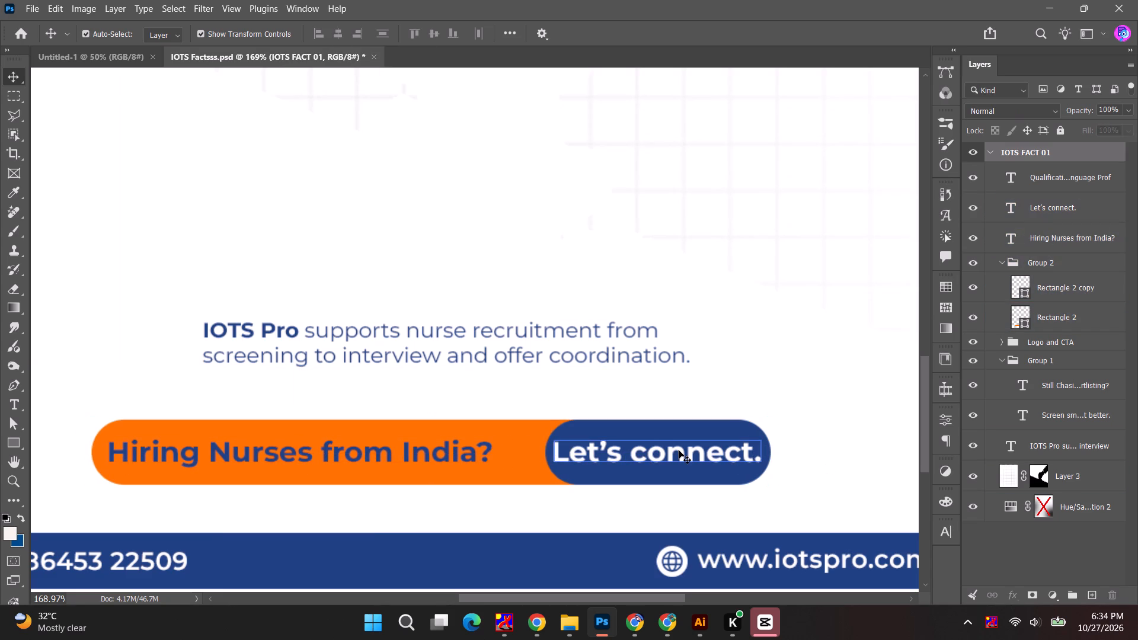
pyautogui.click(679, 450)
pyautogui.moveTo(389, 457); pyautogui.dragTo(411, 457)
# Widen the blue pill to about 110.67% by extending its left end further over the orange pill.
pyautogui.click(689, 430)
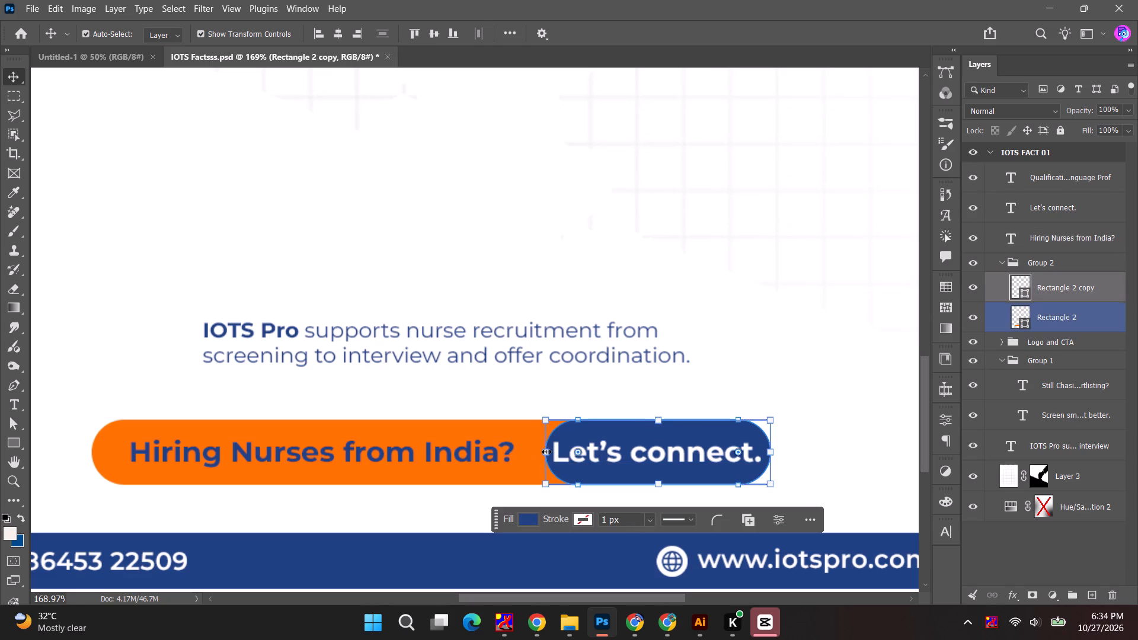
pyautogui.moveTo(545, 452); pyautogui.dragTo(521, 452)
pyautogui.click(728, 36)
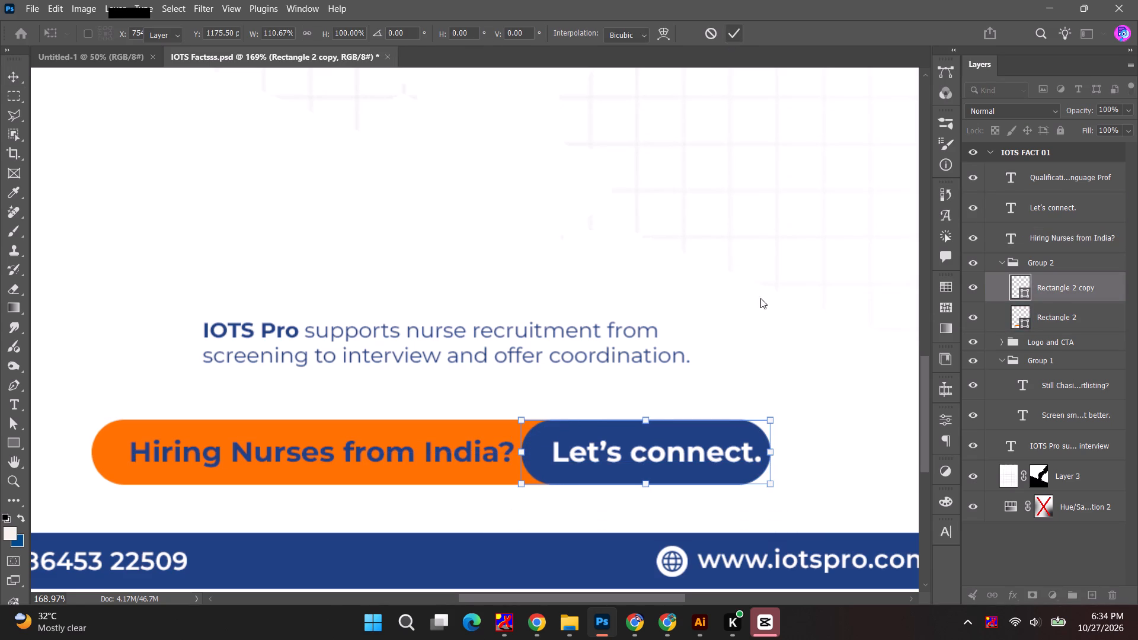
pyautogui.click(776, 302)
# Nudge "Let's connect." and "Hiring Nurses from India?" slightly left so each line sits centred on its pill.
pyautogui.click(650, 449)
pyautogui.moveTo(653, 453); pyautogui.dragTo(645, 453)
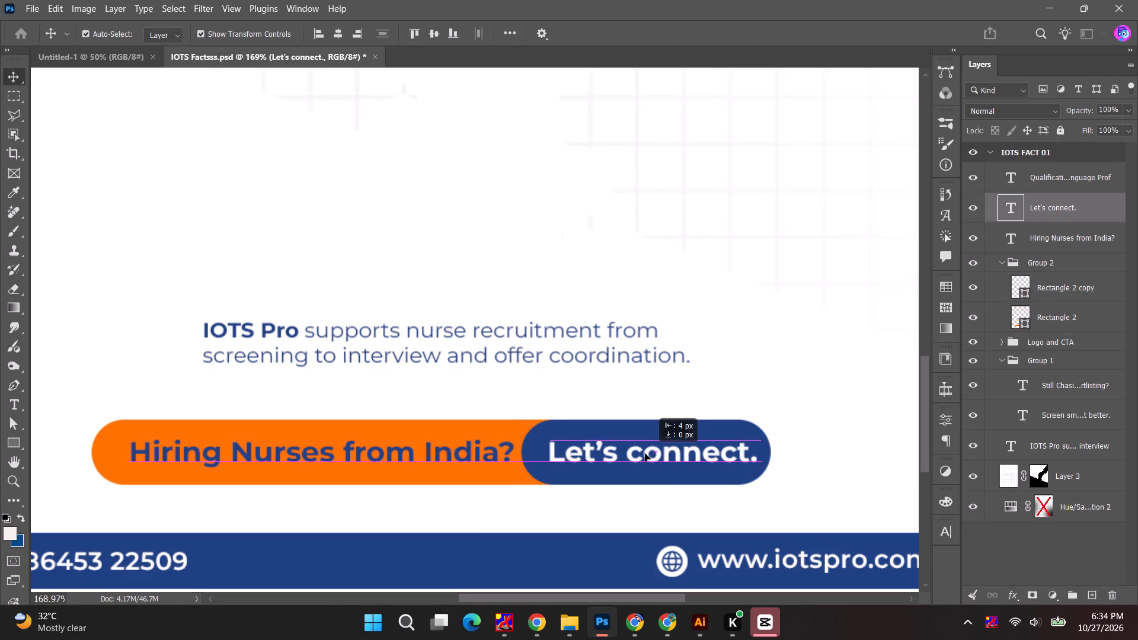
pyautogui.moveTo(645, 453); pyautogui.dragTo(644, 453)
pyautogui.moveTo(431, 452); pyautogui.dragTo(427, 452)
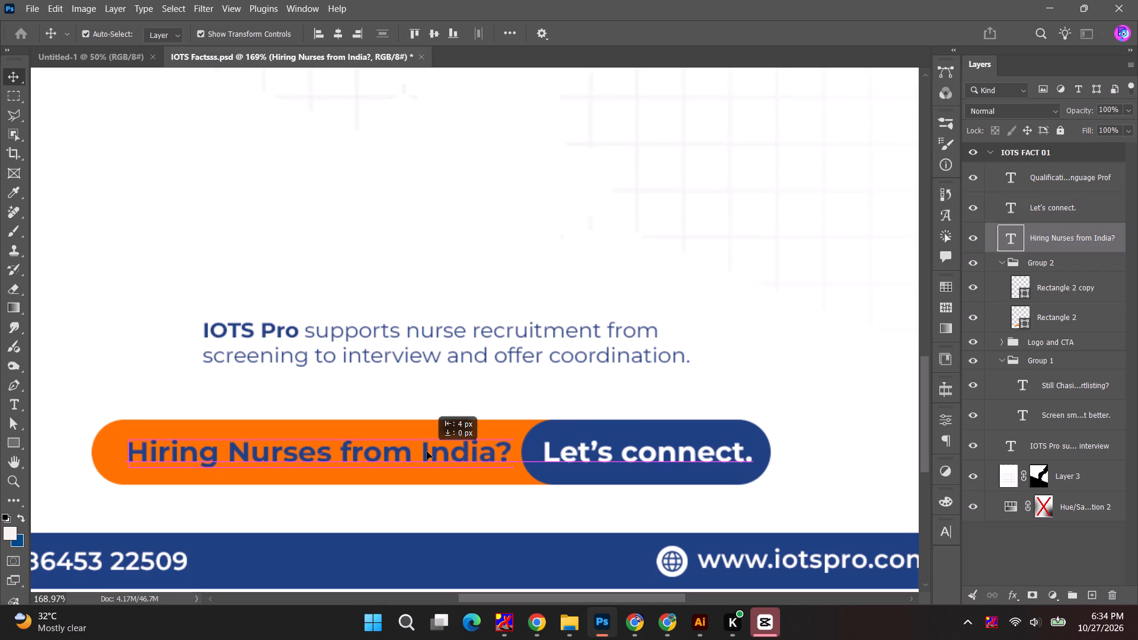
pyautogui.moveTo(427, 452); pyautogui.dragTo(425, 452)
# Align the orange and blue pill group to the canvas's horizontal centre.
pyautogui.click(1031, 261)
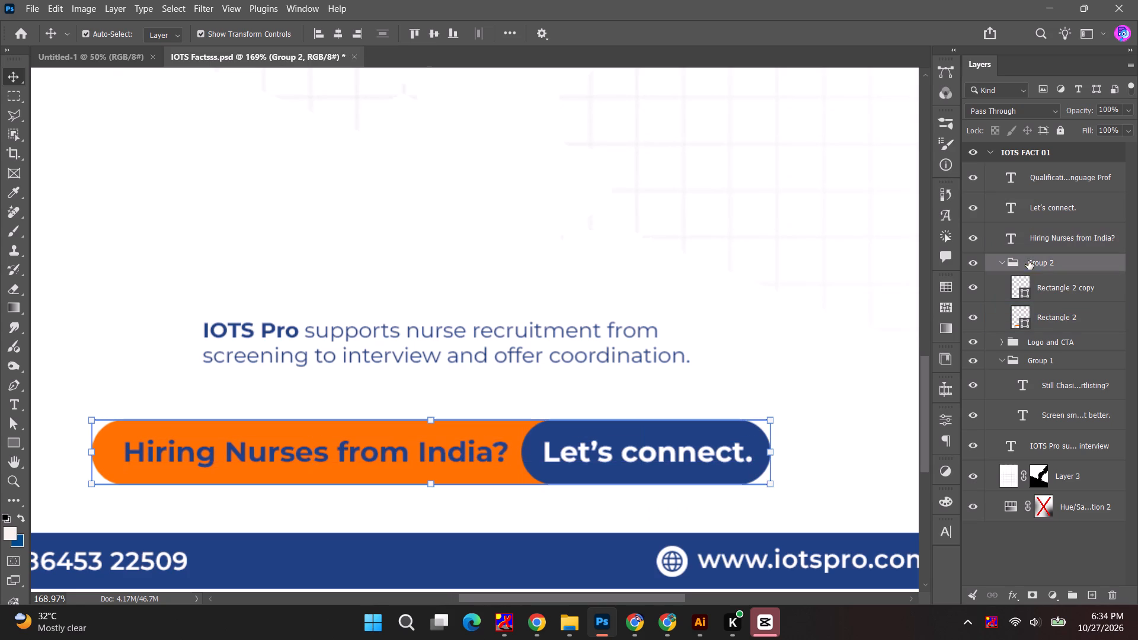
pyautogui.click(337, 30)
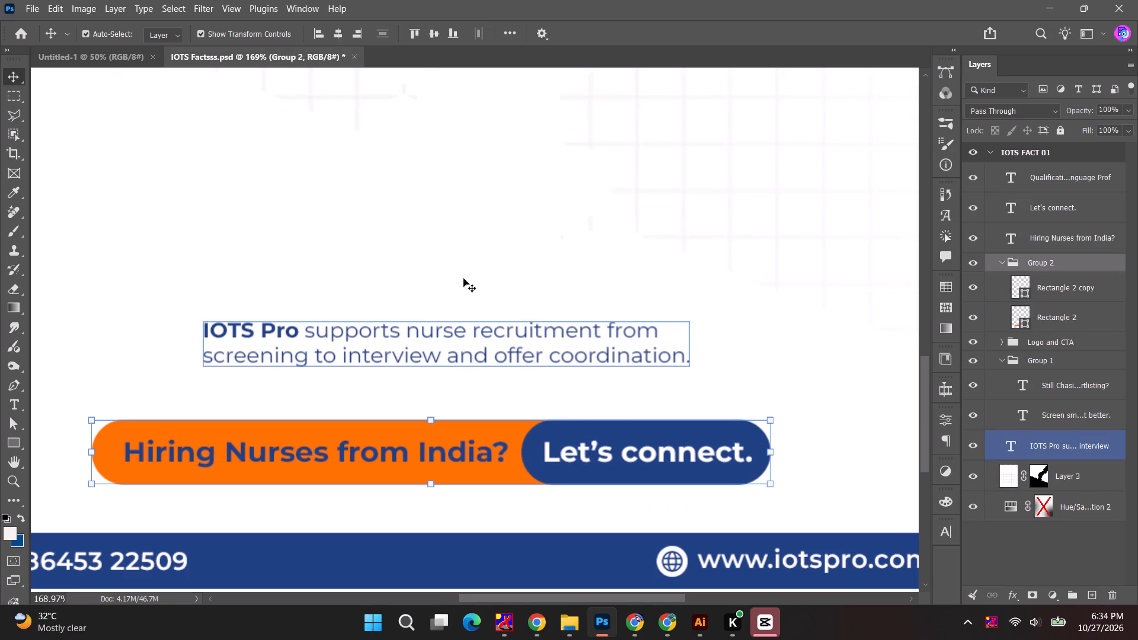
pyautogui.click(513, 219)
# Centre the "IOTS Pro supports nurse recruitment" paragraph horizontally on the canvas, just above the pills.
pyautogui.keyDown('alt'); pyautogui.scroll(-10, 501, 260); pyautogui.keyUp('alt')
pyautogui.click(750, 327)
pyautogui.press('space')
pyautogui.moveTo(750, 270); pyautogui.dragTo(745, 340)
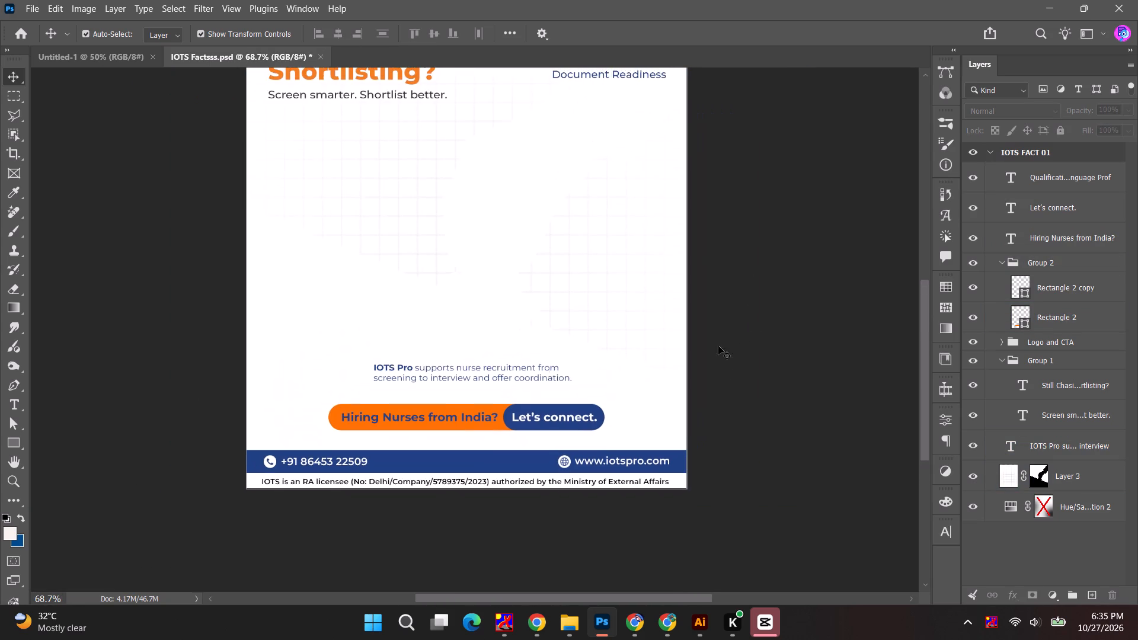
pyautogui.keyDown('alt'); pyautogui.scroll(2, 431, 369); pyautogui.keyUp('alt')
pyautogui.moveTo(443, 375); pyautogui.dragTo(443, 383)
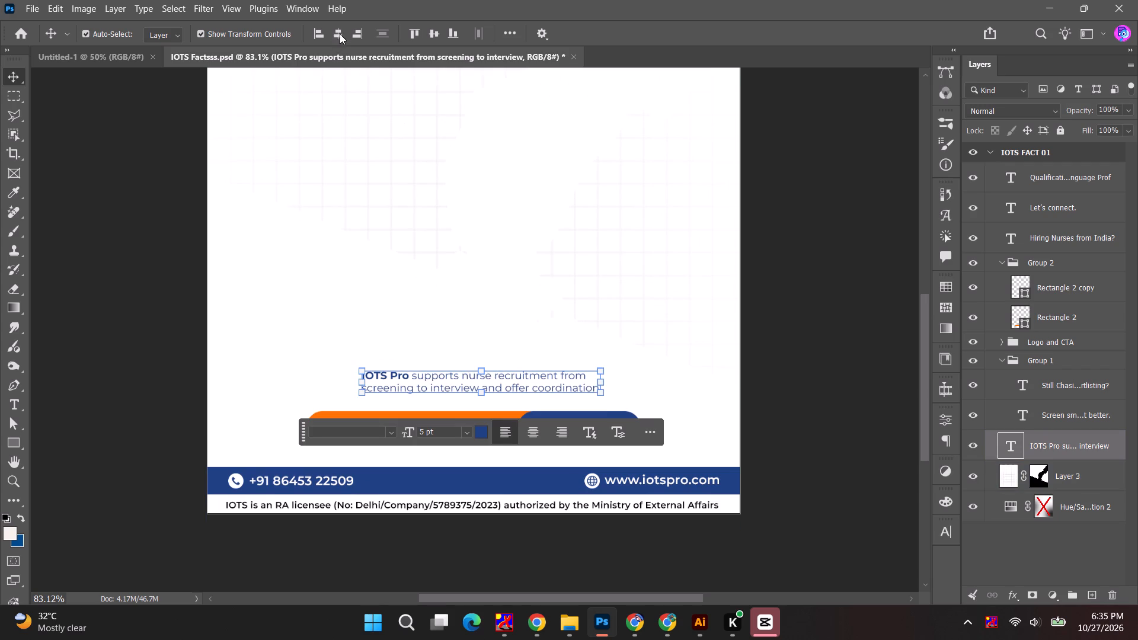
pyautogui.click(341, 30)
# Draw a rectangle about 635 × 79 px around the IOTS Pro paragraph above the pills.
pyautogui.hotkey('alt', 'Tab')
pyautogui.hotkey('alt', 'Tab')
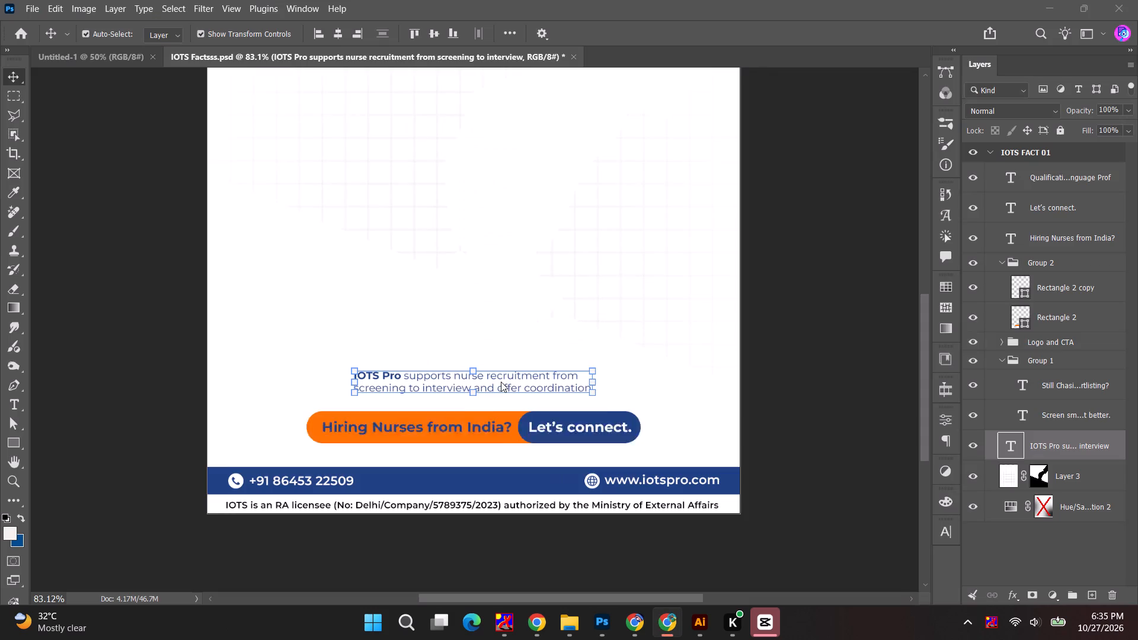
pyautogui.click(859, 317)
pyautogui.click(17, 445)
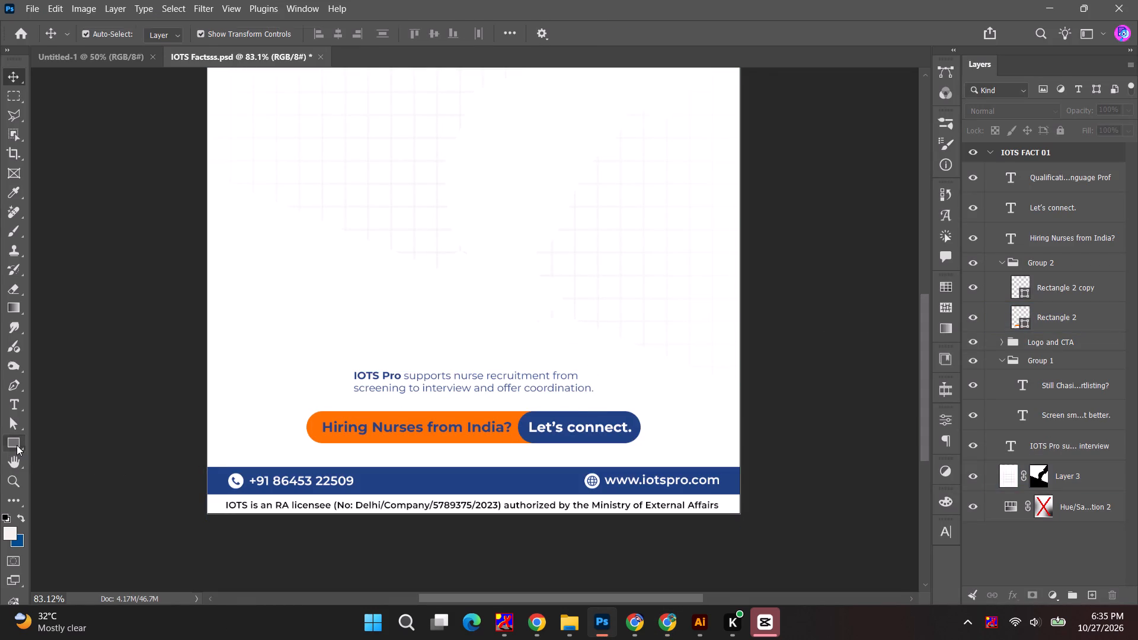
pyautogui.moveTo(317, 363); pyautogui.dragTo(599, 396)
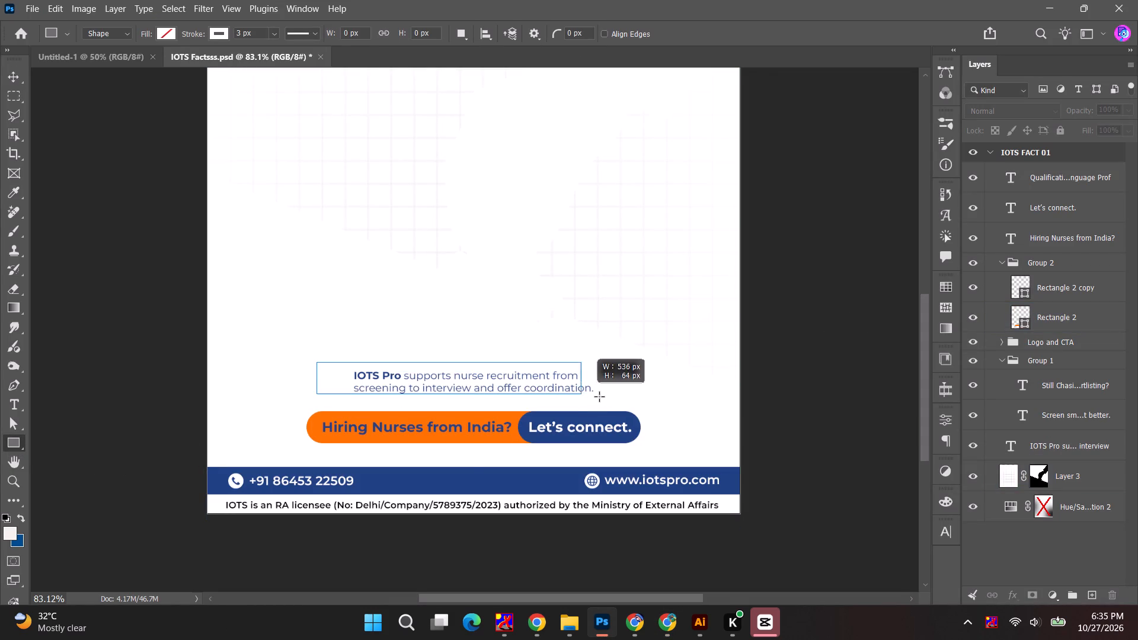
pyautogui.moveTo(599, 396); pyautogui.dragTo(629, 401)
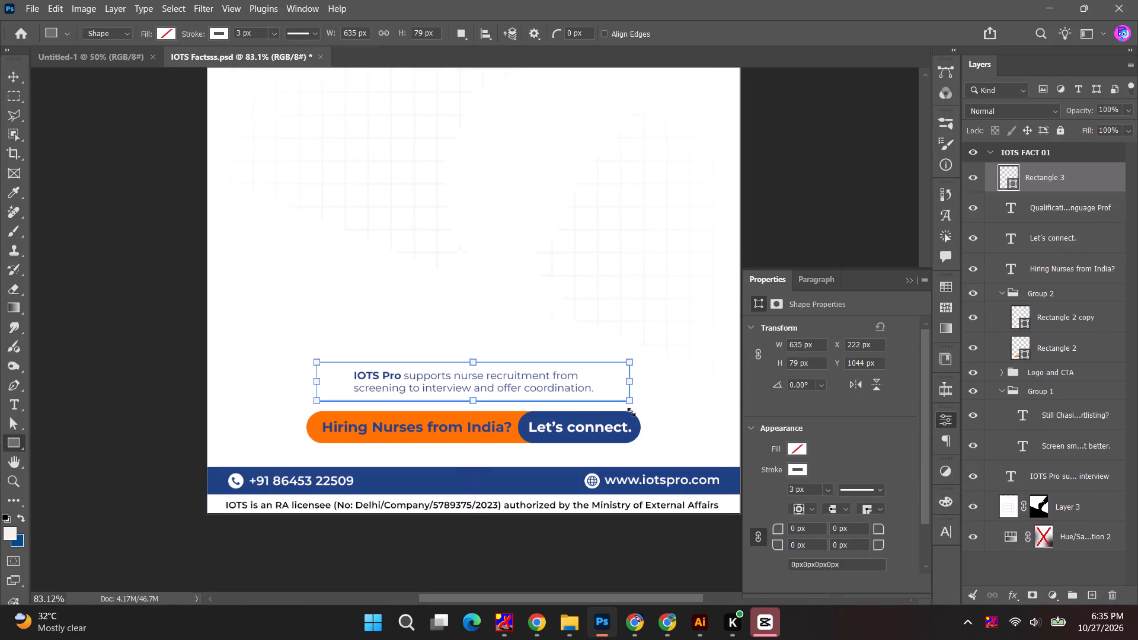
# Fill the new rectangle around the IOTS Pro paragraph with a solid pale cyan.
pyautogui.click(799, 449)
pyautogui.click(802, 400)
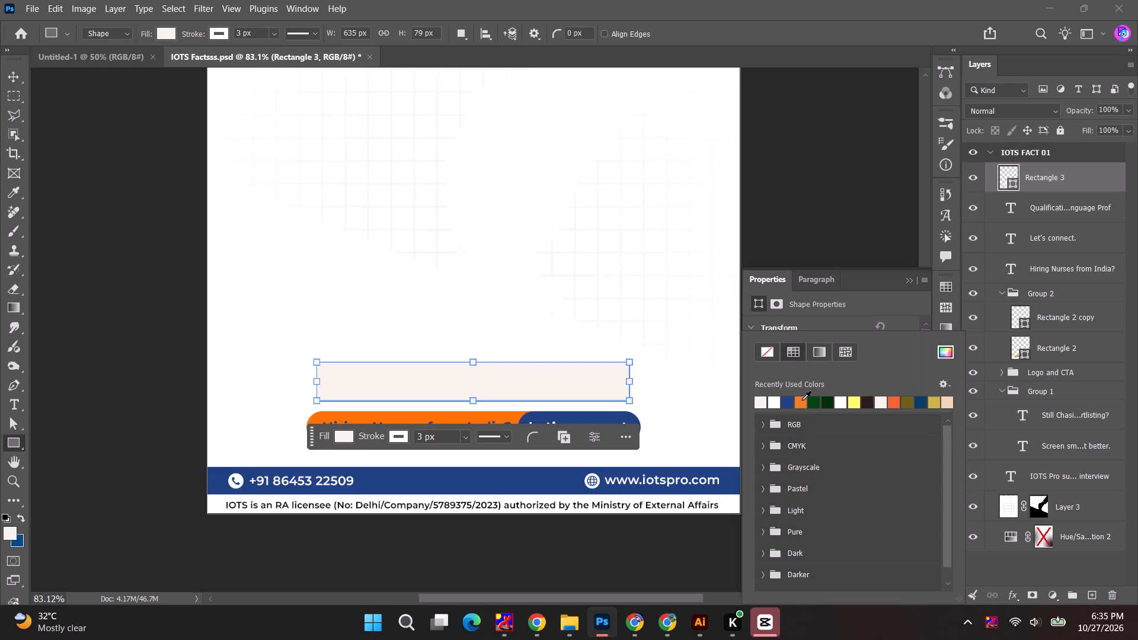
pyautogui.moveTo(1079, 175); pyautogui.dragTo(1071, 190)
pyautogui.click(807, 444)
pyautogui.click(941, 352)
pyautogui.click(482, 453)
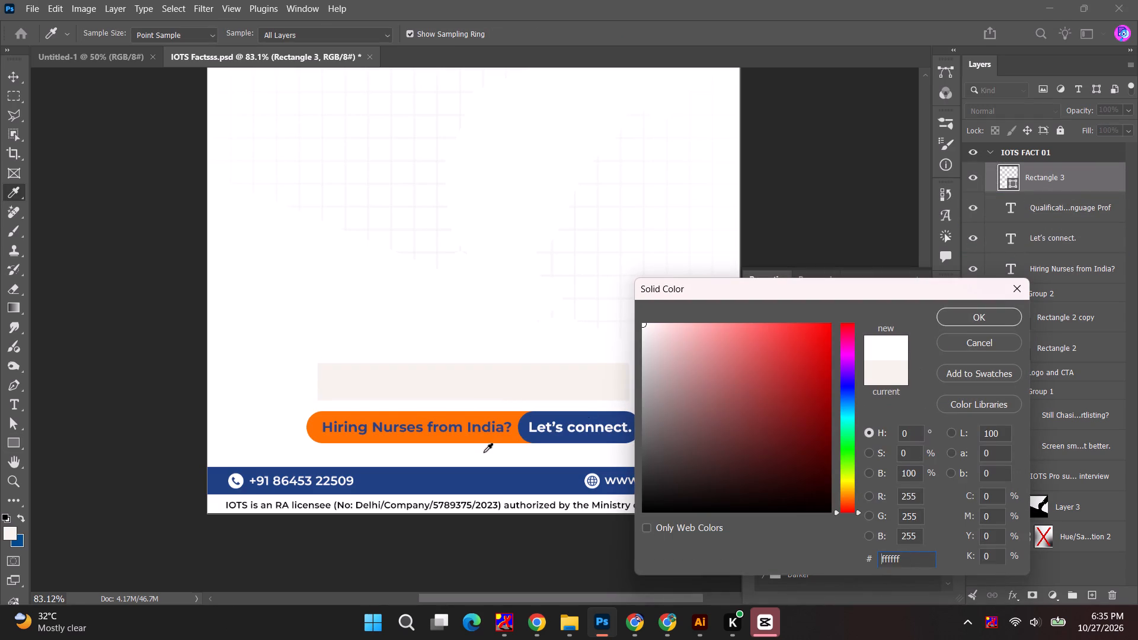
pyautogui.click(845, 417)
pyautogui.moveTo(673, 370); pyautogui.dragTo(652, 297)
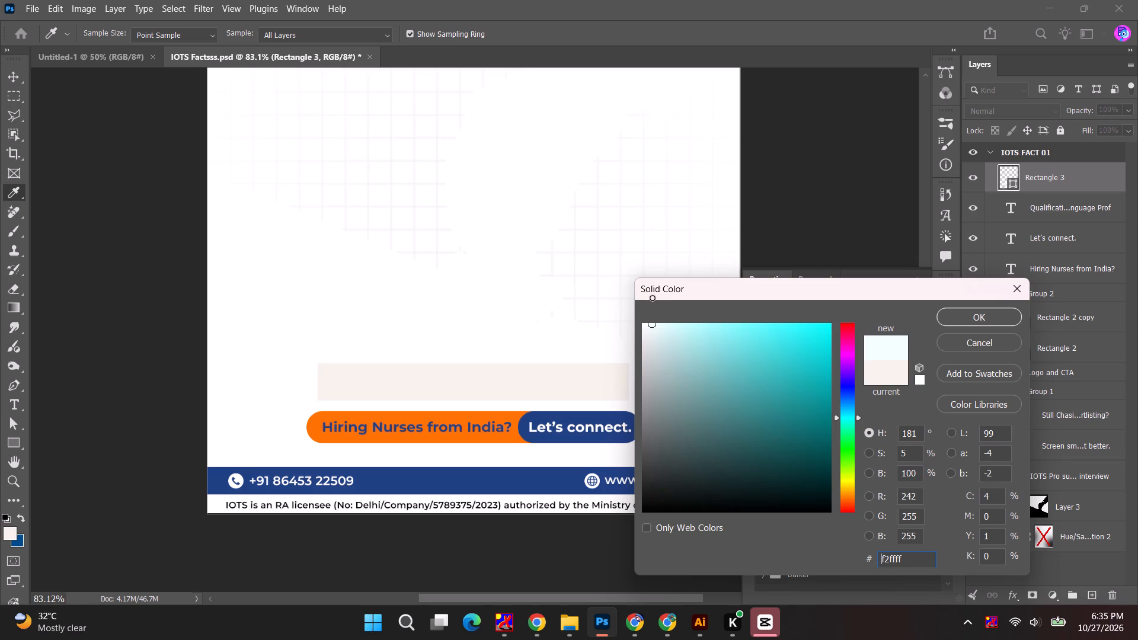
pyautogui.moveTo(652, 297); pyautogui.dragTo(672, 297)
pyautogui.click(938, 318)
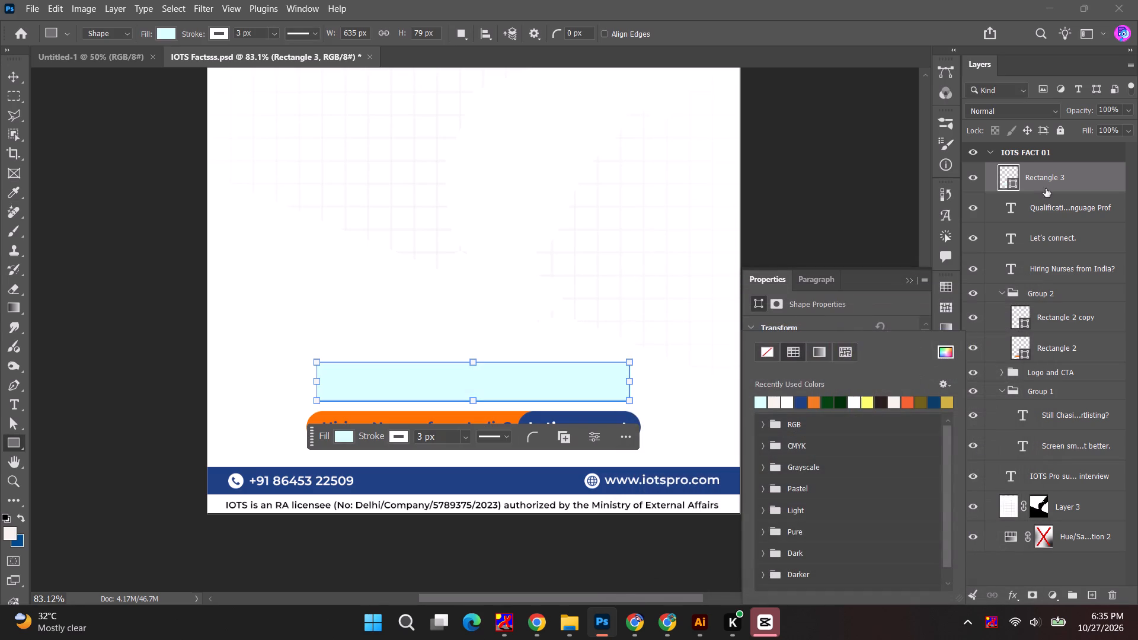
# Move the "IOTS Pro supports nurse recruitment" text layer above the rectangle in the layer stack.
pyautogui.click(1041, 277)
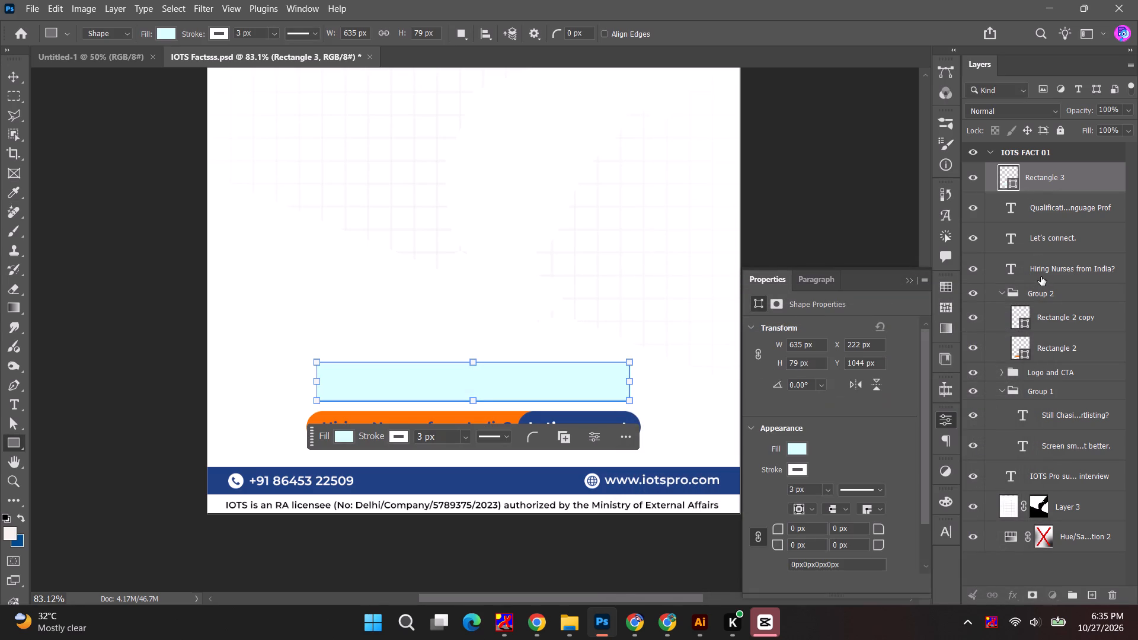
pyautogui.click(1067, 407)
pyautogui.moveTo(1064, 474); pyautogui.dragTo(1069, 169)
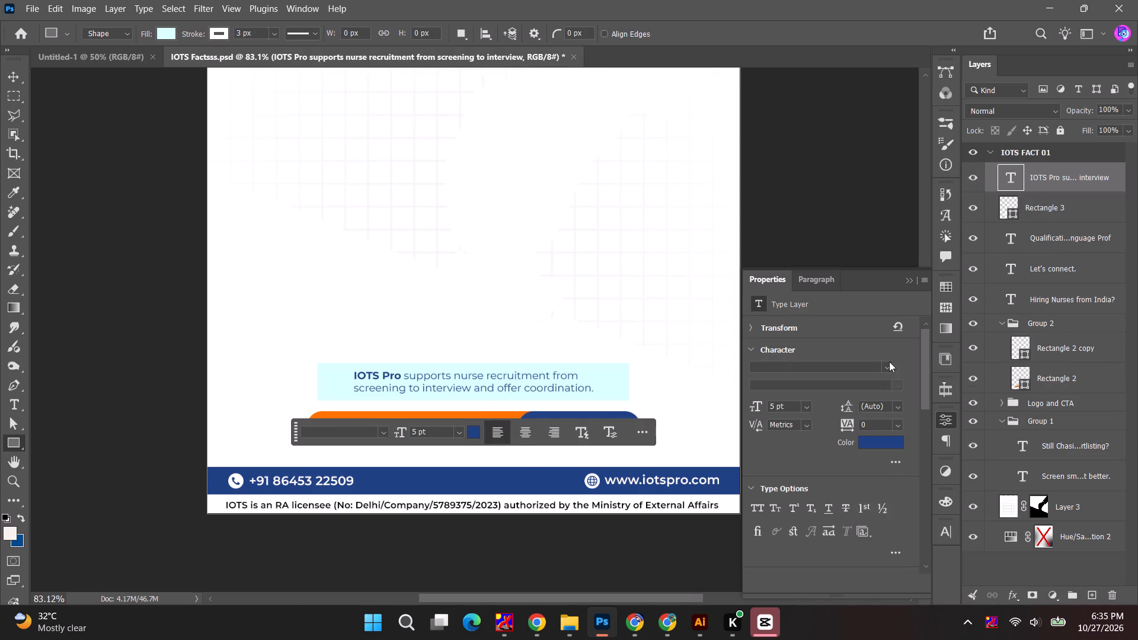
pyautogui.click(1049, 193)
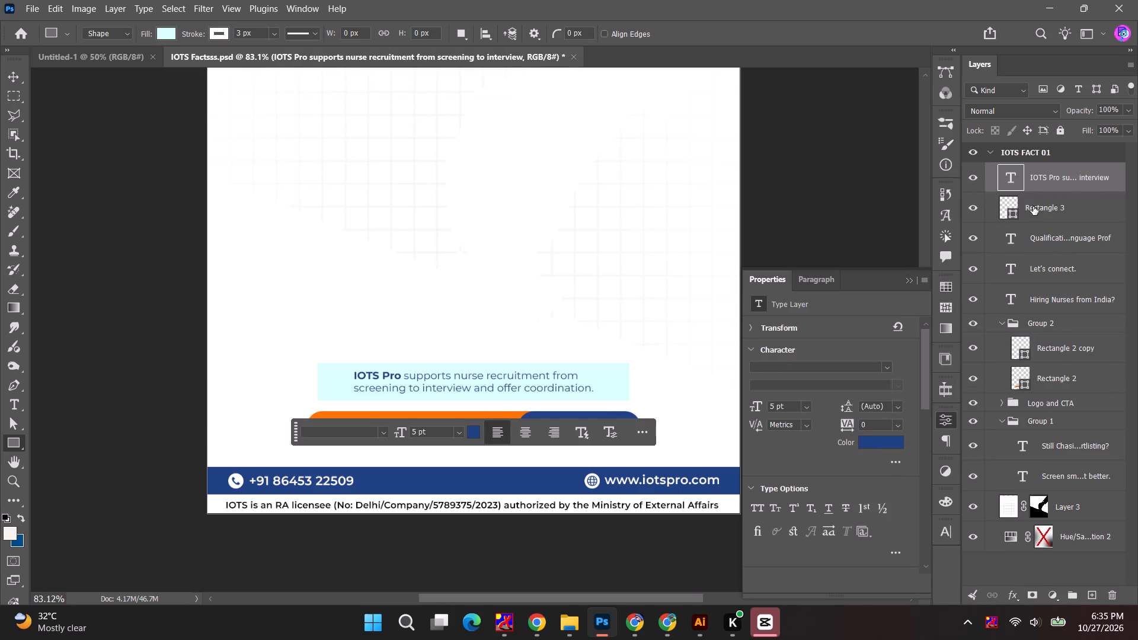
# Shift the hue of the rectangle behind the IOTS Pro paragraph to a light blue.
pyautogui.click(1033, 206)
pyautogui.click(800, 443)
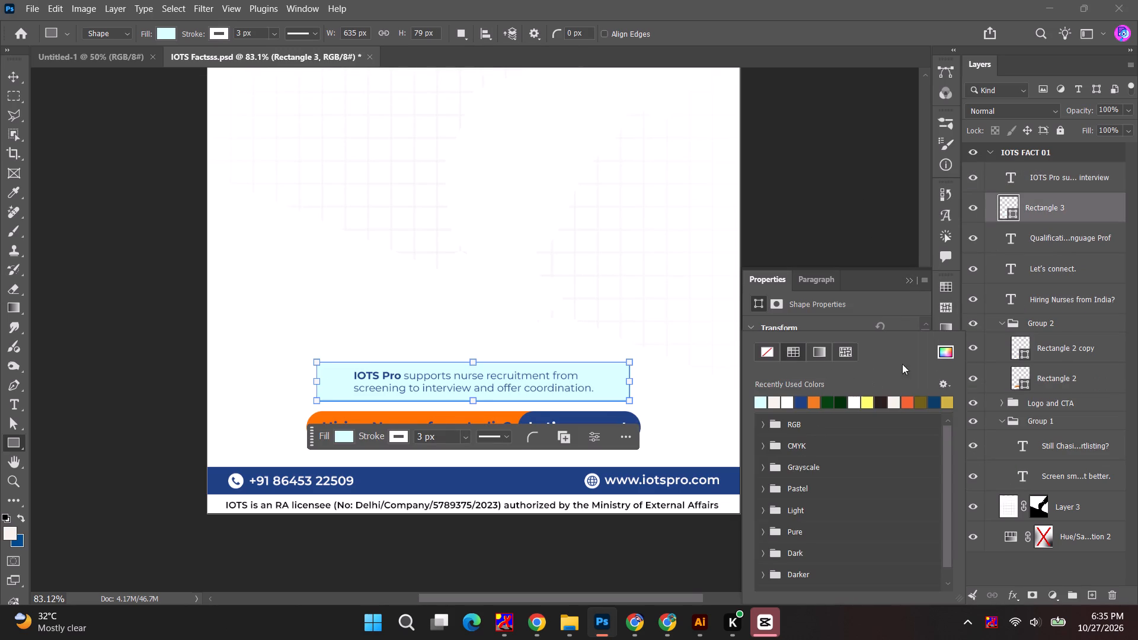
pyautogui.click(943, 354)
pyautogui.moveTo(845, 414); pyautogui.dragTo(845, 405)
pyautogui.click(957, 314)
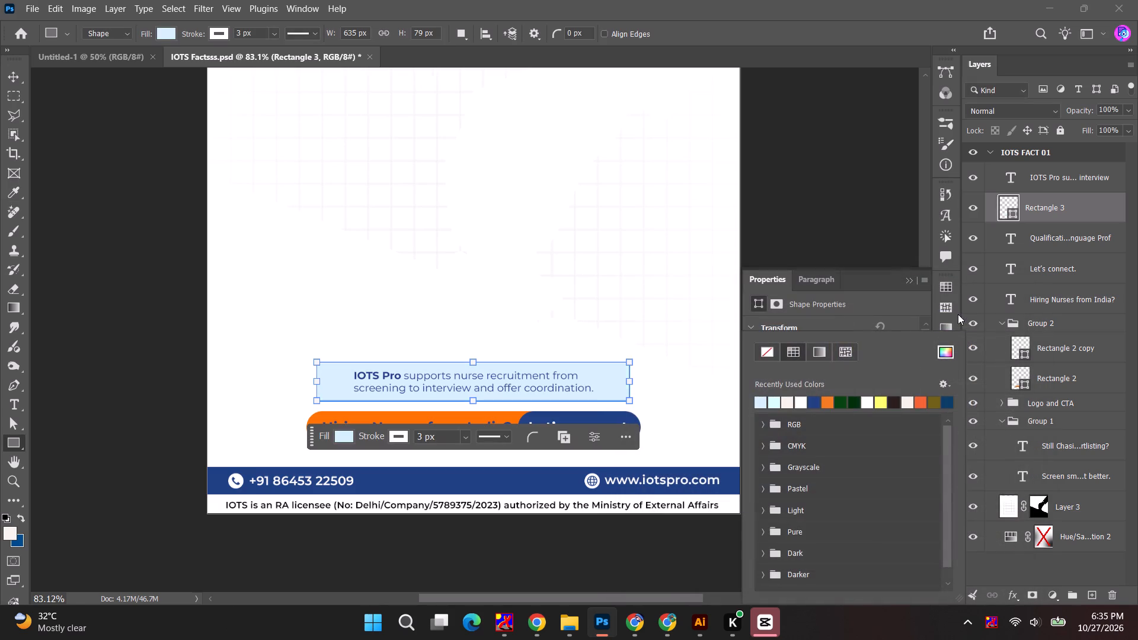
# Remove the stroke from the light blue rectangle behind the IOTS Pro paragraph.
pyautogui.click(1, 77)
pyautogui.click(23, 78)
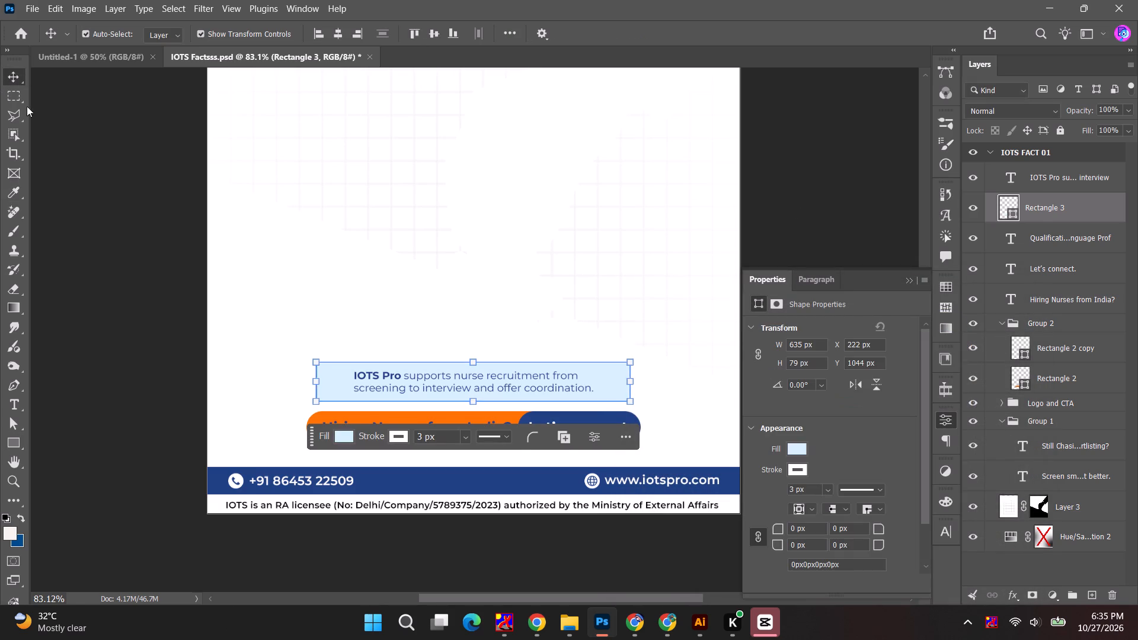
pyautogui.click(101, 255)
pyautogui.keyDown('alt'); pyautogui.scroll(2, 457, 387); pyautogui.keyUp('alt')
pyautogui.click(638, 380)
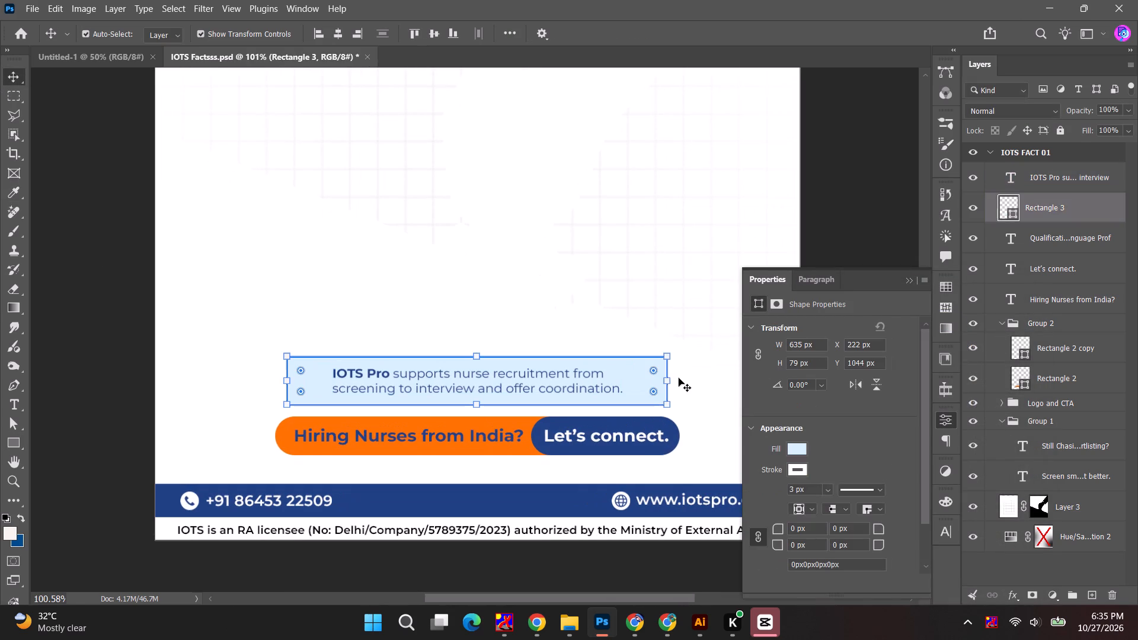
pyautogui.click(789, 466)
pyautogui.click(768, 349)
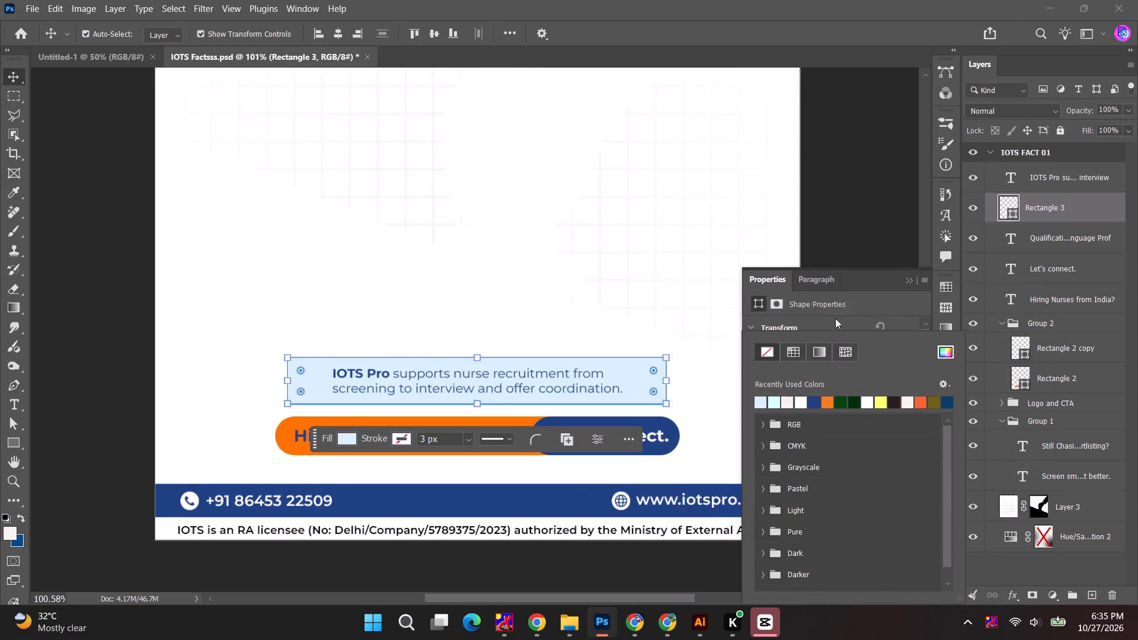
pyautogui.click(835, 318)
# Round all four corners of the light blue rectangle to a radius of about 25 px.
pyautogui.click(654, 369)
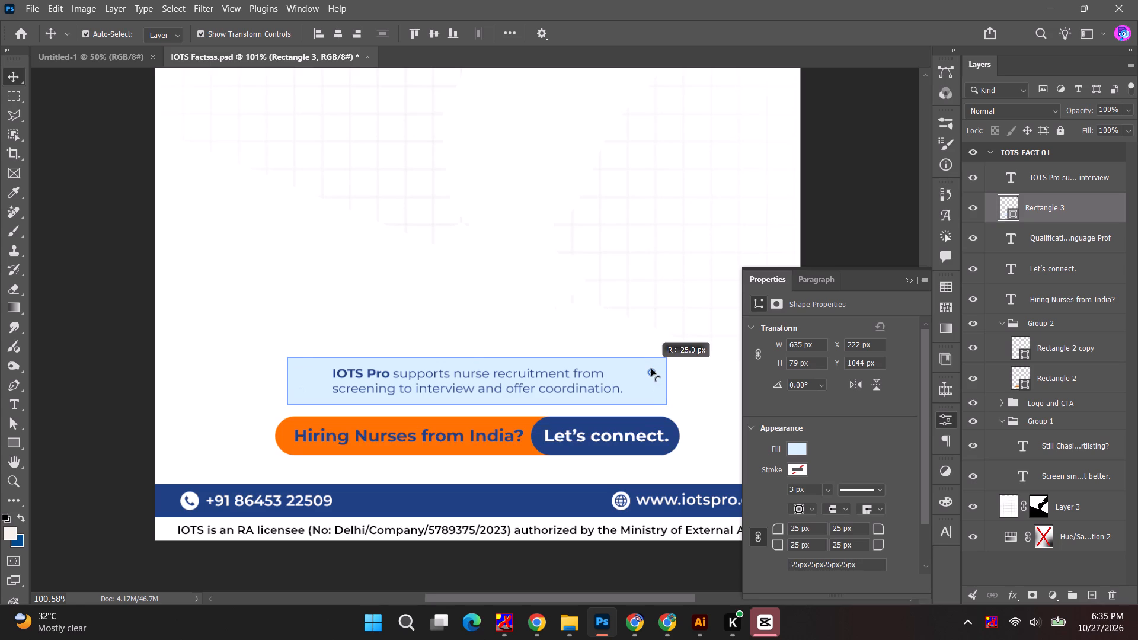
pyautogui.click(824, 219)
# Group the IOTS Pro paragraph with its light blue rectangle.
pyautogui.keyDown('alt'); pyautogui.scroll(-3, 520, 409); pyautogui.keyUp('alt')
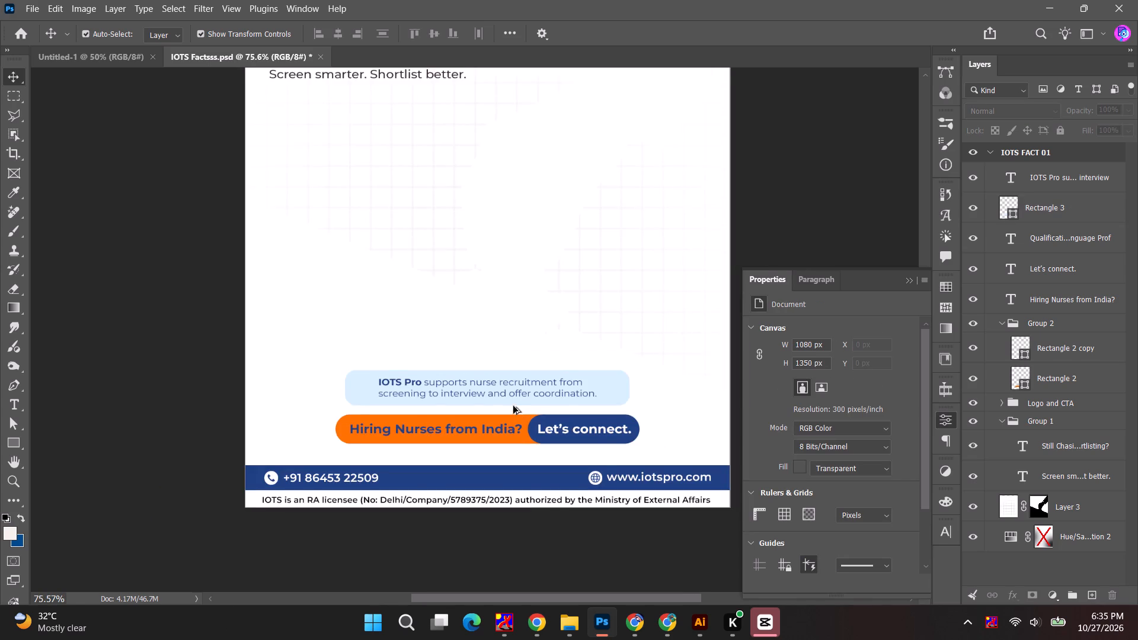
pyautogui.keyDown('alt'); pyautogui.scroll(-5, 513, 406); pyautogui.keyUp('alt')
pyautogui.press('space')
pyautogui.press('space')
pyautogui.press('space')
pyautogui.press('space')
pyautogui.press('space')
pyautogui.press('space')
pyautogui.press('space')
pyautogui.press('space')
pyautogui.press('space')
pyautogui.press('space')
pyautogui.press('space')
pyautogui.press('space')
pyautogui.moveTo(546, 299); pyautogui.dragTo(532, 372)
pyautogui.click(1059, 172)
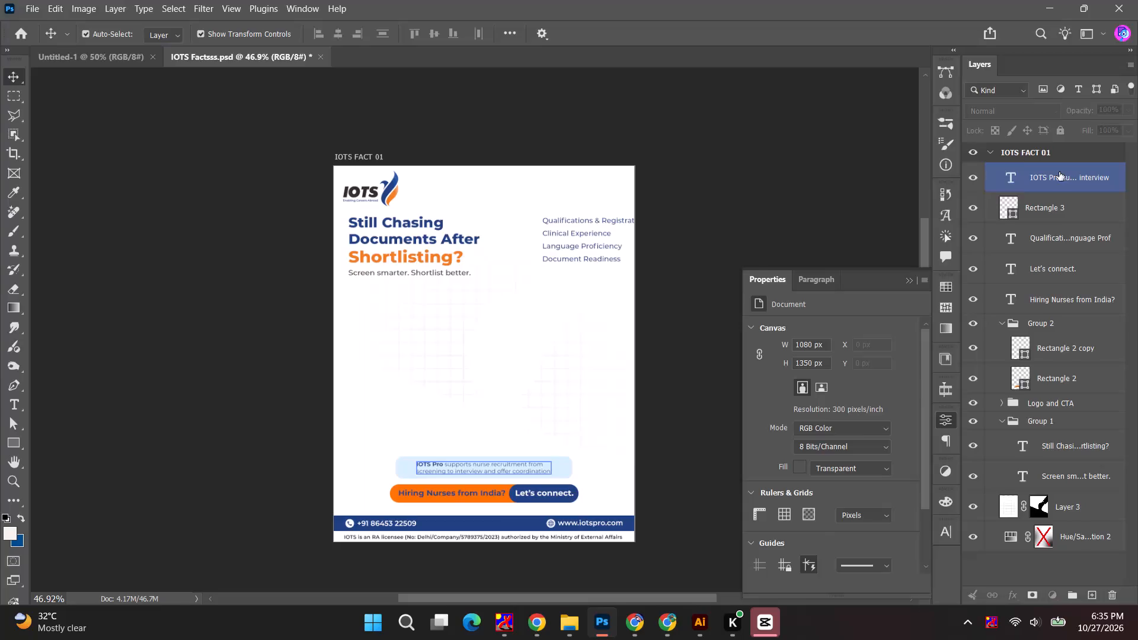
pyautogui.keyDown('ctrl'); pyautogui.click(1053, 222); pyautogui.keyUp('ctrl')
pyautogui.hotkey('ctrl', 'g')
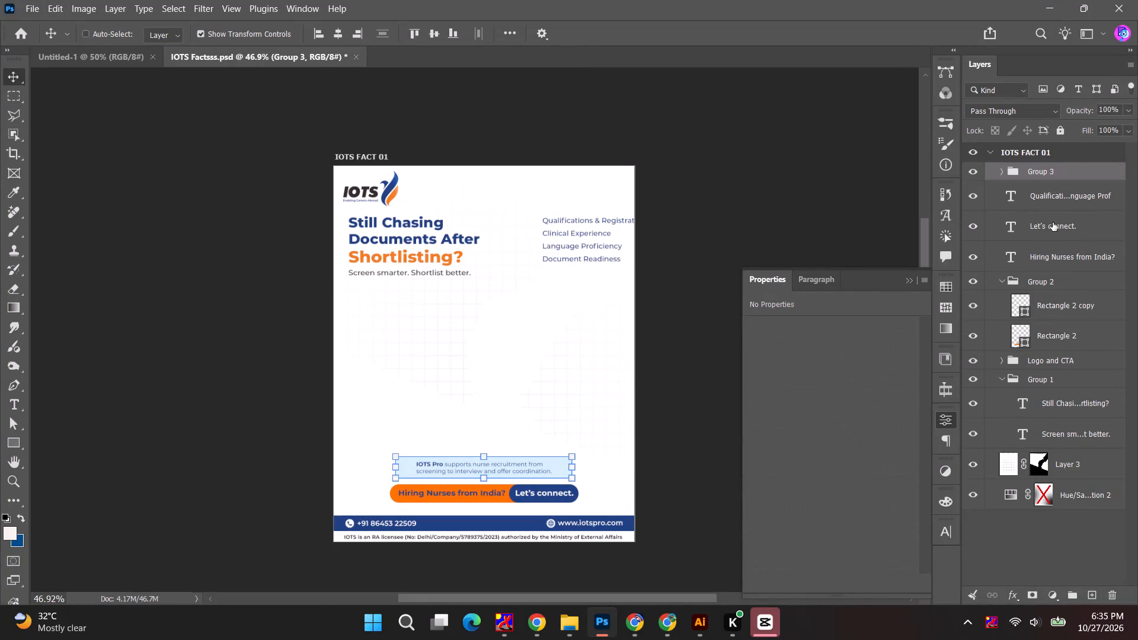
# Move the "Qualifications & Registration" list below the "Screen smarter. Shortlist better." line, checking it against the reference design in the browser.
pyautogui.click(1060, 203)
pyautogui.click(776, 195)
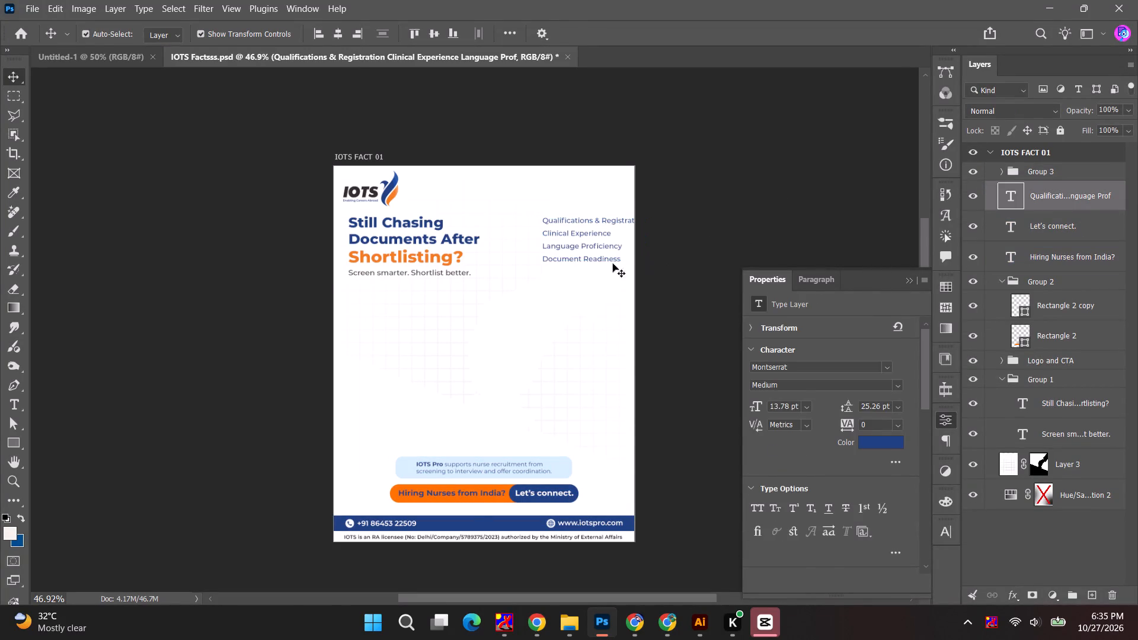
pyautogui.moveTo(573, 245); pyautogui.dragTo(391, 350)
pyautogui.hotkey('alt', 'Tab')
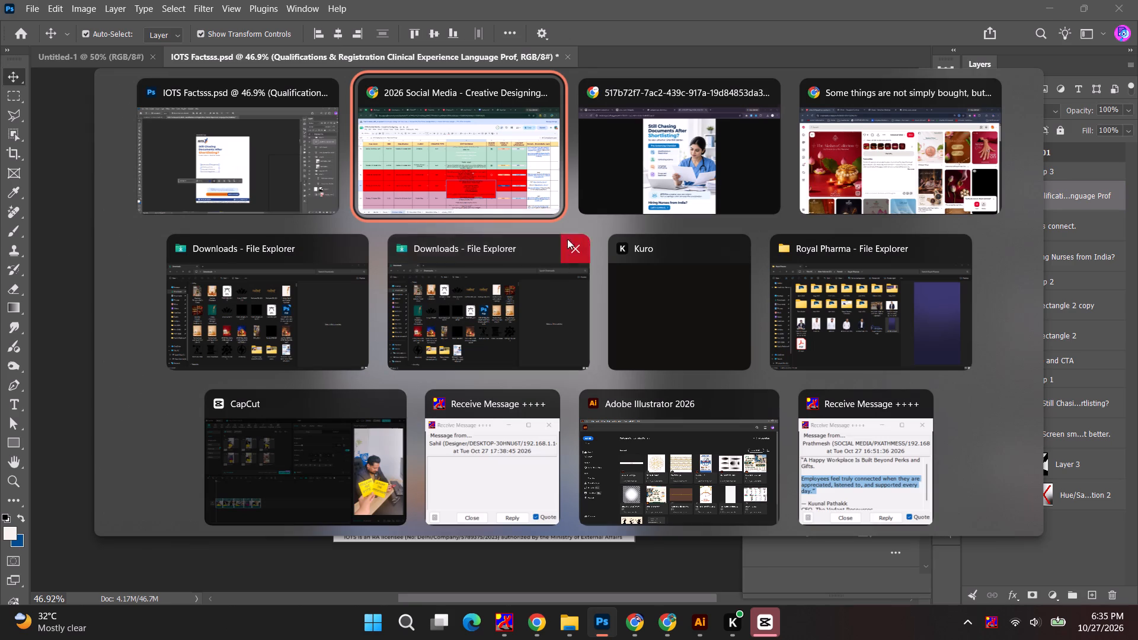
pyautogui.keyDown('alt'); pyautogui.click(659, 174); pyautogui.keyUp('alt')
pyautogui.hotkey('alt', 'Tab')
pyautogui.hotkey('alt', 'Tab')
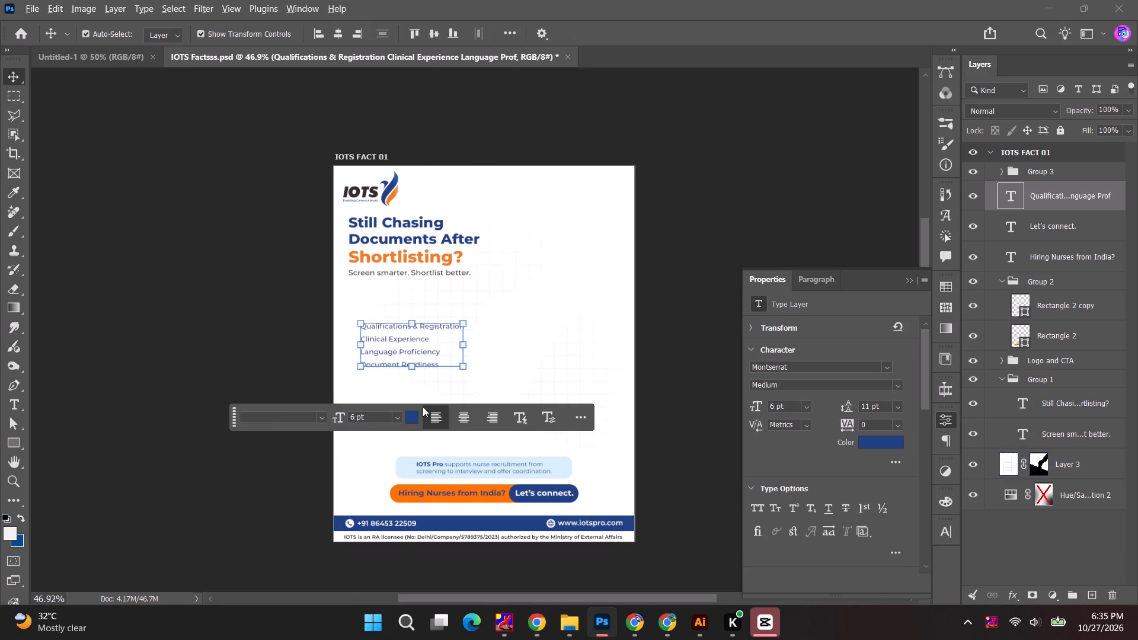
pyautogui.hotkey('alt', 'Tab')
# In File Explorer, browse the Royal Pharma folder's Nov 2026 and May 2026 subfolders and preview the Positive Safety Culture, Hypertension and Safety Talk posts.
pyautogui.hotkey('alt', 'Tab')
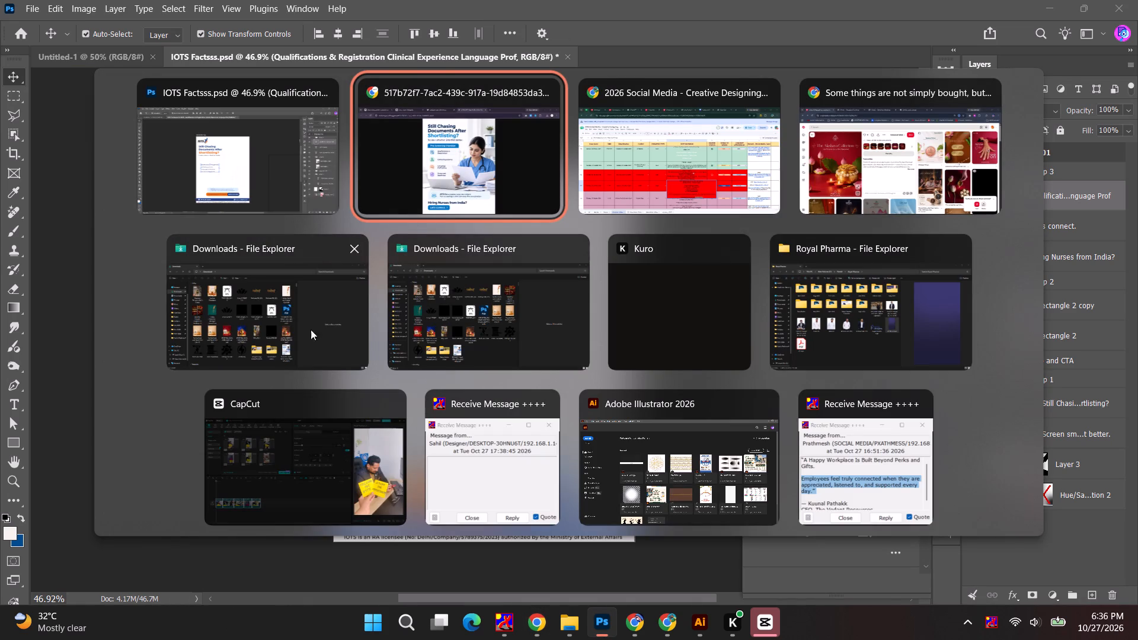
pyautogui.keyDown('alt'); pyautogui.click(388, 330); pyautogui.keyUp('alt')
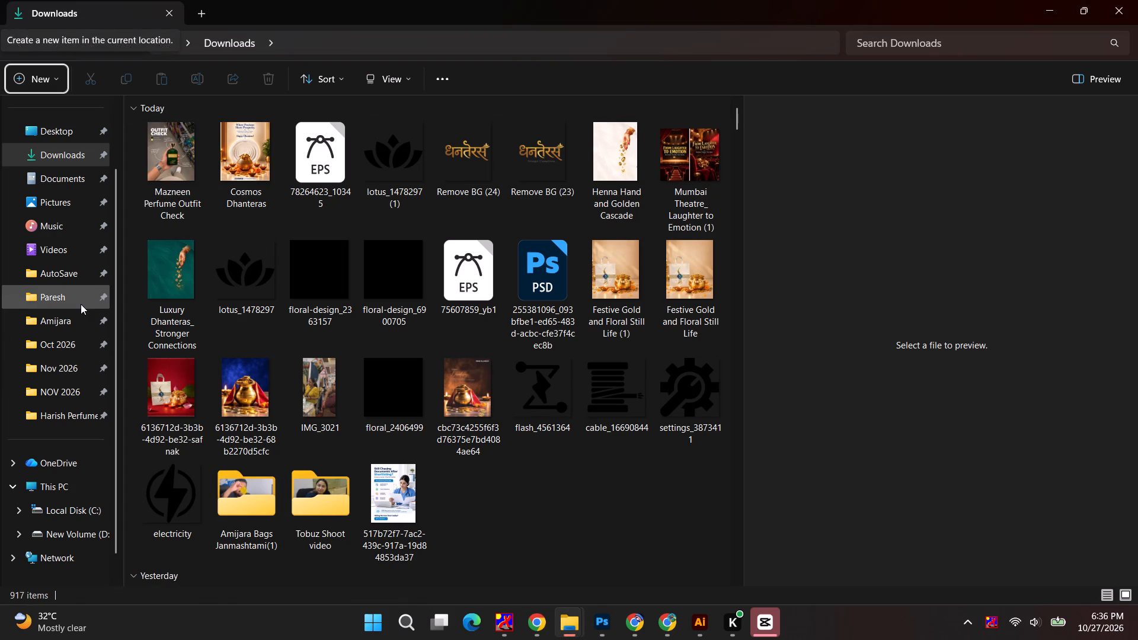
pyautogui.click(81, 304)
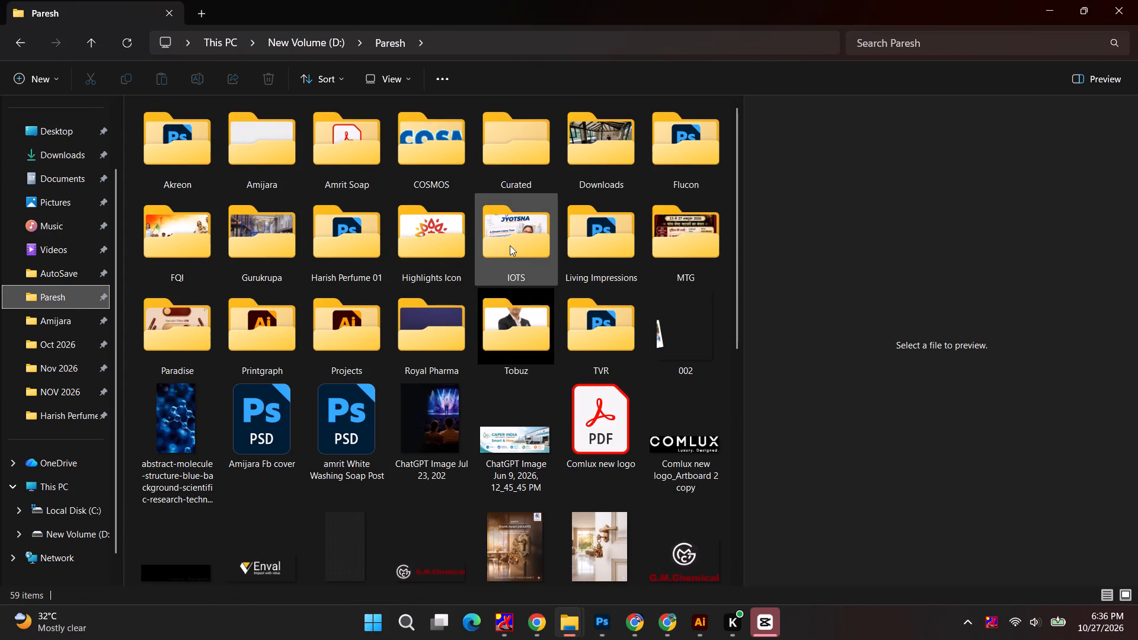
pyautogui.click(510, 245)
pyautogui.doubleClick(440, 350)
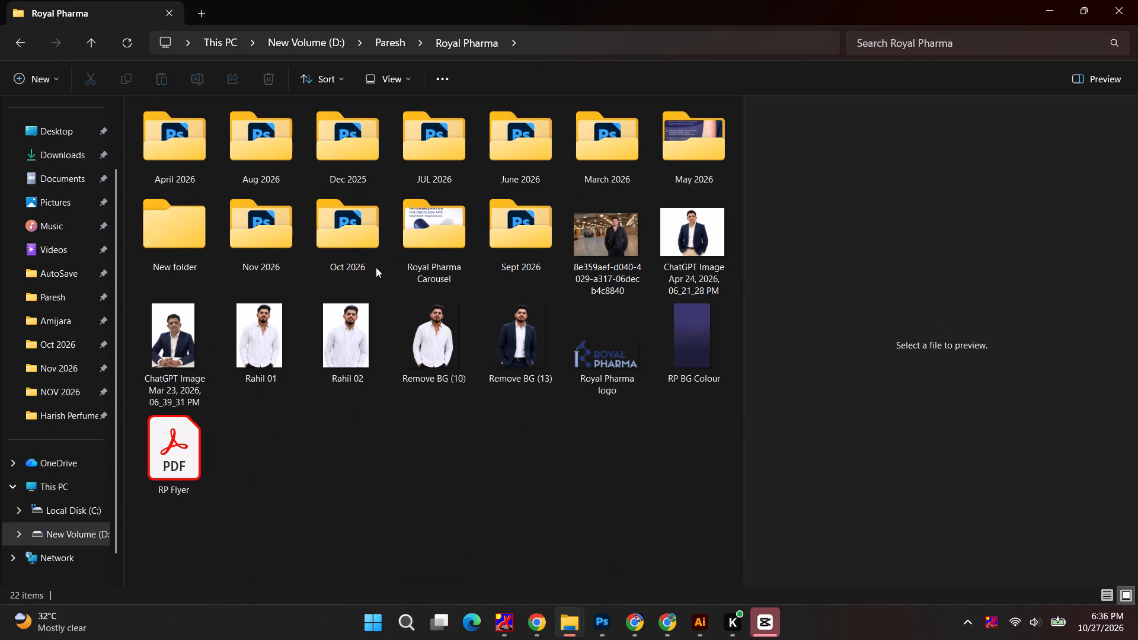
pyautogui.doubleClick(260, 256)
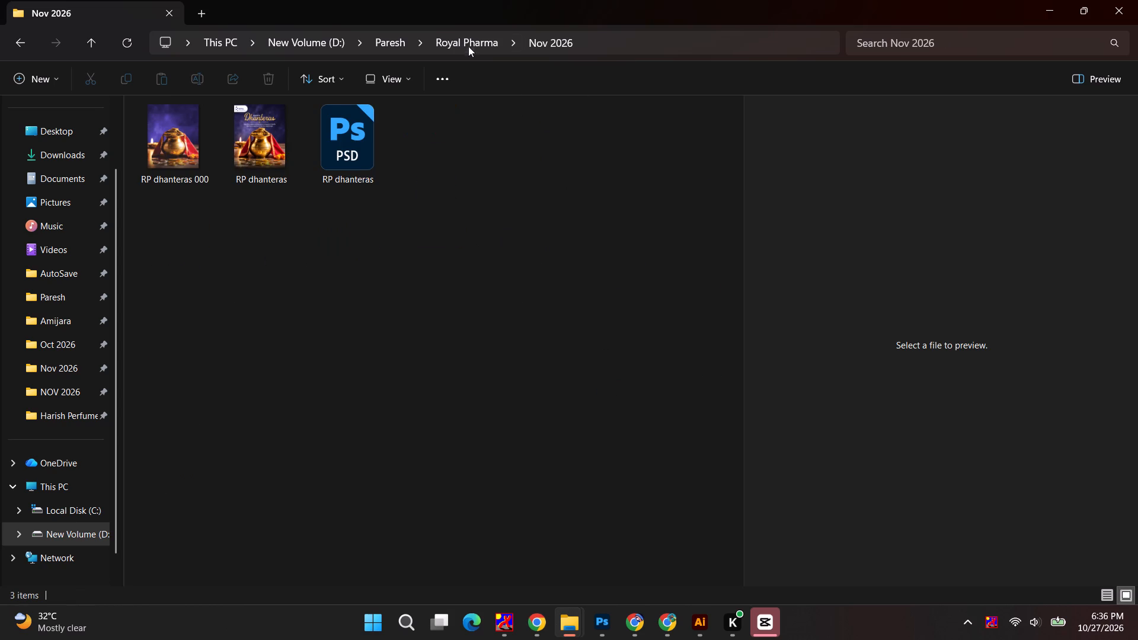
pyautogui.click(470, 45)
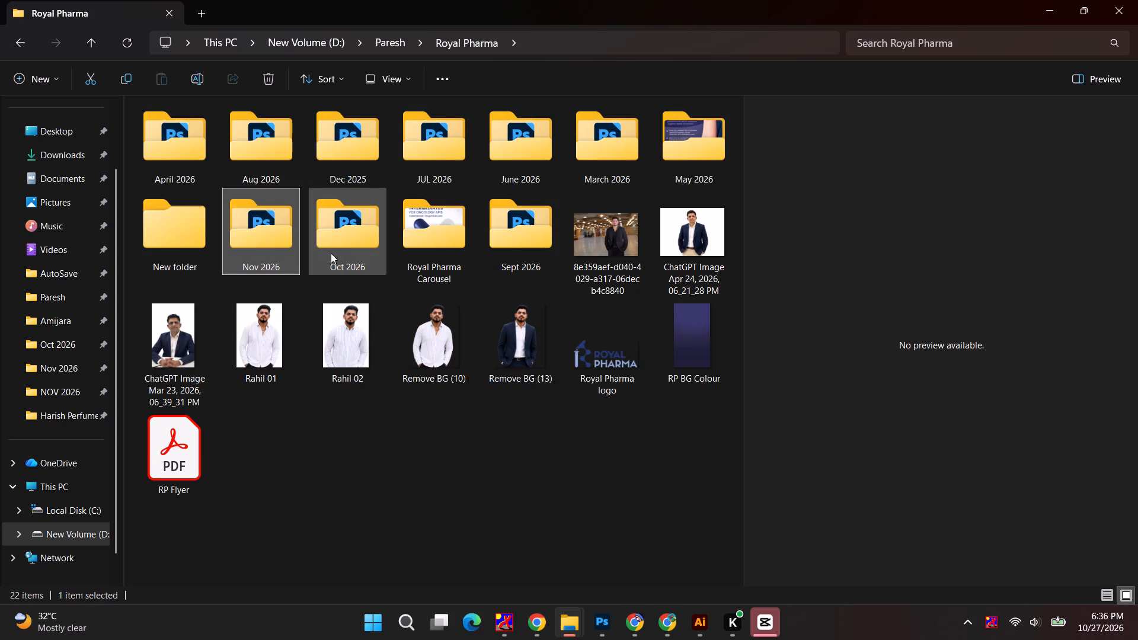
pyautogui.click(349, 252)
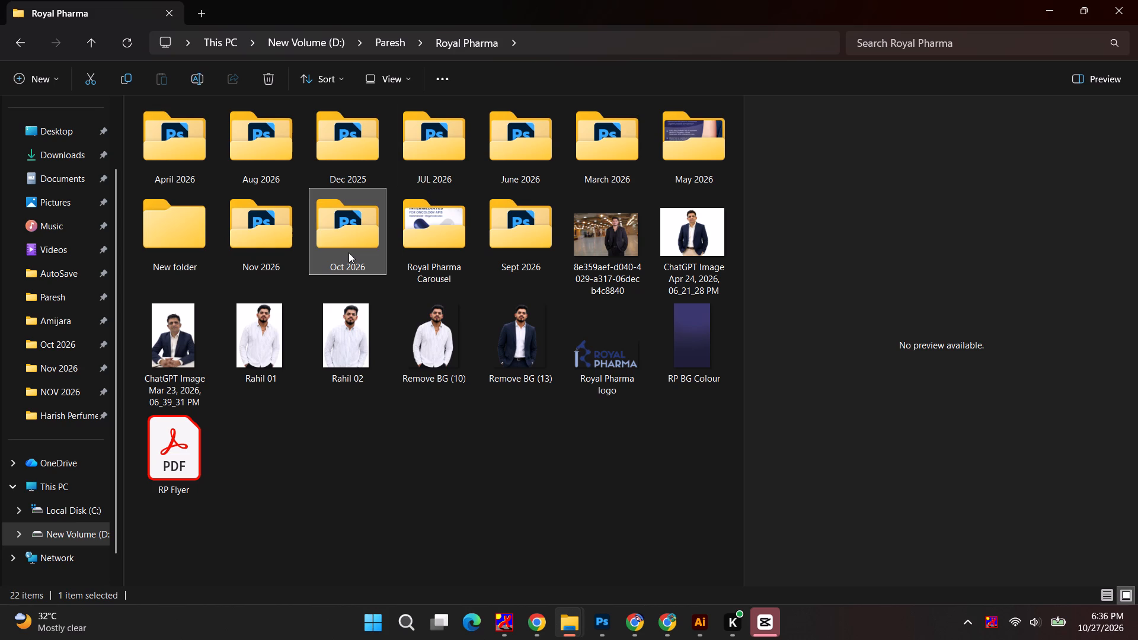
pyautogui.doubleClick(679, 158)
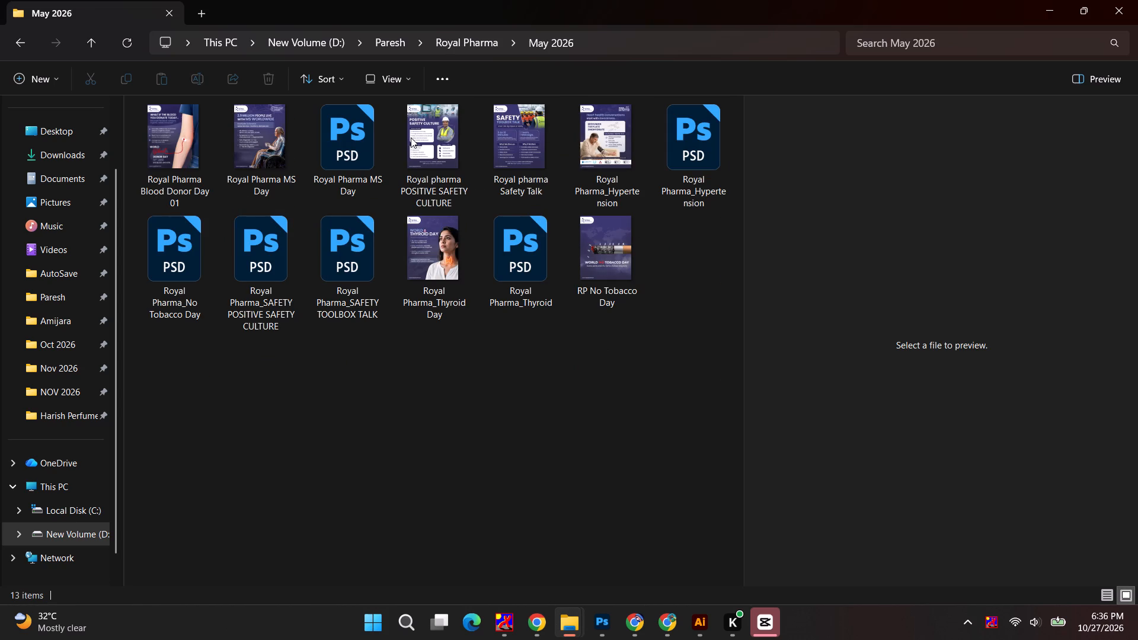
pyautogui.click(411, 137)
pyautogui.click(617, 147)
pyautogui.click(510, 159)
pyautogui.click(287, 156)
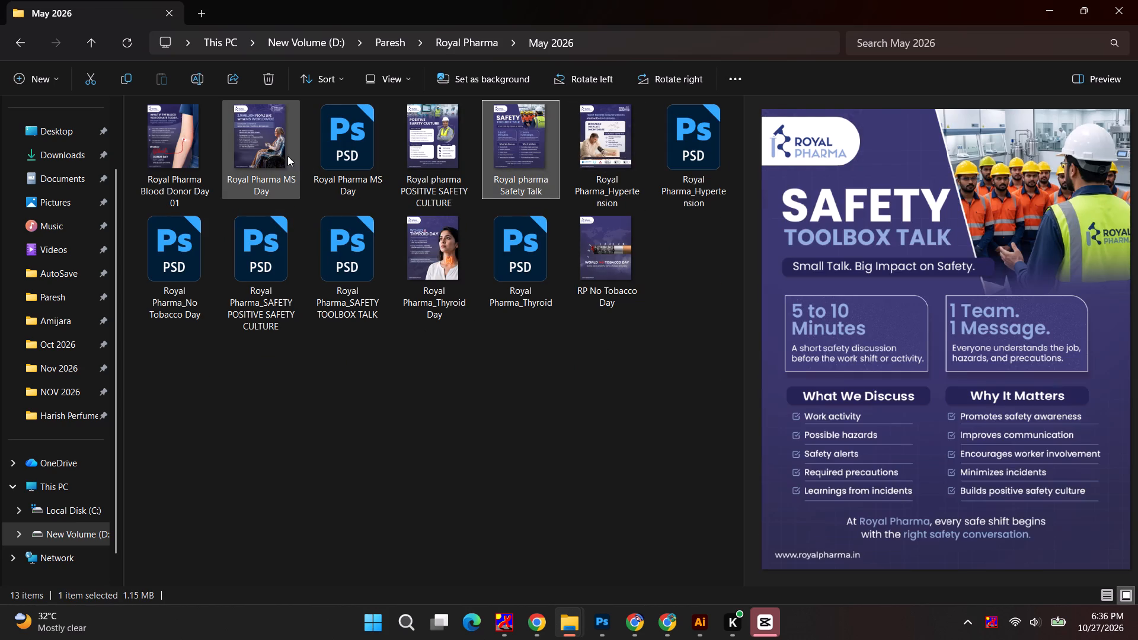
# Browse the Royal Pharma folder's Nov 2026, Oct 2026 and Sept 2026 subfolders and preview the RP certificate and RP Milan Invite 01 posts.
pyautogui.click(452, 43)
pyautogui.doubleClick(596, 153)
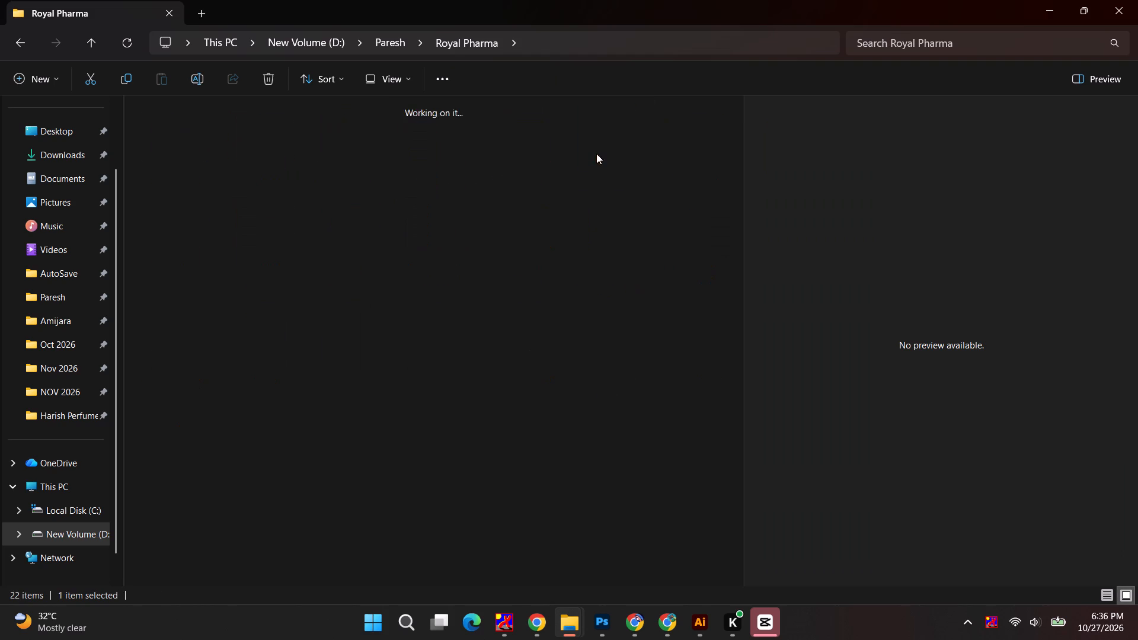
pyautogui.click(493, 45)
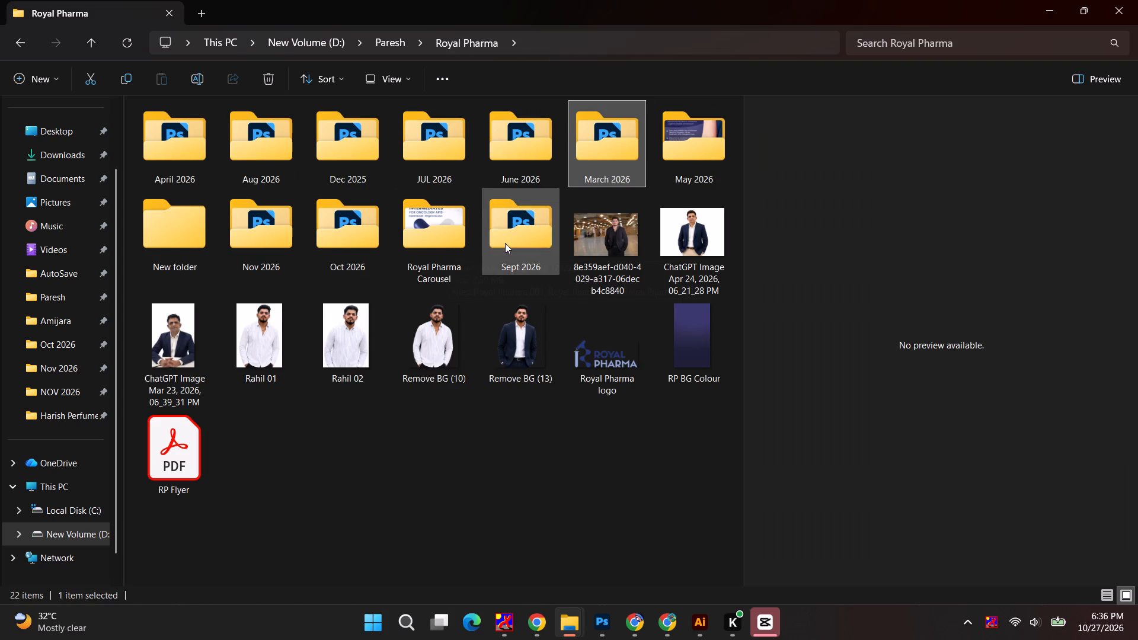
pyautogui.doubleClick(280, 242)
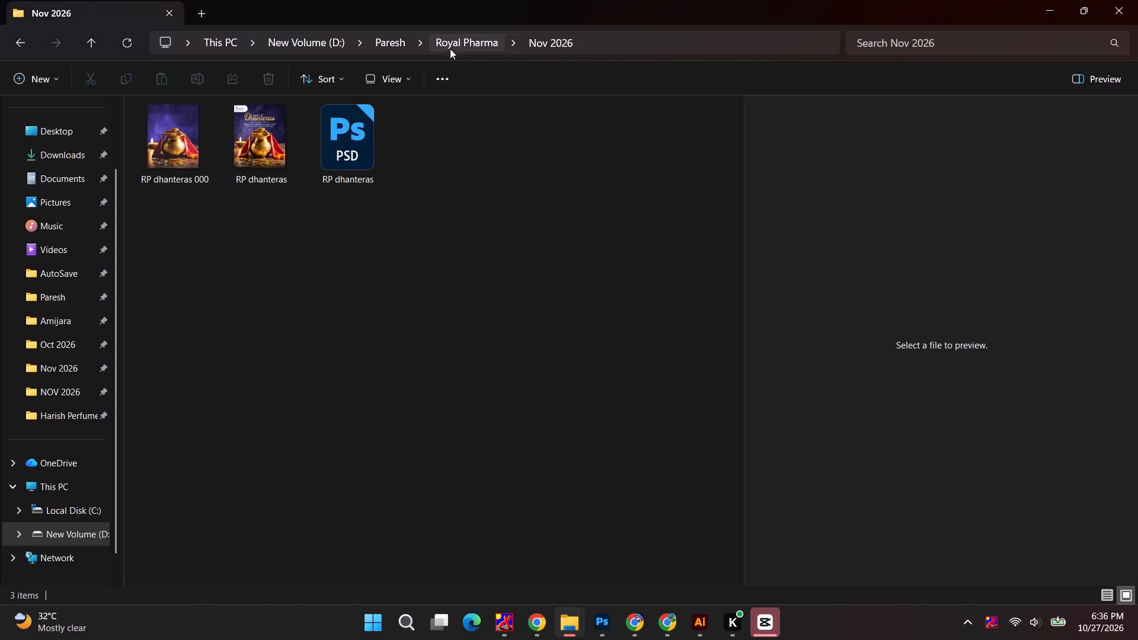
pyautogui.click(450, 49)
pyautogui.doubleClick(335, 248)
pyautogui.click(237, 247)
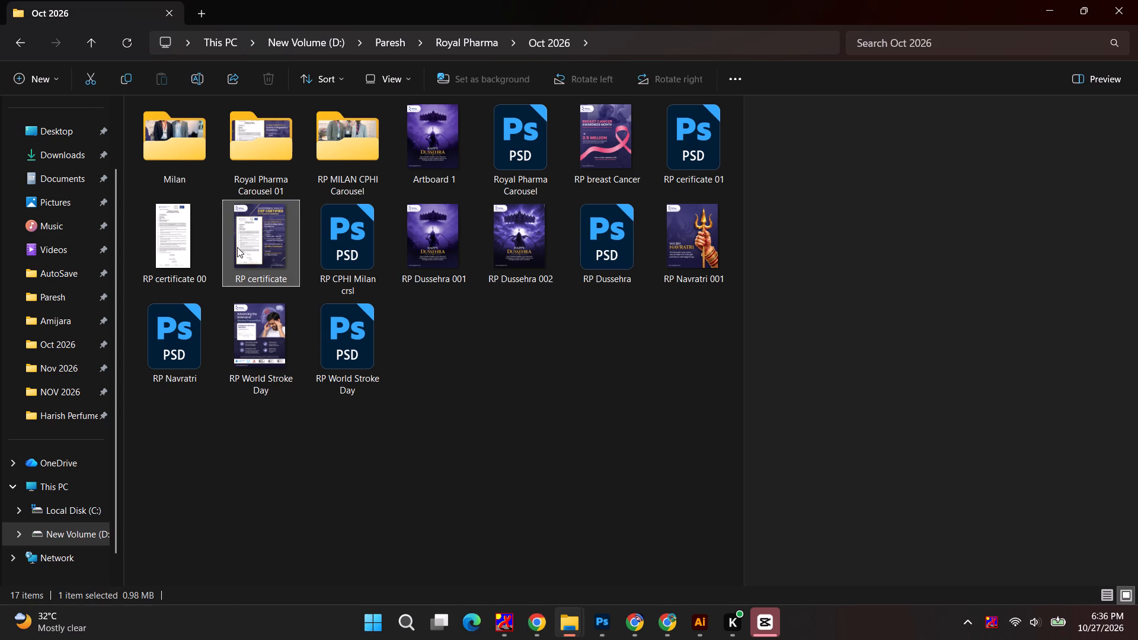
pyautogui.click(473, 37)
pyautogui.doubleClick(445, 252)
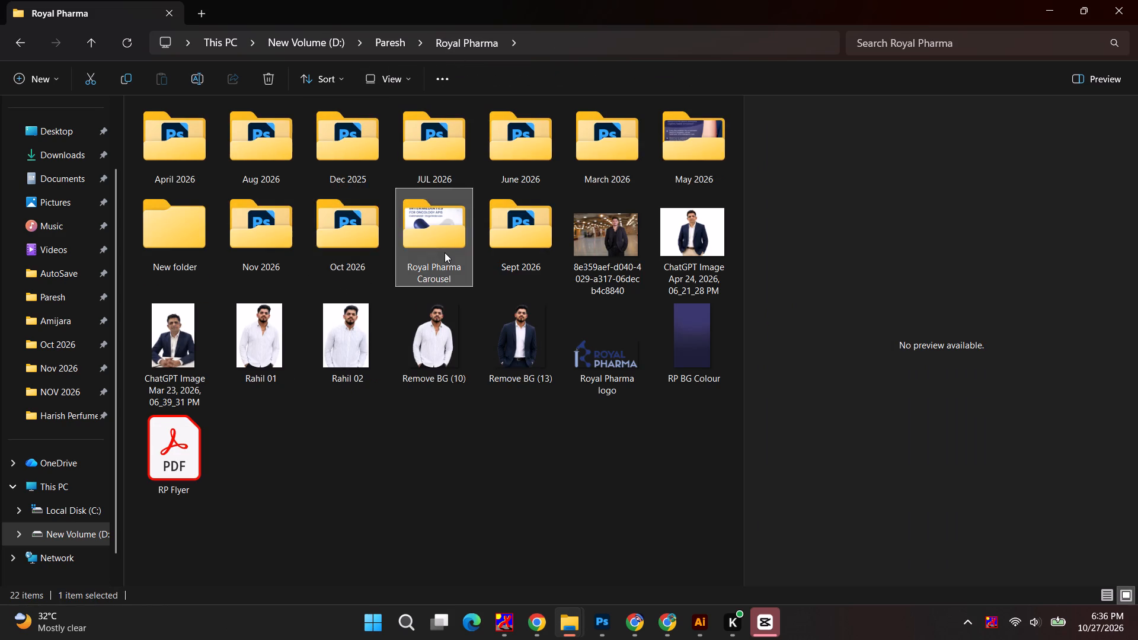
pyautogui.click(480, 43)
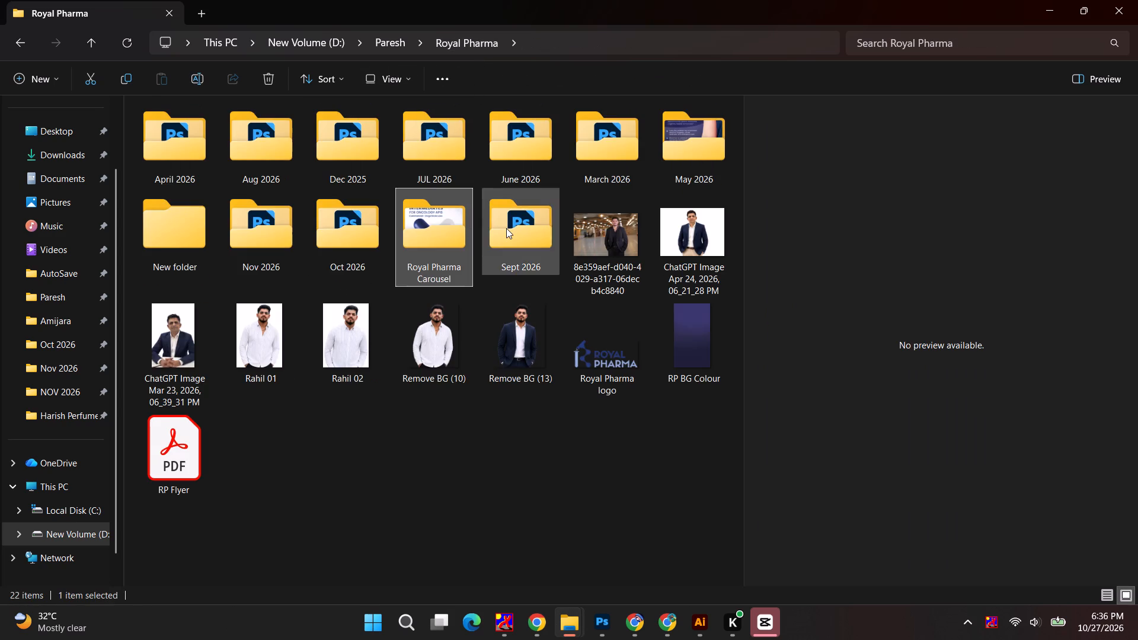
pyautogui.doubleClick(506, 228)
pyautogui.click(440, 220)
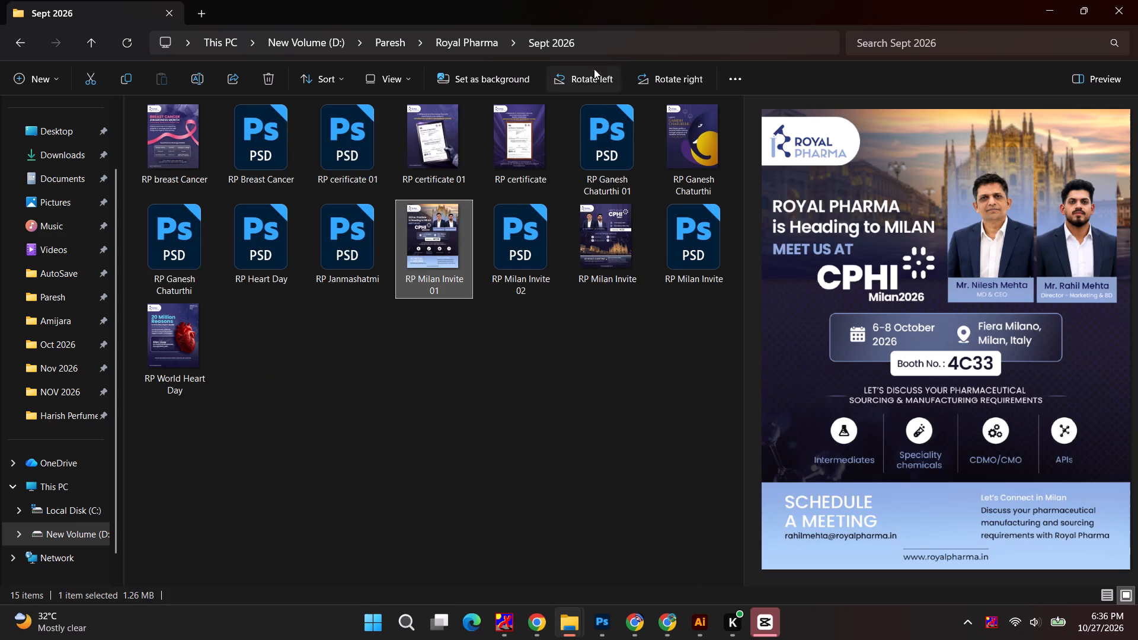
# Preview the RP Pharma Manufacturer post in the JUL 2026 folder and open its PSD in Photoshop.
pyautogui.click(484, 39)
pyautogui.doubleClick(437, 147)
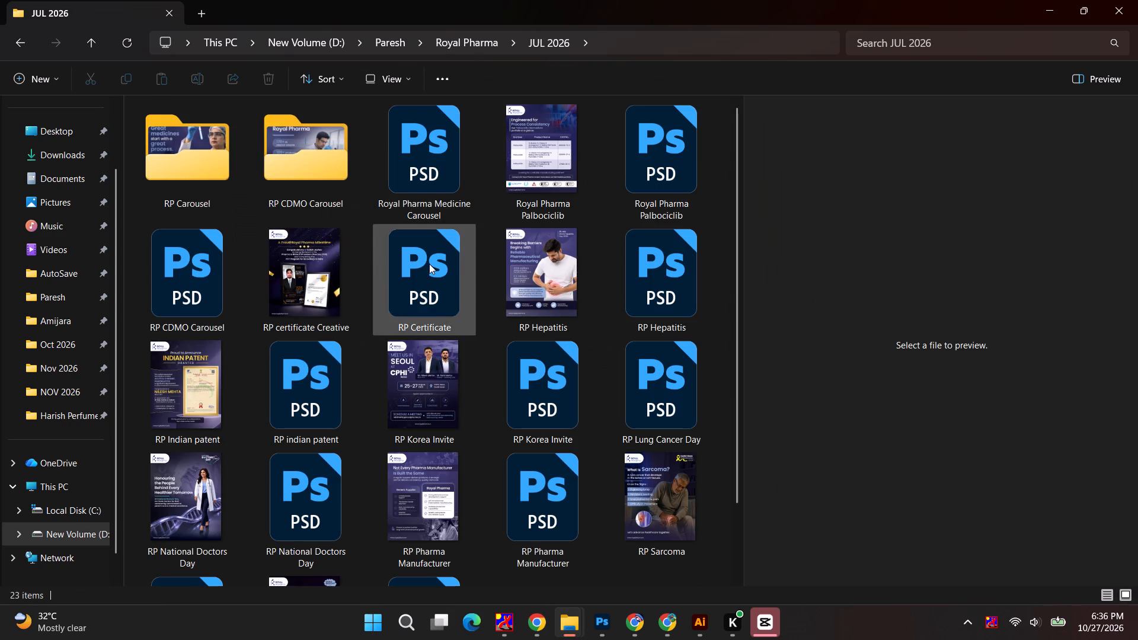
pyautogui.scroll(-1, 424, 396)
pyautogui.click(405, 398)
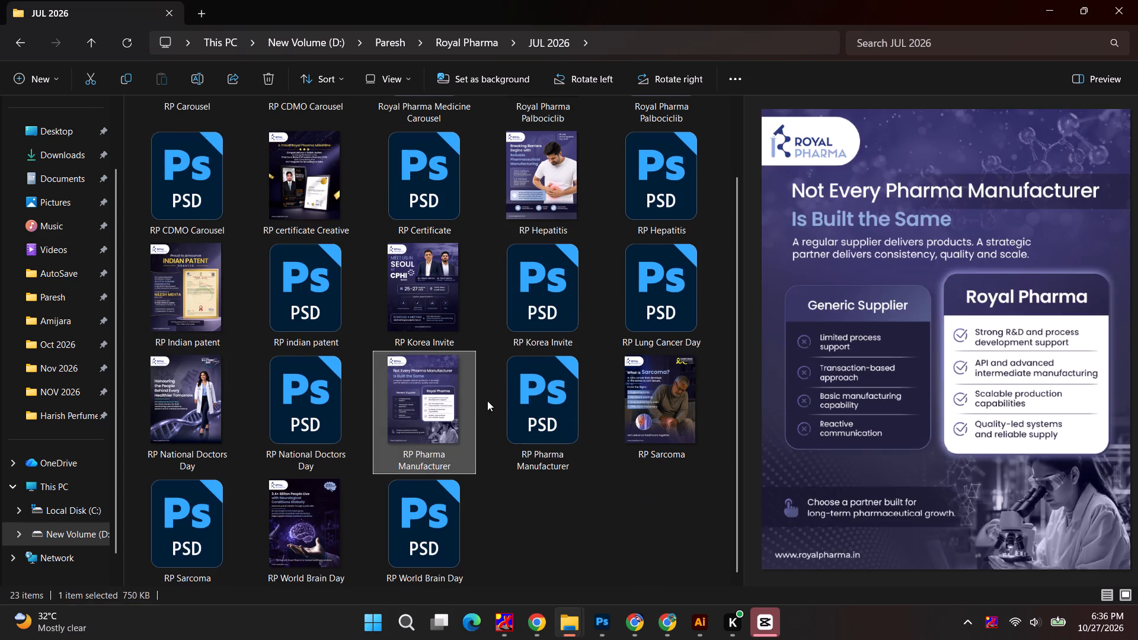
pyautogui.doubleClick(492, 401)
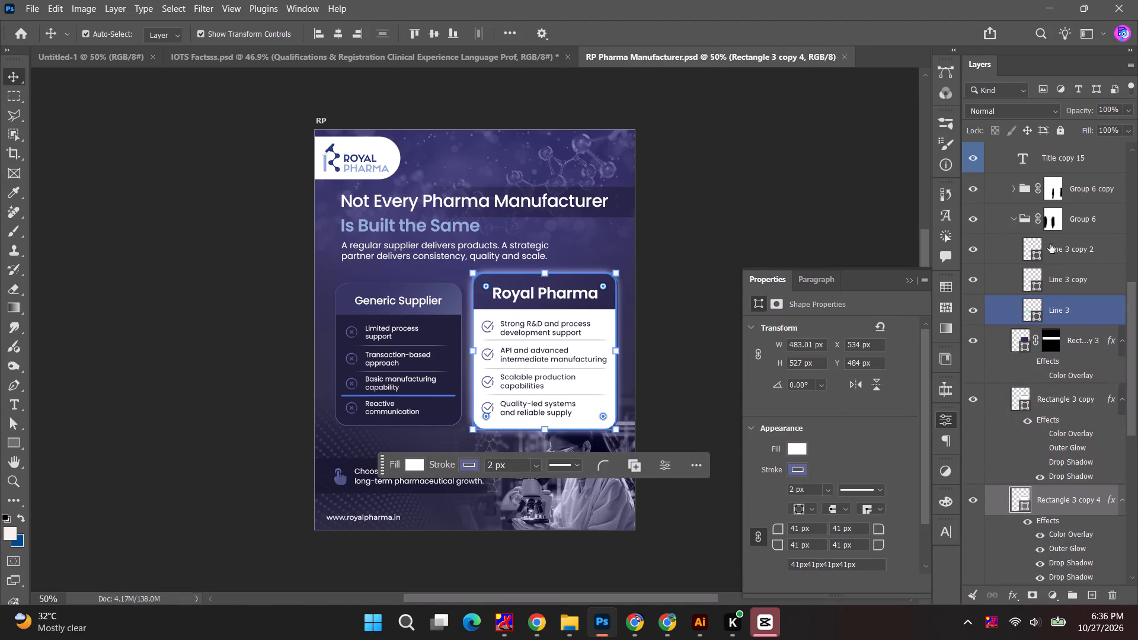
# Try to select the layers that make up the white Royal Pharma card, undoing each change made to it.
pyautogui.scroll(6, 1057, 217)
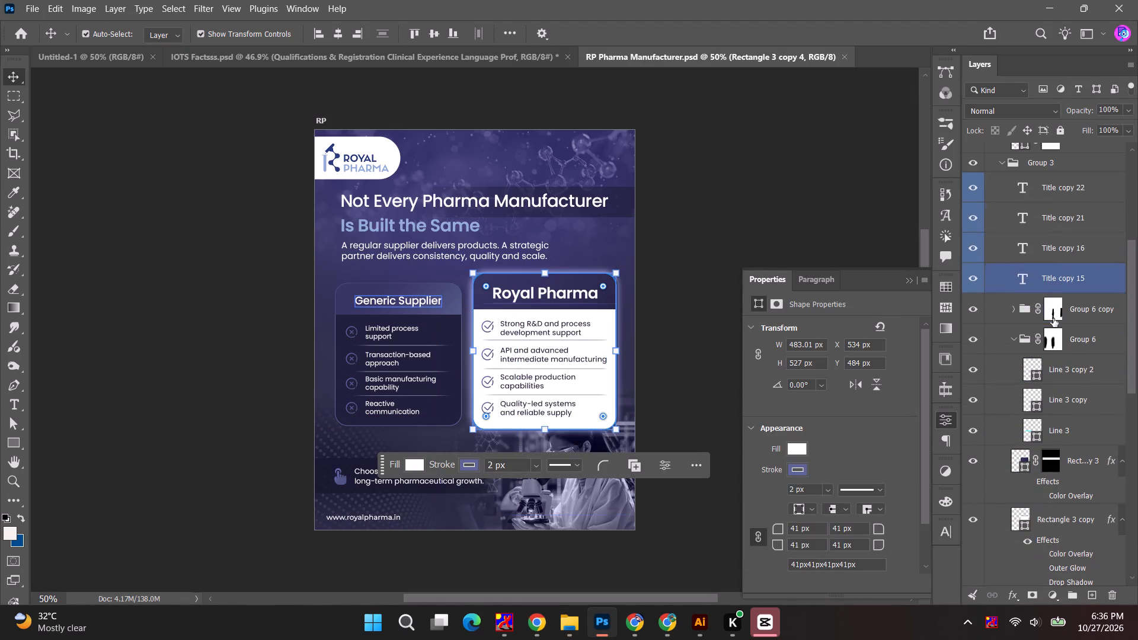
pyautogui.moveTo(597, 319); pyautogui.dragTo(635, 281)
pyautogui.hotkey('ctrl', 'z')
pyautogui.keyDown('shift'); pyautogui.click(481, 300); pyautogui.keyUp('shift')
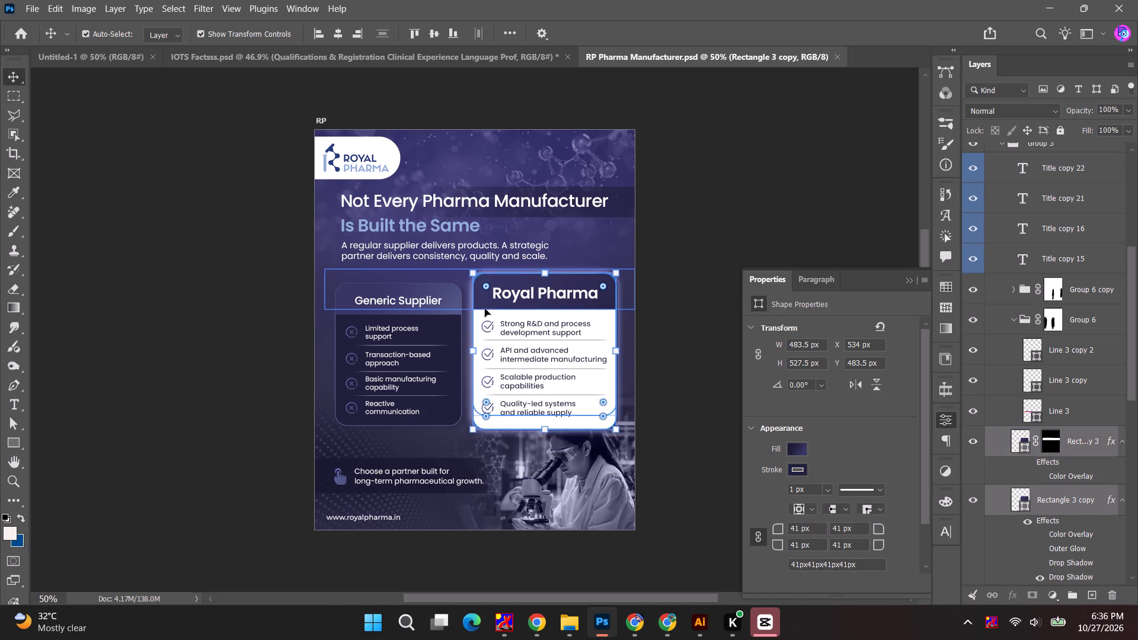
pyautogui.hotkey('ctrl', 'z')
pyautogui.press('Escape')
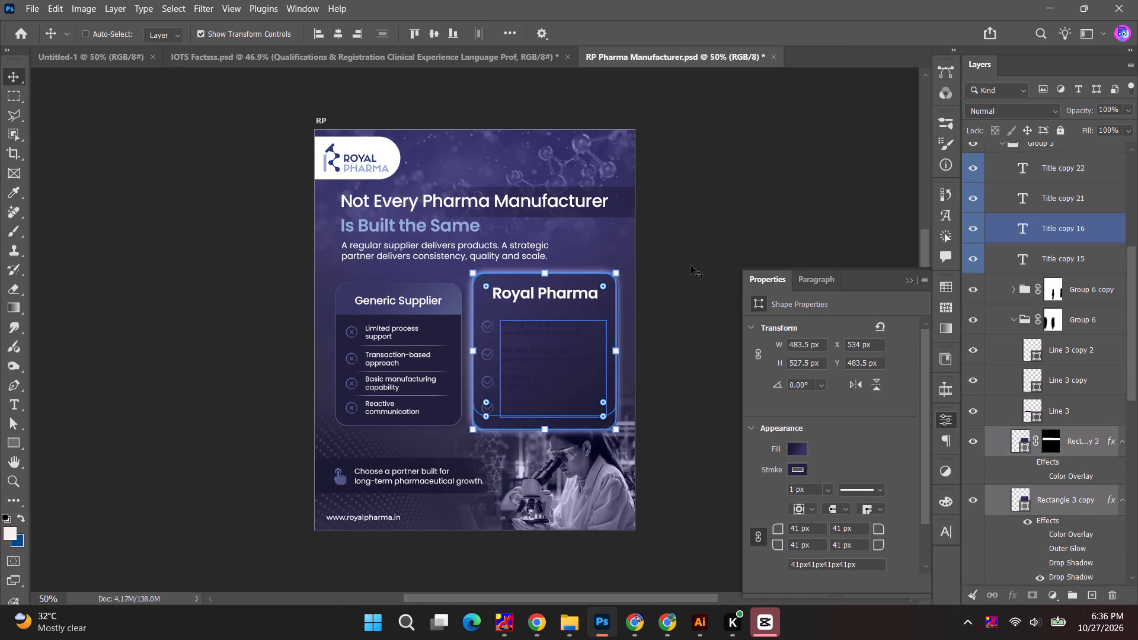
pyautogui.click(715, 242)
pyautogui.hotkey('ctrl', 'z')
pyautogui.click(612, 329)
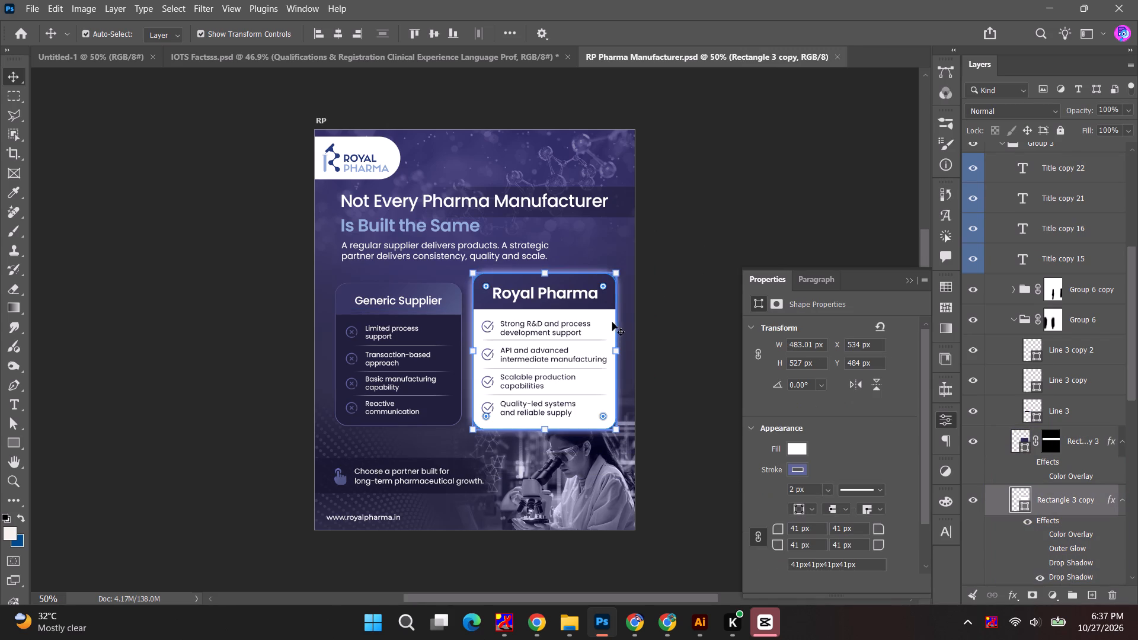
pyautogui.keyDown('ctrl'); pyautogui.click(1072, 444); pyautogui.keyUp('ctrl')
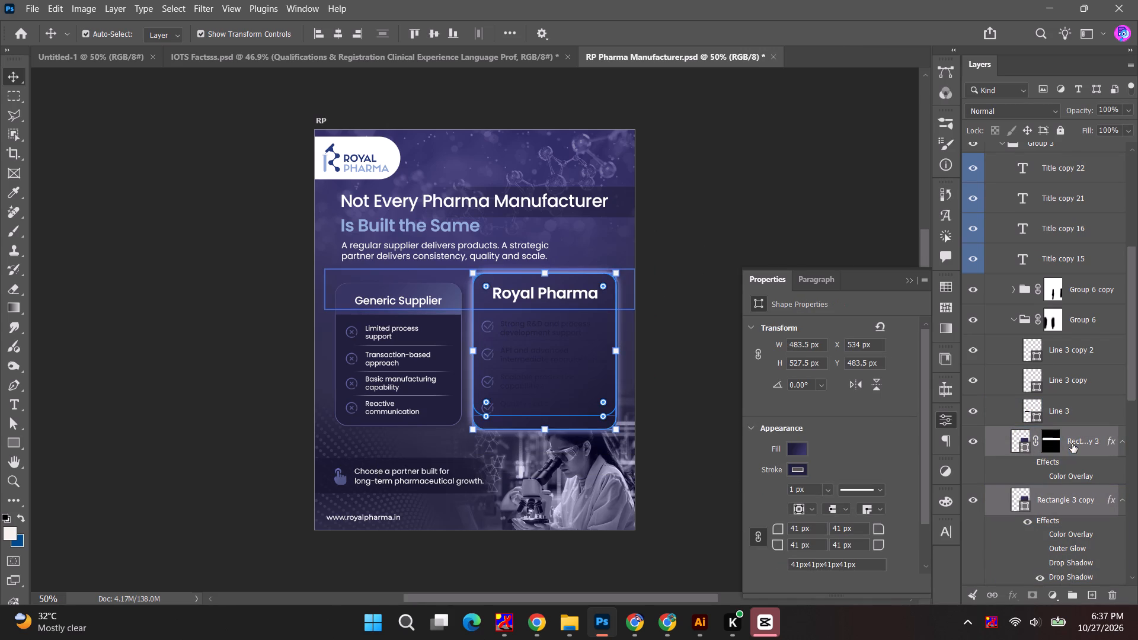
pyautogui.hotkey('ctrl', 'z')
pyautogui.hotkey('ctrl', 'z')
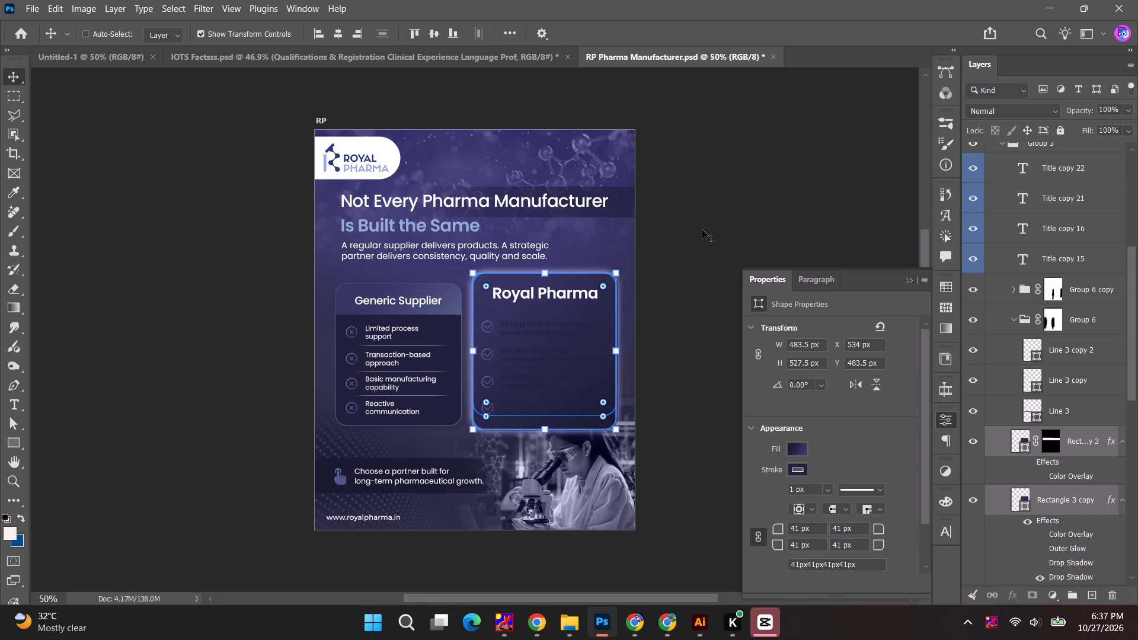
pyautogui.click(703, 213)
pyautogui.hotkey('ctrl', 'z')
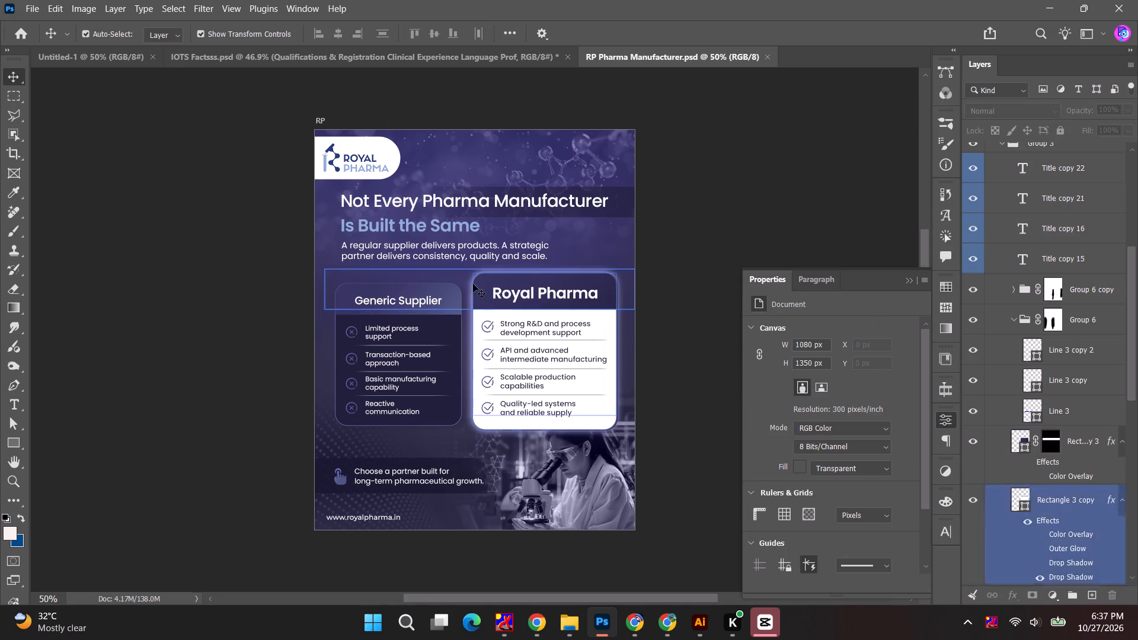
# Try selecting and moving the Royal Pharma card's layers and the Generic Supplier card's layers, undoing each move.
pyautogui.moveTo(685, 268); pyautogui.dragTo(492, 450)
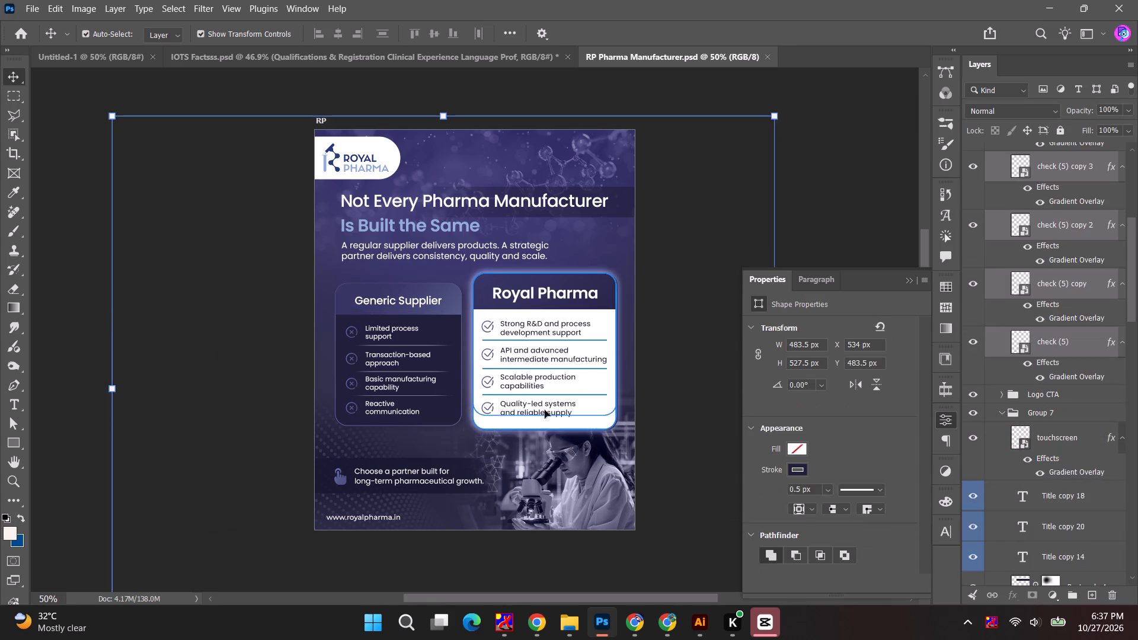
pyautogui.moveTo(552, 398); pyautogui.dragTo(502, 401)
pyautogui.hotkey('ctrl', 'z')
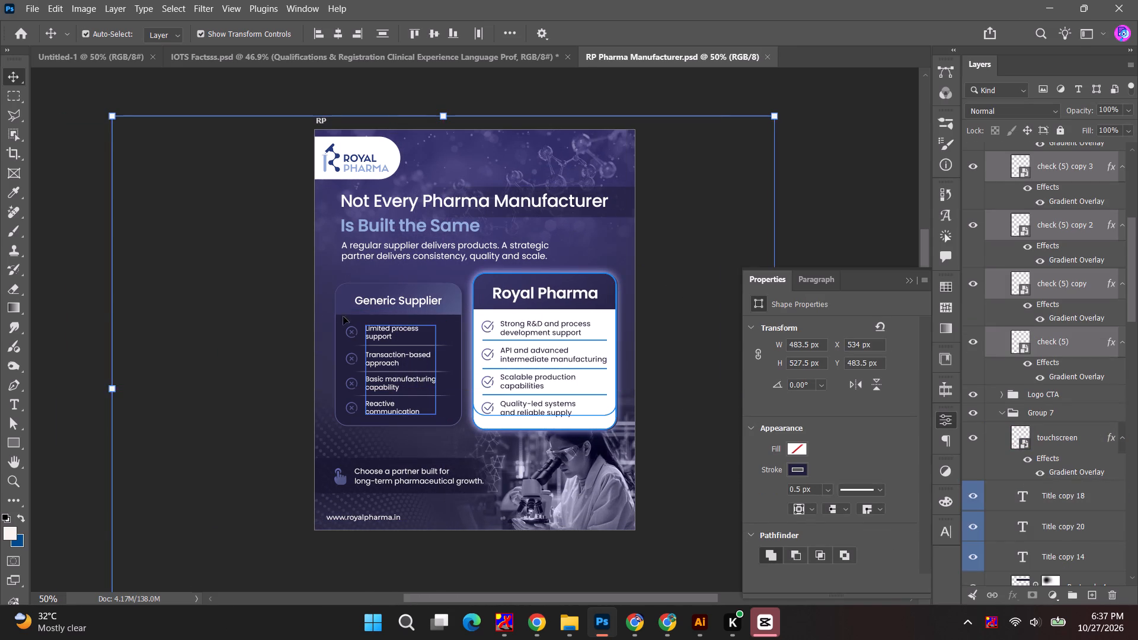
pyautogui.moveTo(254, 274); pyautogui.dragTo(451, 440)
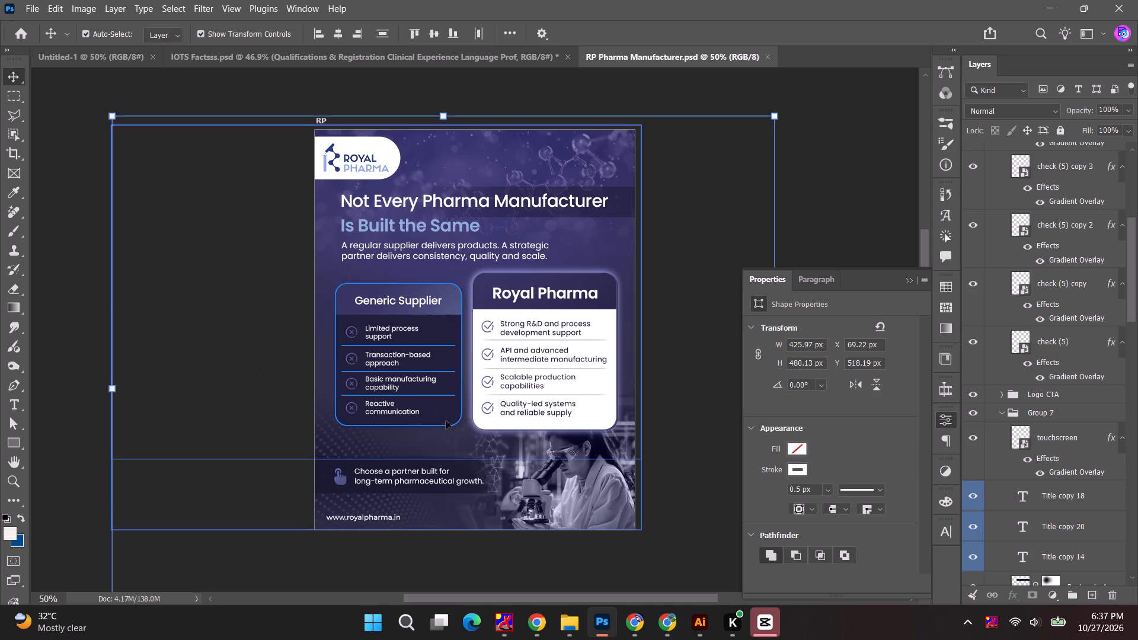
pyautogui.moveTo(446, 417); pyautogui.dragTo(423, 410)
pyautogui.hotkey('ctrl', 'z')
# Examine what Group 8, Group 7 and Group 3 contain by collapsing them and toggling their visibility.
pyautogui.scroll(7, 939, 323)
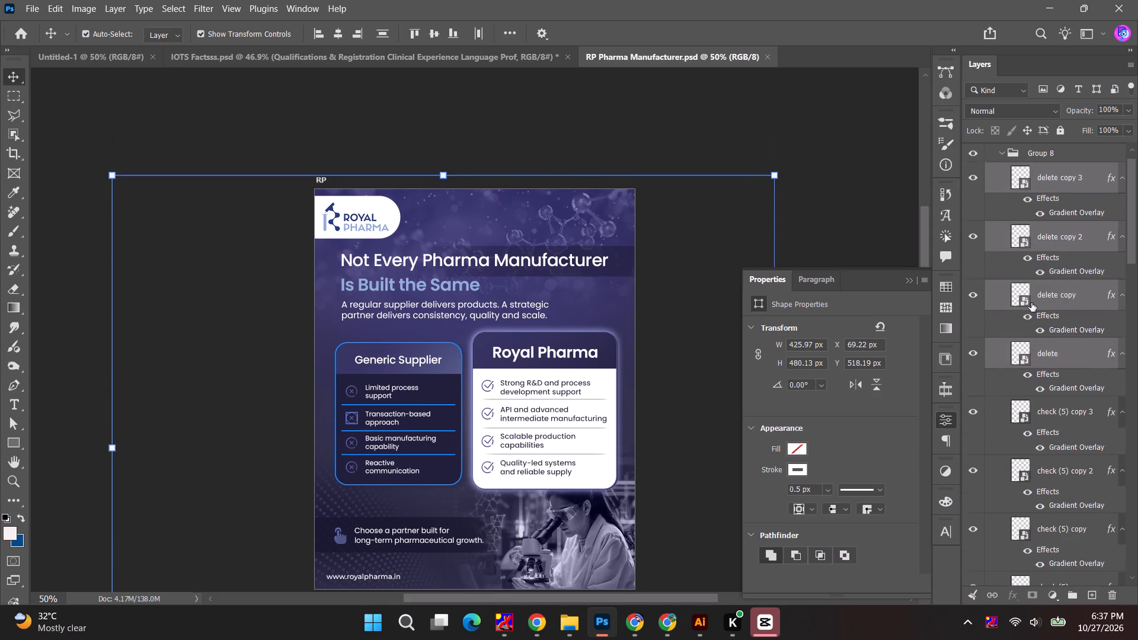
pyautogui.scroll(6, 1031, 303)
pyautogui.click(1005, 171)
pyautogui.click(971, 173)
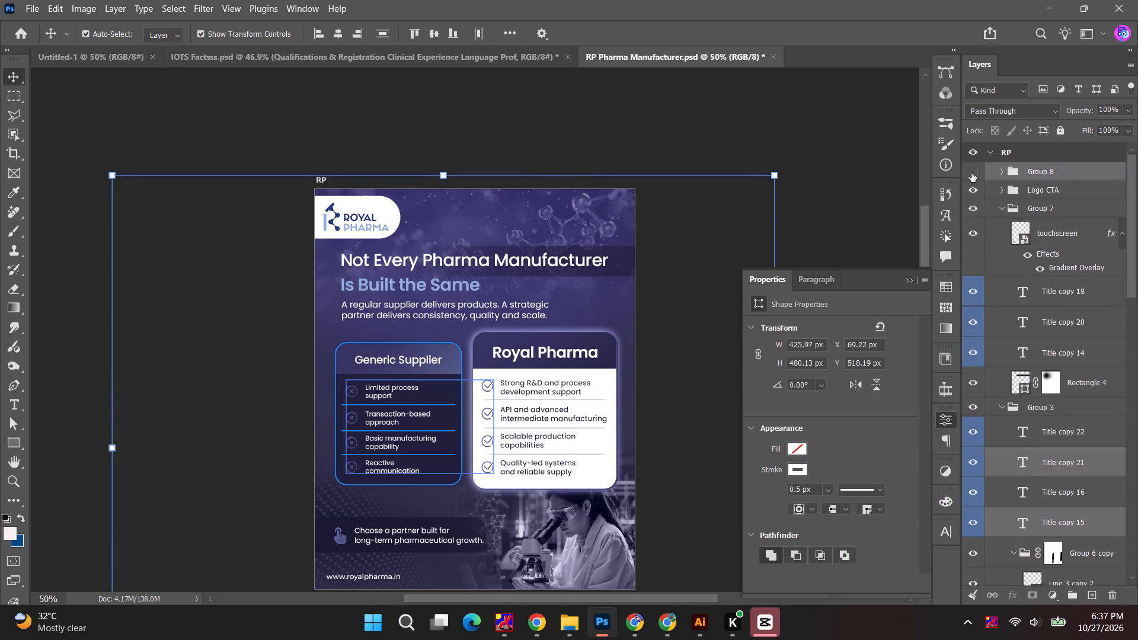
pyautogui.click(971, 173)
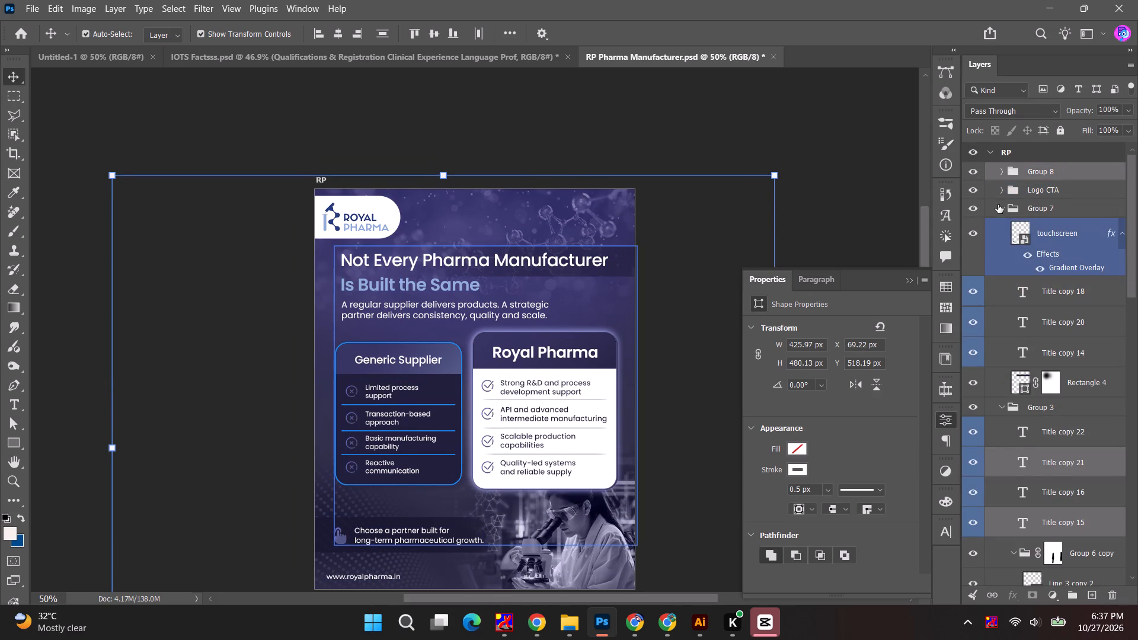
pyautogui.click(999, 205)
pyautogui.click(972, 209)
pyautogui.click(972, 209)
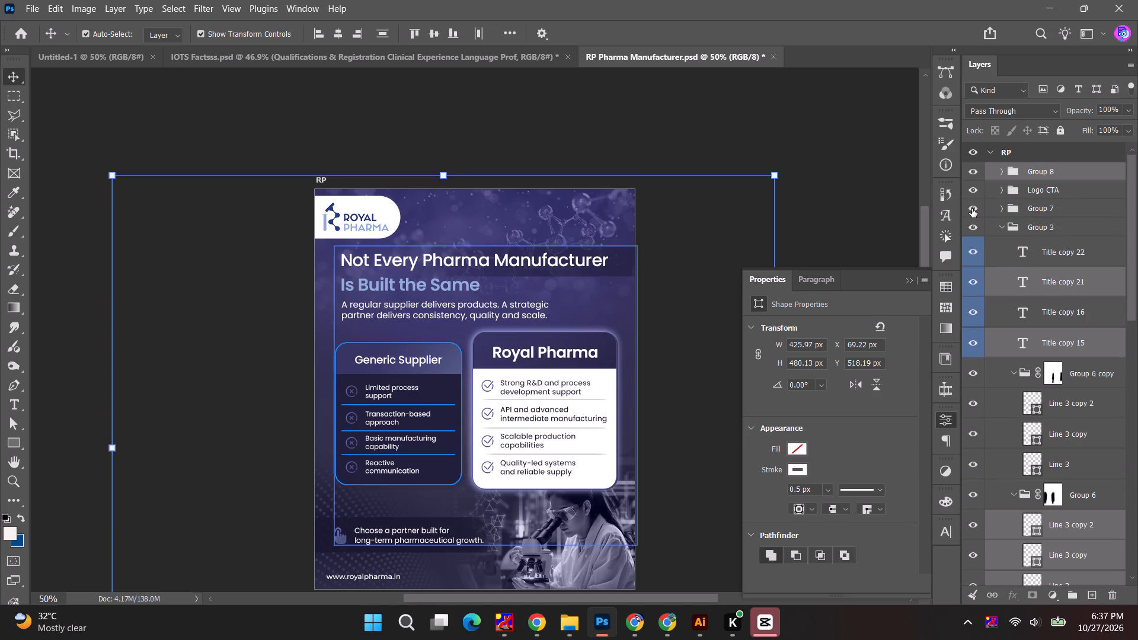
pyautogui.click(1002, 226)
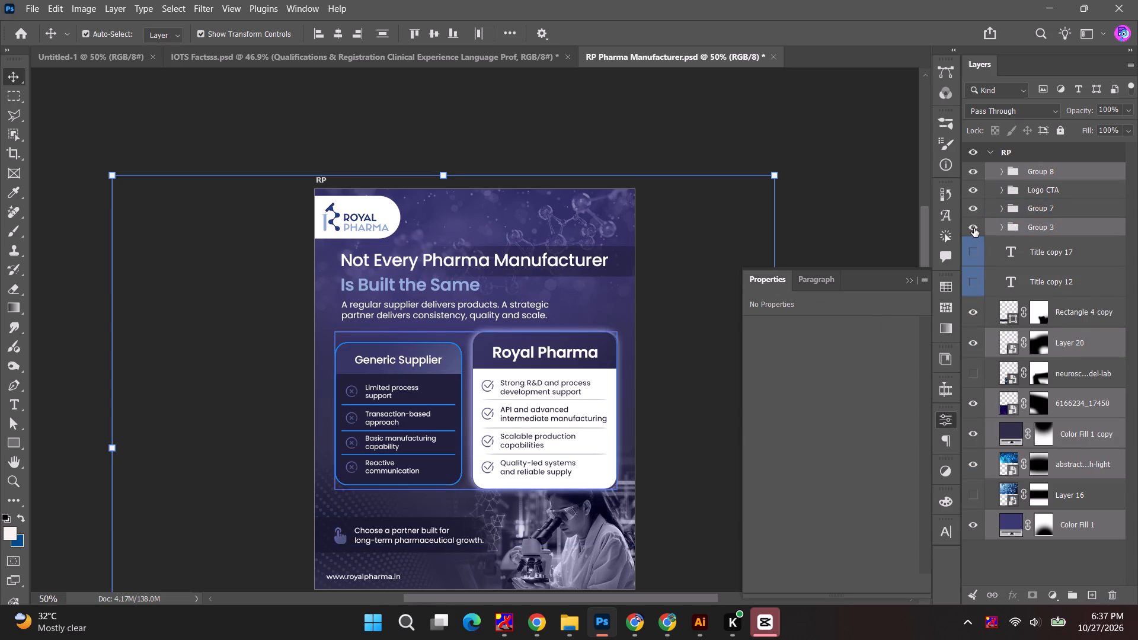
pyautogui.doubleClick(974, 228)
pyautogui.click(1003, 225)
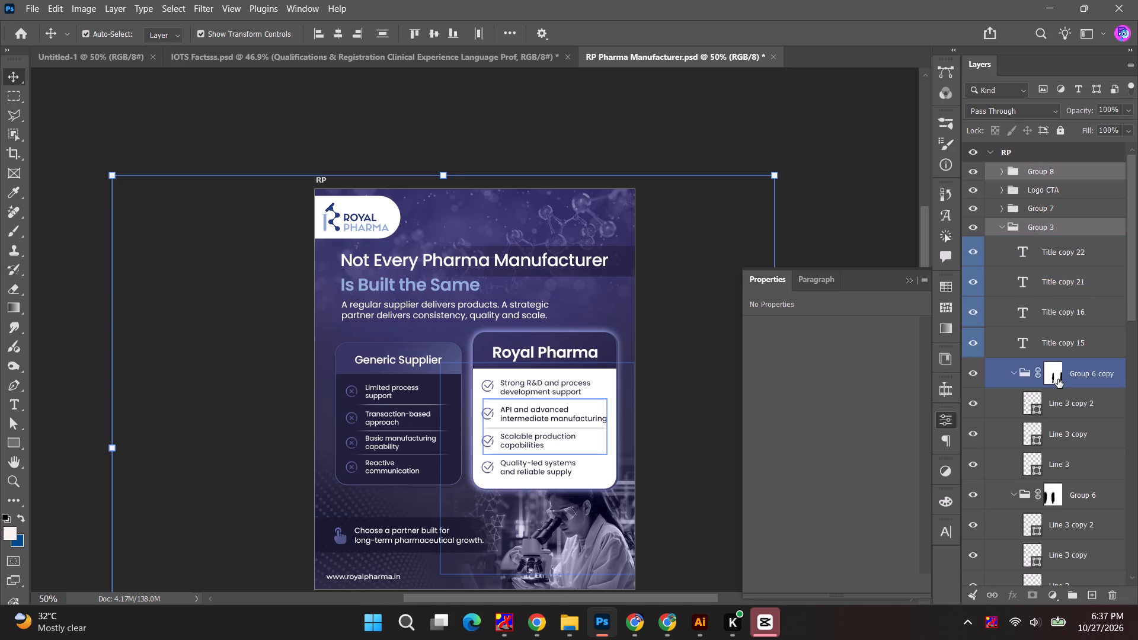
# Collapse Group 6 copy and Group 6, checking their divider lines by toggling visibility, and leave Group 6 hidden.
pyautogui.click(1082, 375)
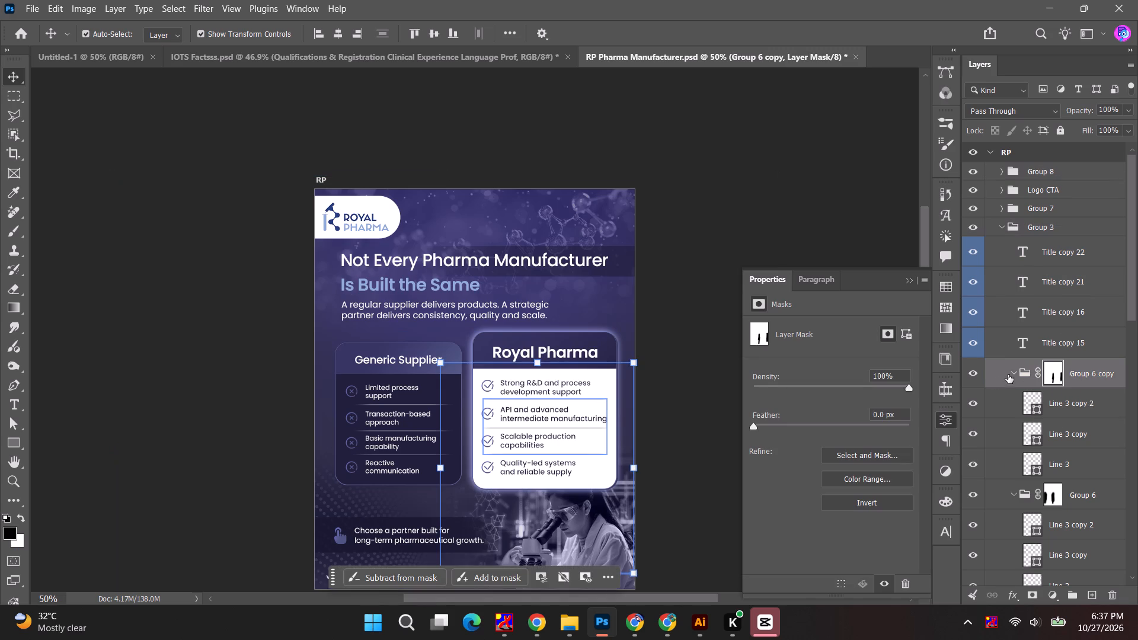
pyautogui.click(1014, 373)
pyautogui.click(973, 376)
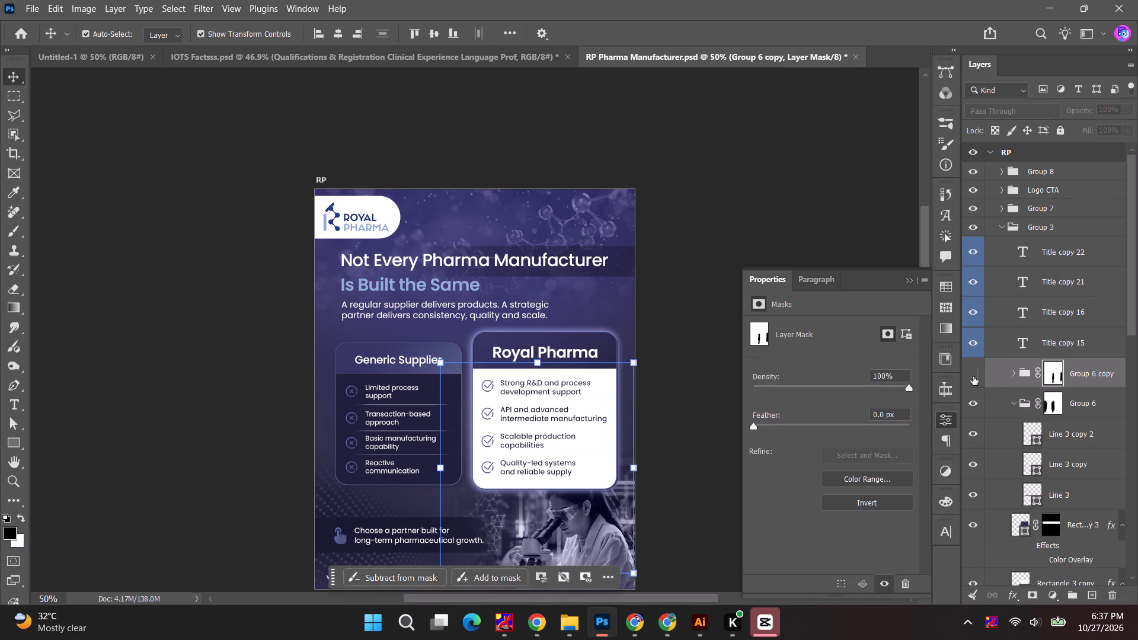
pyautogui.click(973, 376)
pyautogui.click(969, 404)
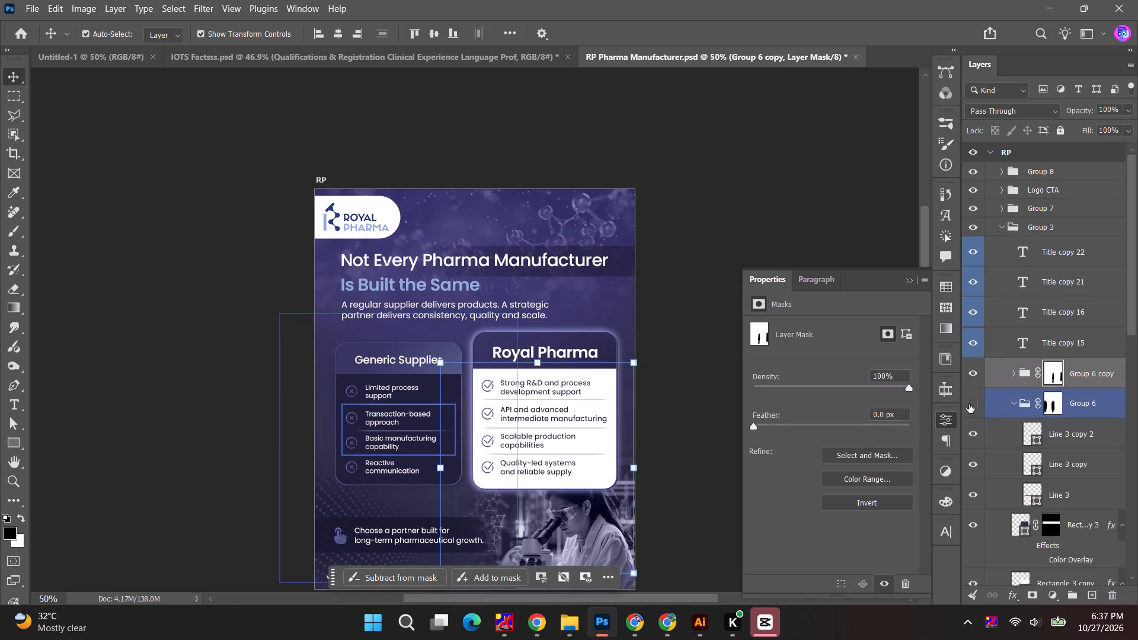
pyautogui.click(973, 402)
pyautogui.click(1081, 399)
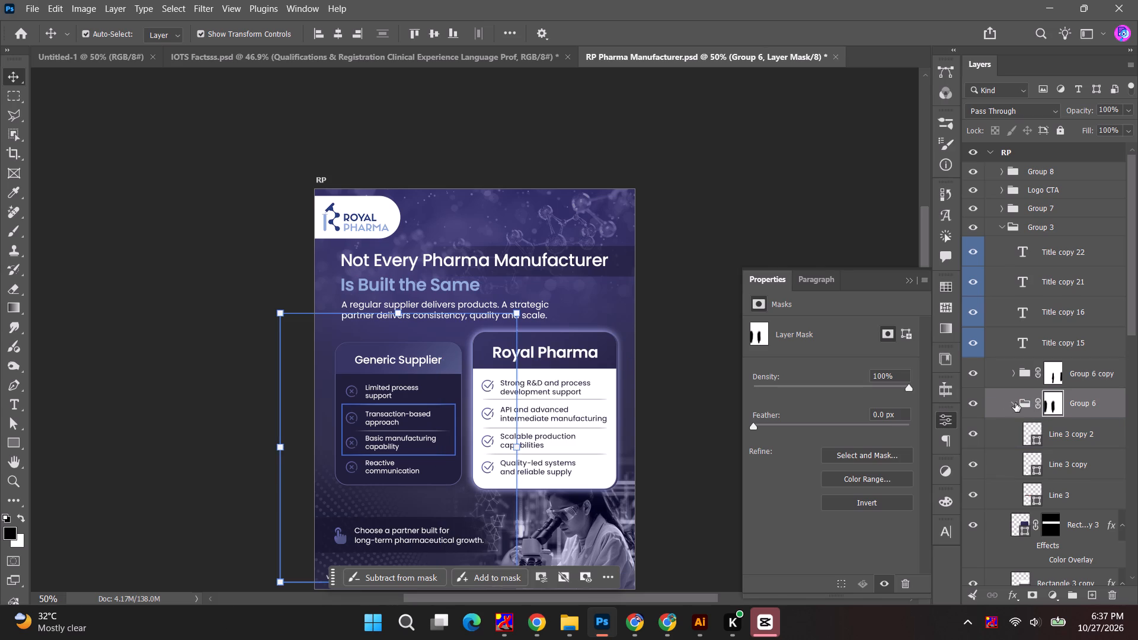
pyautogui.click(1014, 402)
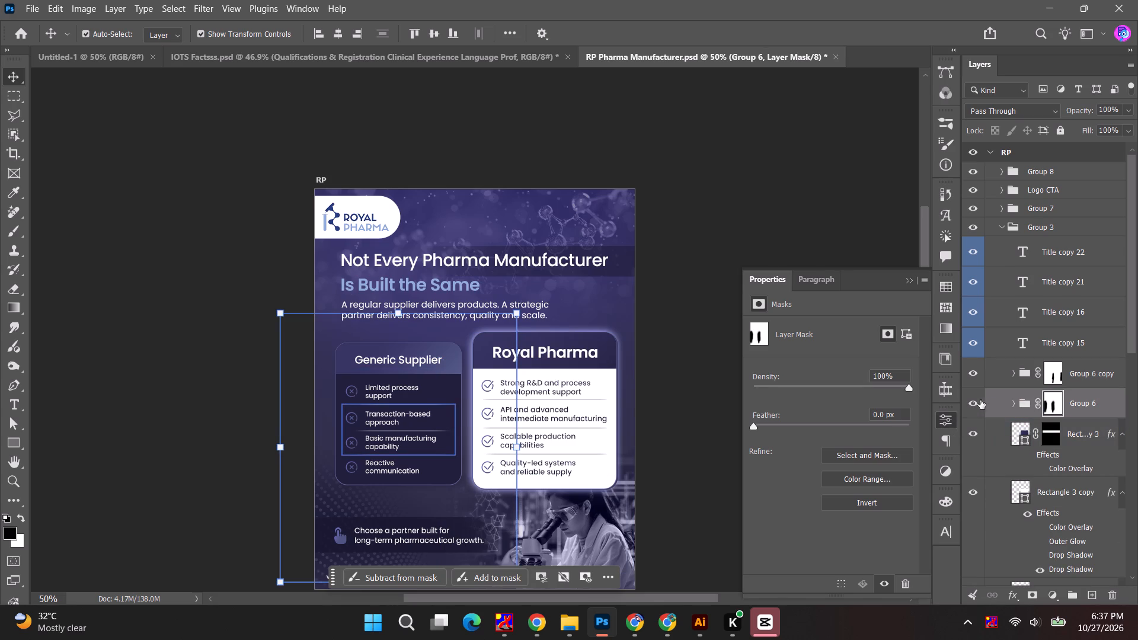
pyautogui.click(973, 404)
pyautogui.click(973, 404)
pyautogui.click(974, 404)
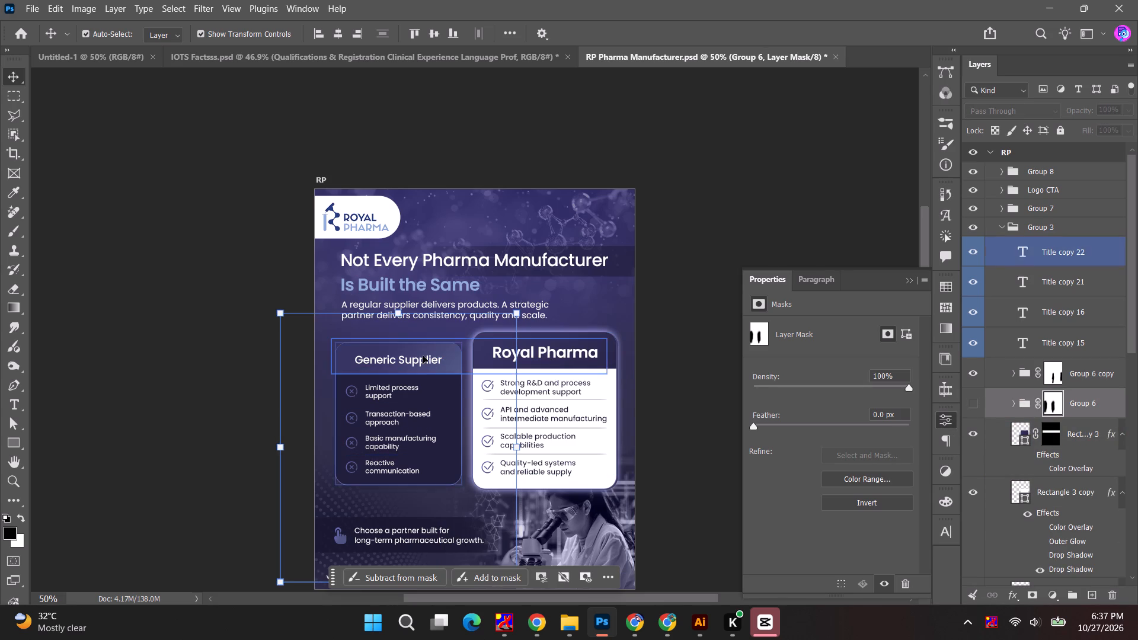
# Select the Generic Supplier card's heading, list text and background shape, plus its cross icon "delete copy 3" in Group 8.
pyautogui.click(422, 364)
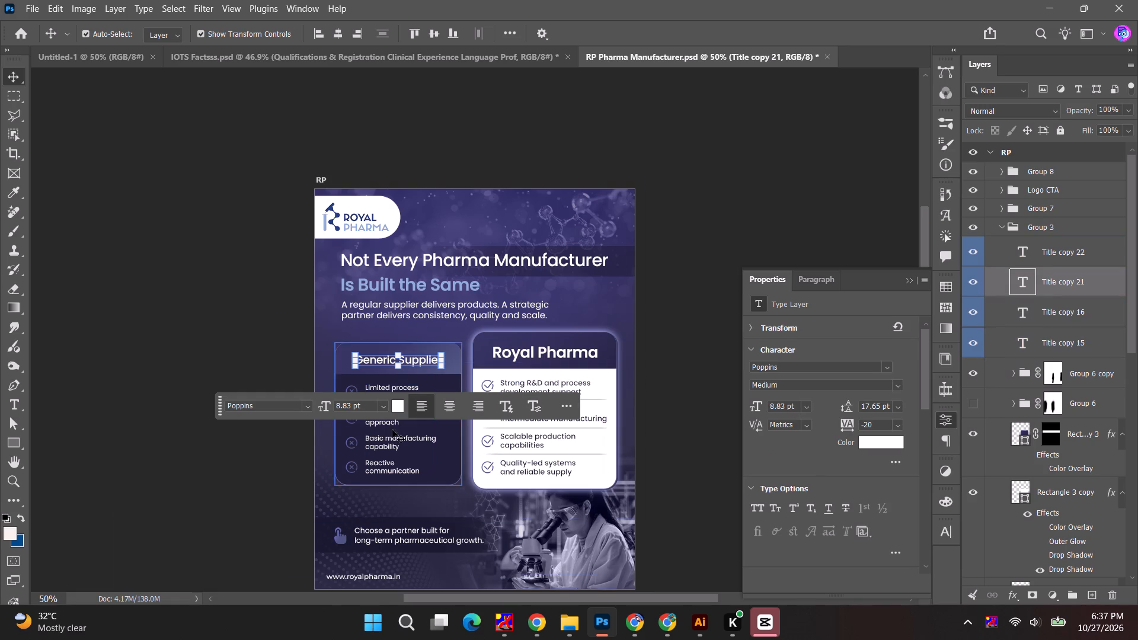
pyautogui.keyDown('alt'); pyautogui.scroll(5, 421, 443); pyautogui.keyUp('alt')
pyautogui.keyDown('shift'); pyautogui.click(460, 477); pyautogui.keyUp('shift')
pyautogui.keyDown('shift'); pyautogui.click(347, 486); pyautogui.keyUp('shift')
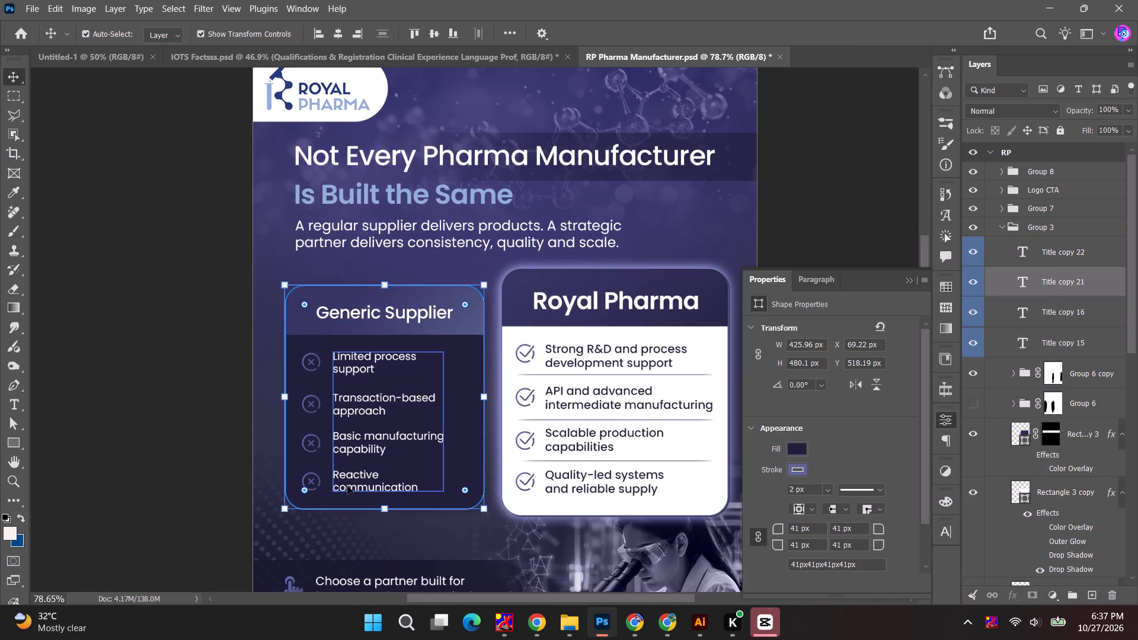
pyautogui.click(1000, 171)
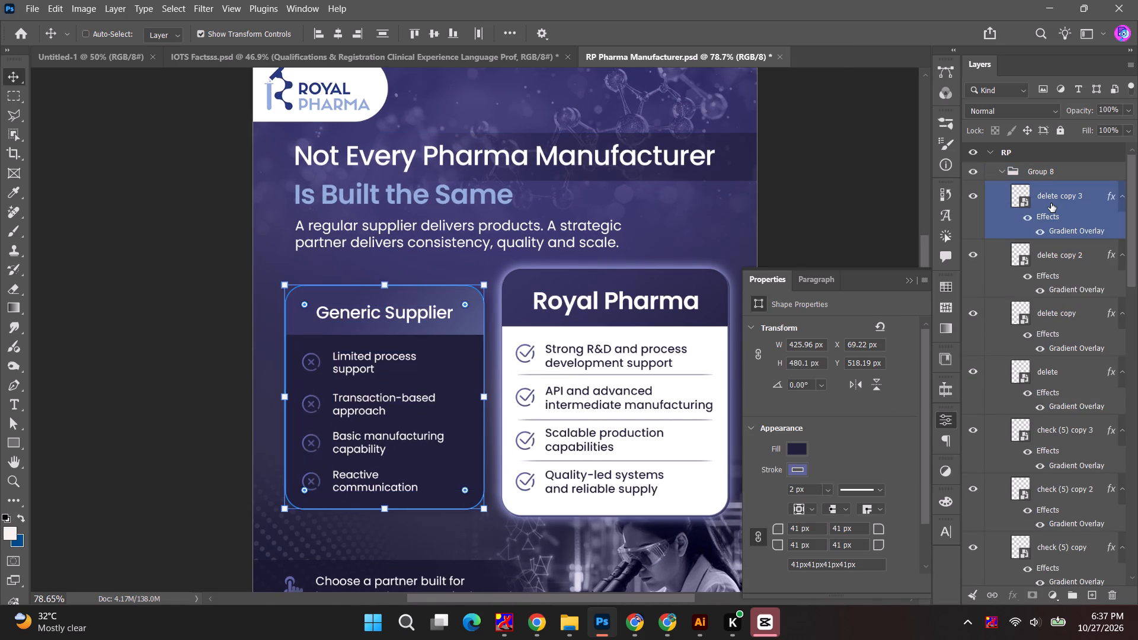
pyautogui.keyDown('ctrl'); pyautogui.click(1051, 203); pyautogui.keyUp('ctrl')
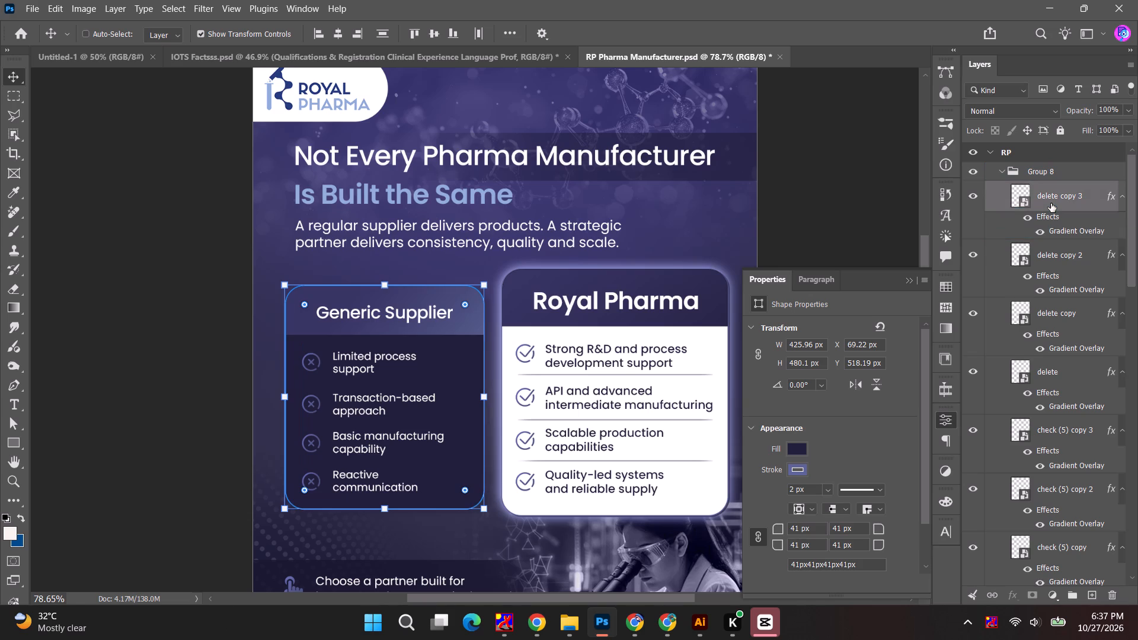
pyautogui.click(977, 201)
pyautogui.click(977, 201)
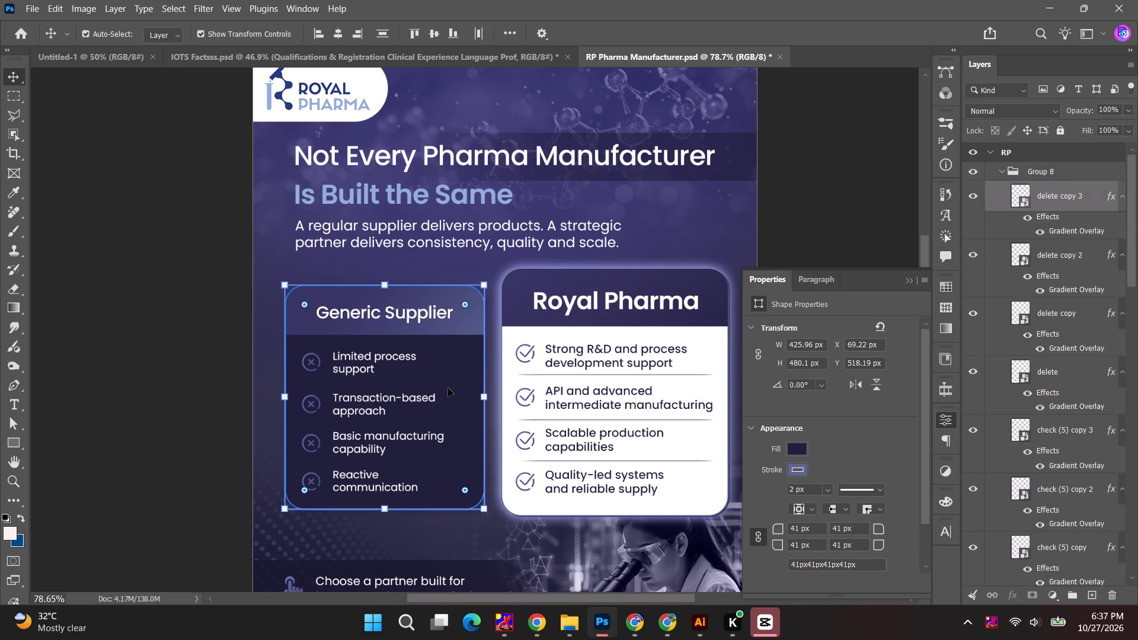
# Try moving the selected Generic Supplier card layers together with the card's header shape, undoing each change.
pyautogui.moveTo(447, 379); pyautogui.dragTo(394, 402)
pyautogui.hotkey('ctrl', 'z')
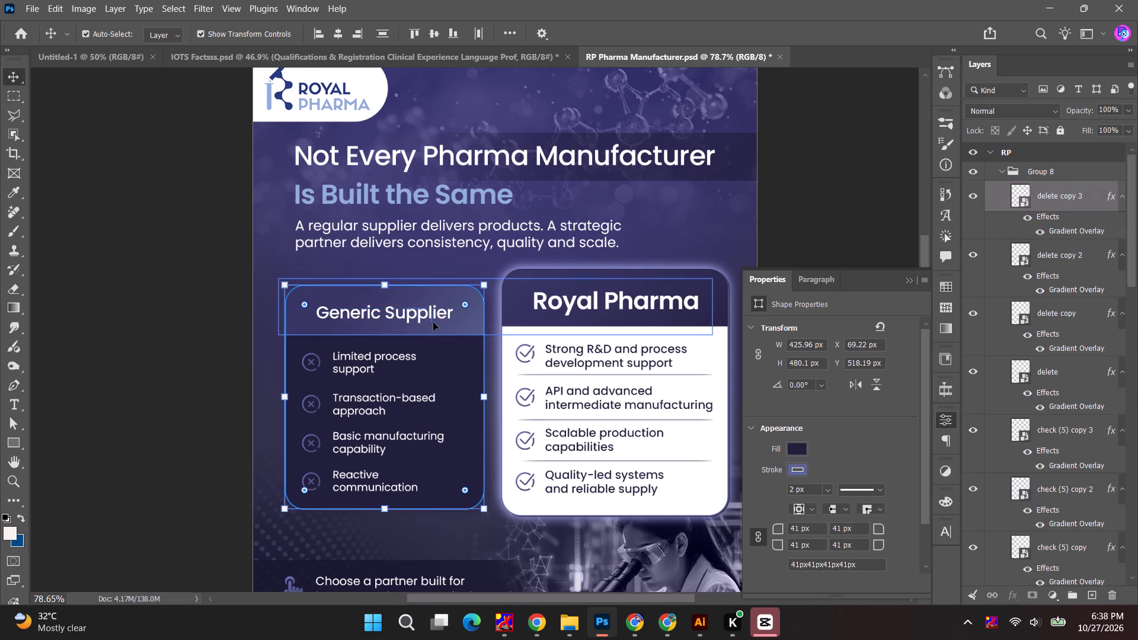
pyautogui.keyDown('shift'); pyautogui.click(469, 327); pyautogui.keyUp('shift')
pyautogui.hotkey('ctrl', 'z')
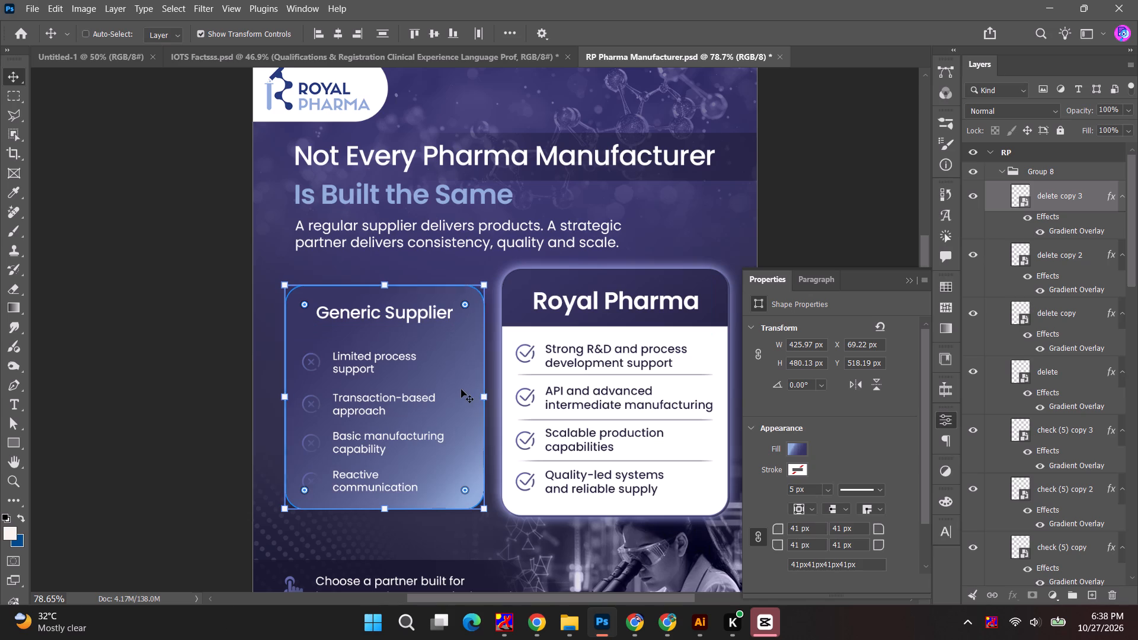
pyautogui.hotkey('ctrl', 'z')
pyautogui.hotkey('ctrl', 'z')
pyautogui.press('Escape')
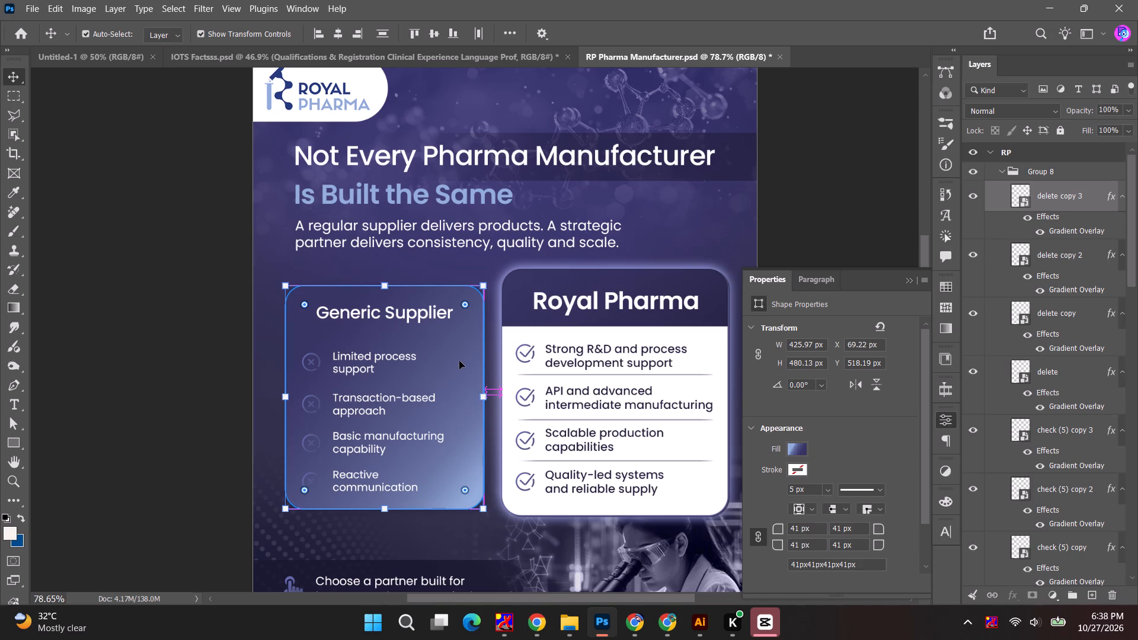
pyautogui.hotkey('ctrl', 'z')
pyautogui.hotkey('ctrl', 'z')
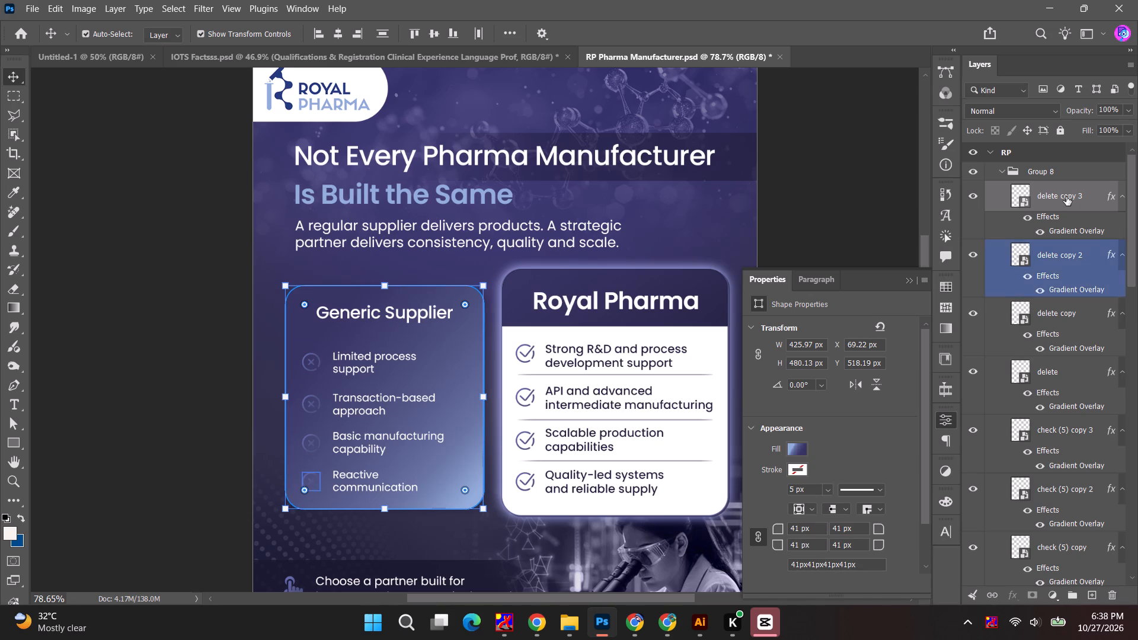
# Copy the selected Generic Supplier card layers into the Untitled-1 document, in the middle of the blank canvas.
pyautogui.moveTo(1066, 197); pyautogui.dragTo(318, 287)
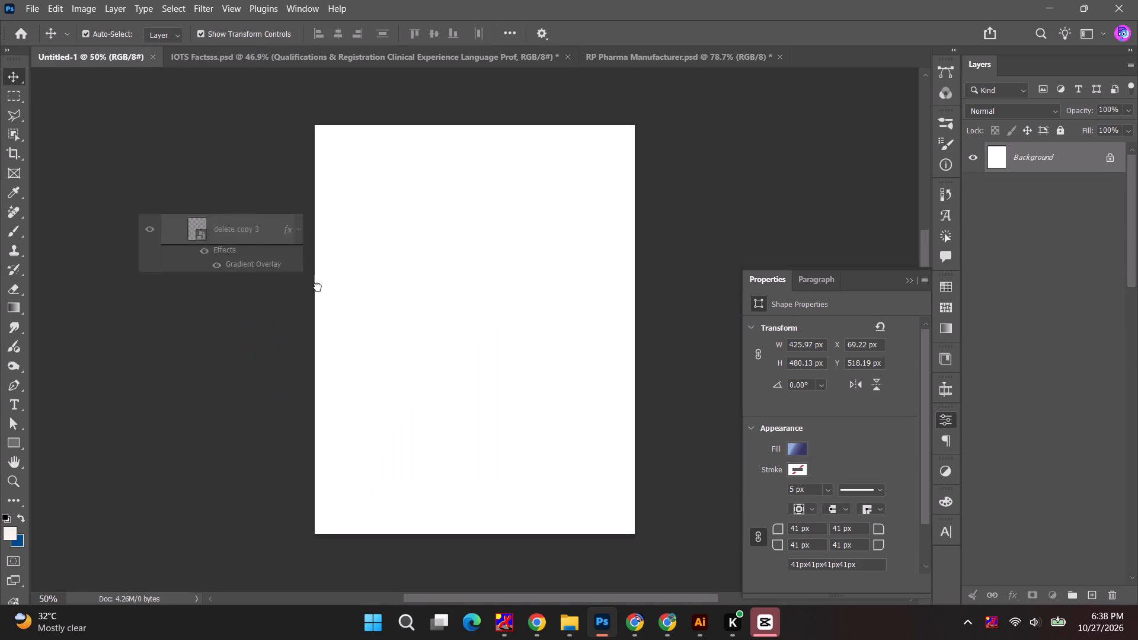
pyautogui.moveTo(318, 287); pyautogui.dragTo(459, 316)
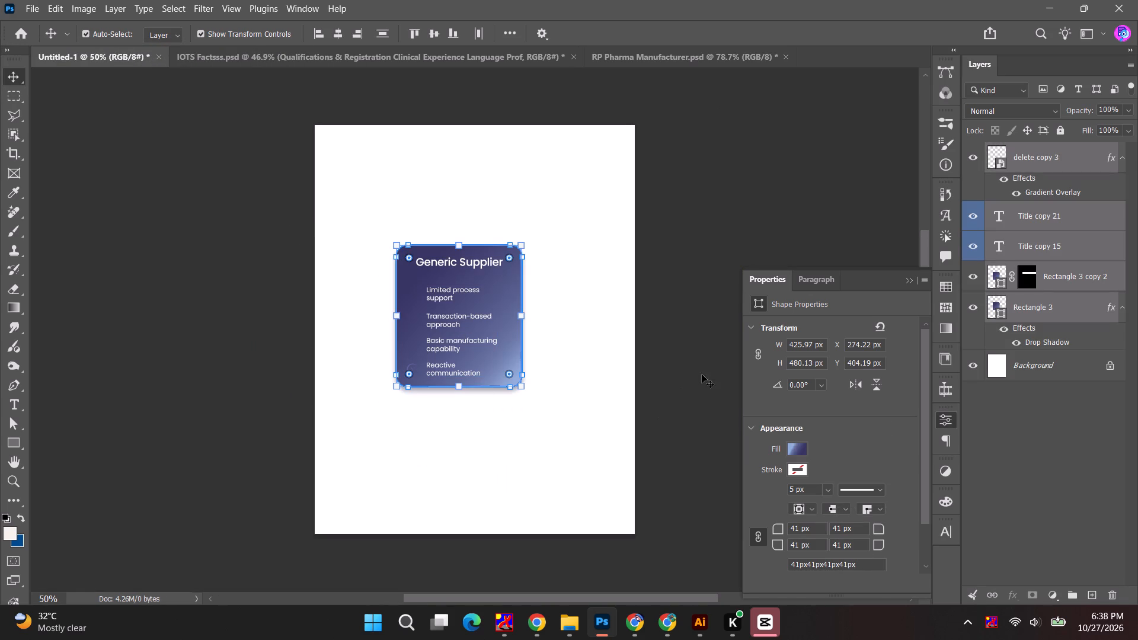
pyautogui.click(225, 51)
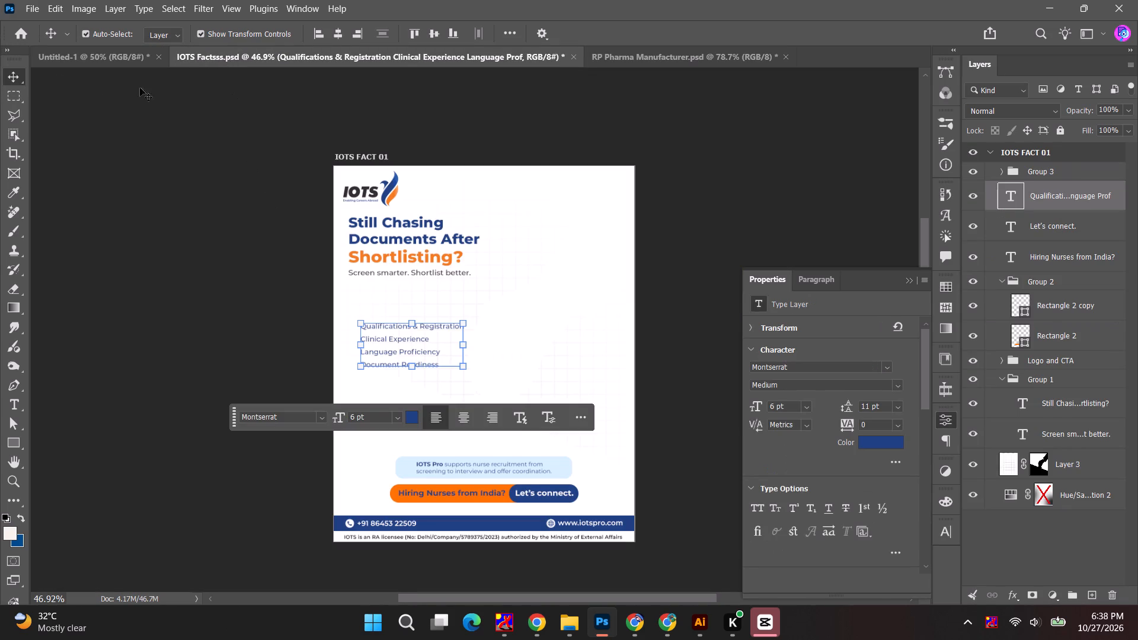
pyautogui.click(60, 57)
pyautogui.click(769, 217)
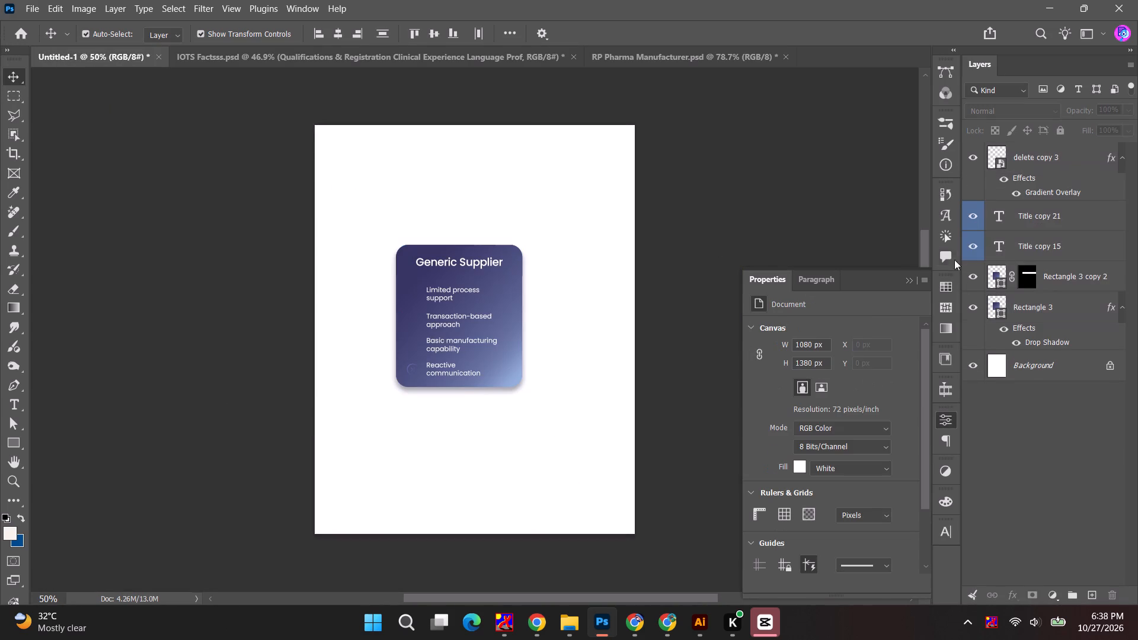
# Check what Rectangle 3 copy 2 and its mask contribute to the card, and delete that layer's mask.
pyautogui.click(978, 276)
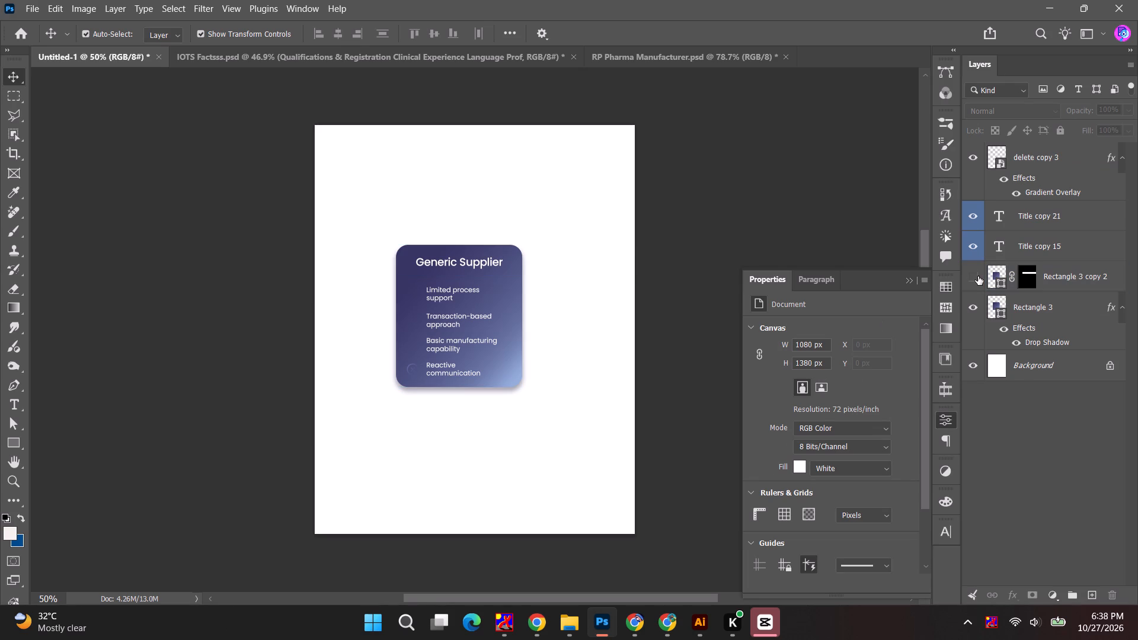
pyautogui.doubleClick(976, 278)
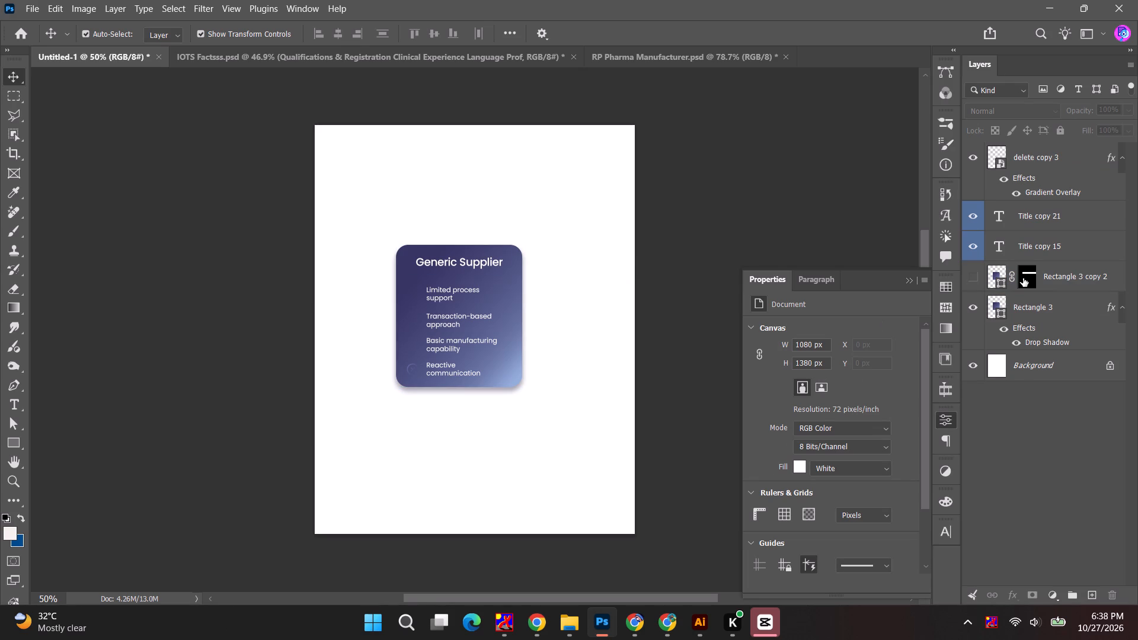
pyautogui.keyDown('shift'); pyautogui.click(1023, 278); pyautogui.keyUp('shift')
pyautogui.click(970, 279)
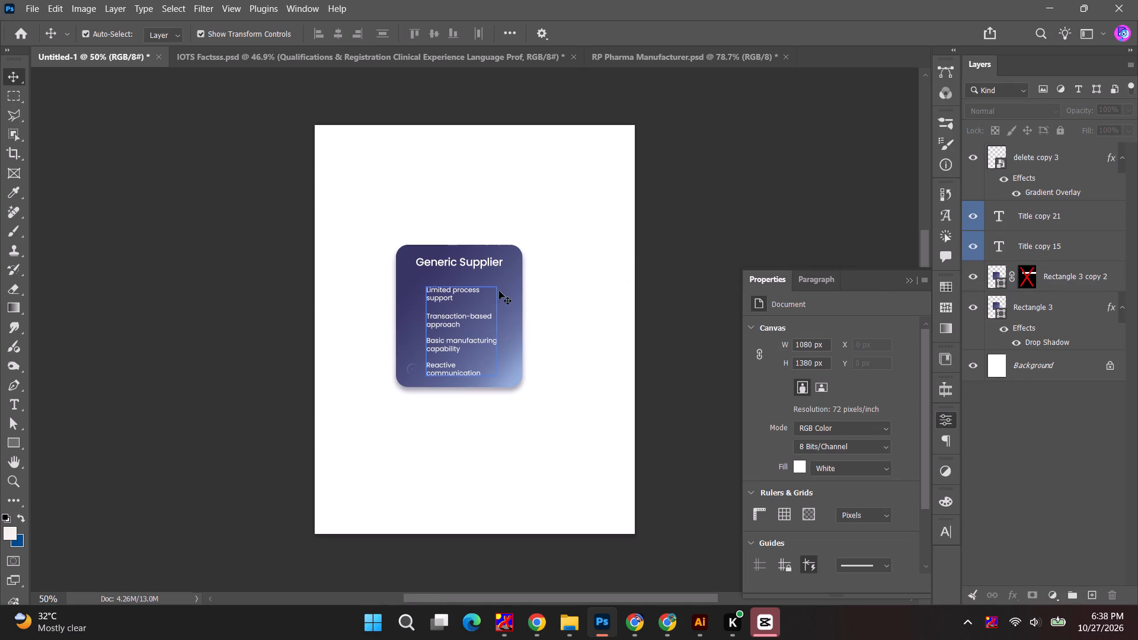
pyautogui.click(513, 288)
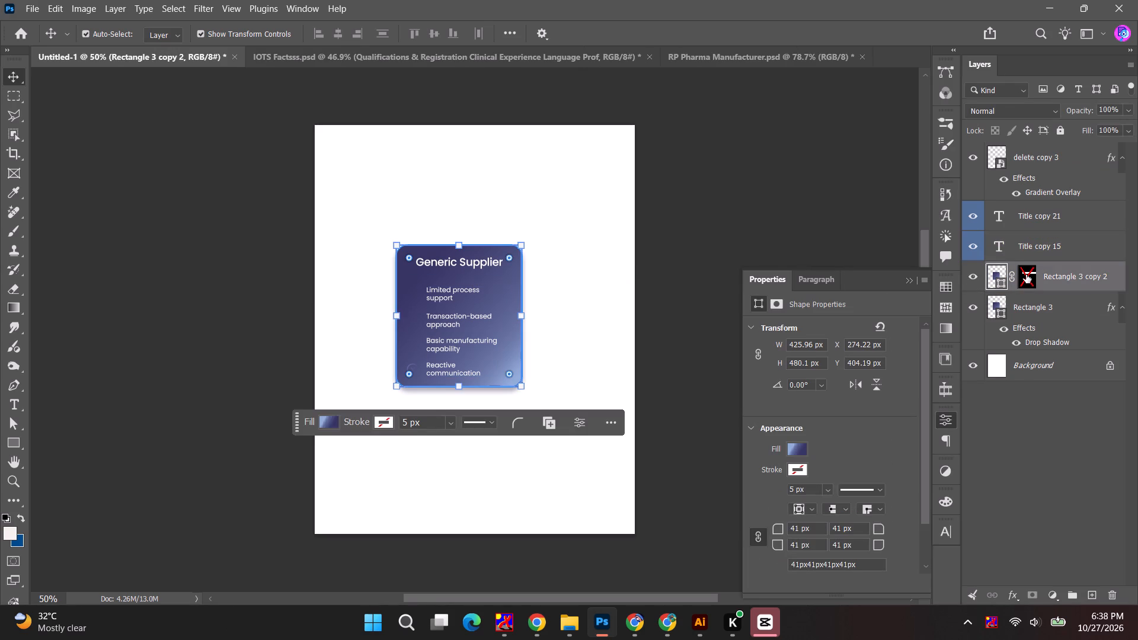
pyautogui.keyDown('shift'); pyautogui.click(1026, 274); pyautogui.keyUp('shift')
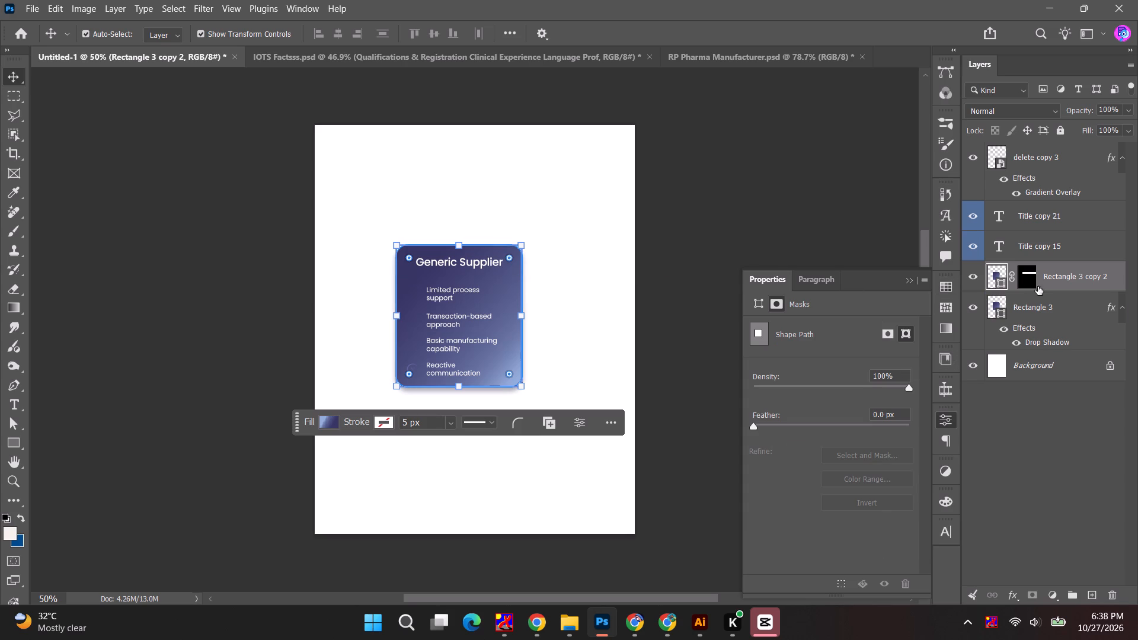
pyautogui.click(1058, 277)
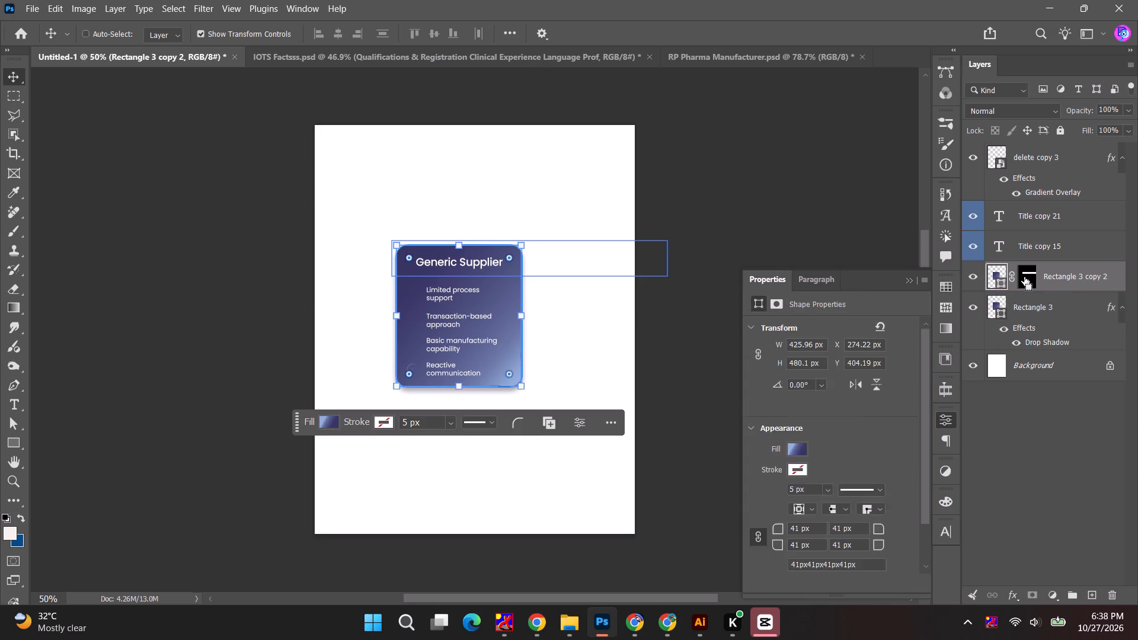
pyautogui.keyDown('ctrl'); pyautogui.click(1024, 277); pyautogui.keyUp('ctrl')
pyautogui.hotkey('ctrl', 'd')
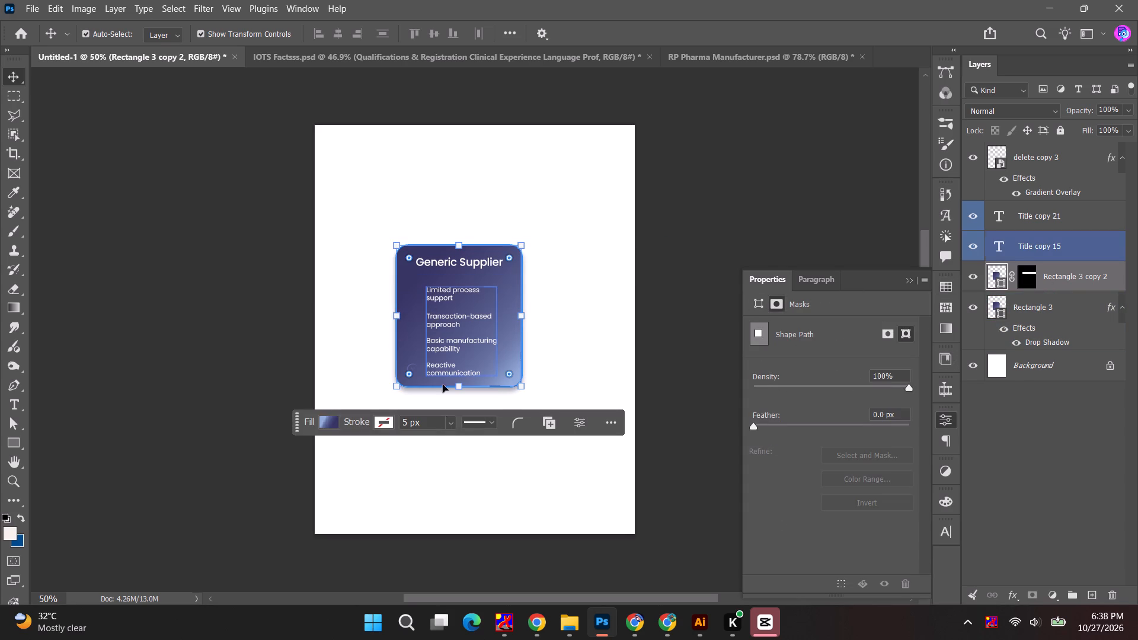
pyautogui.rightClick(1031, 277)
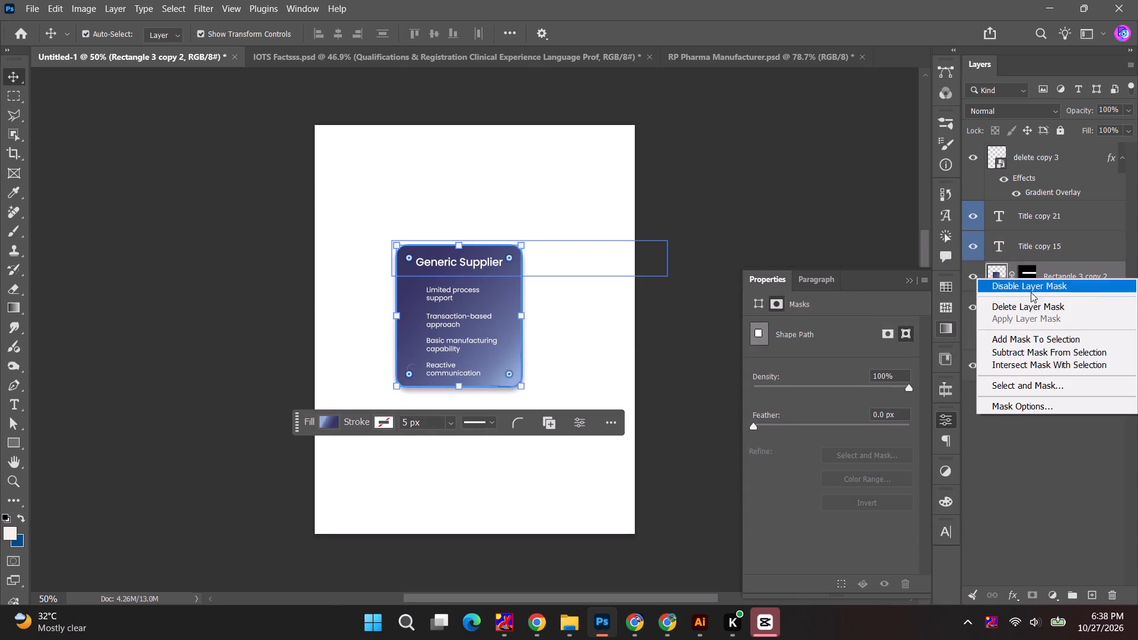
pyautogui.click(1027, 305)
pyautogui.click(970, 300)
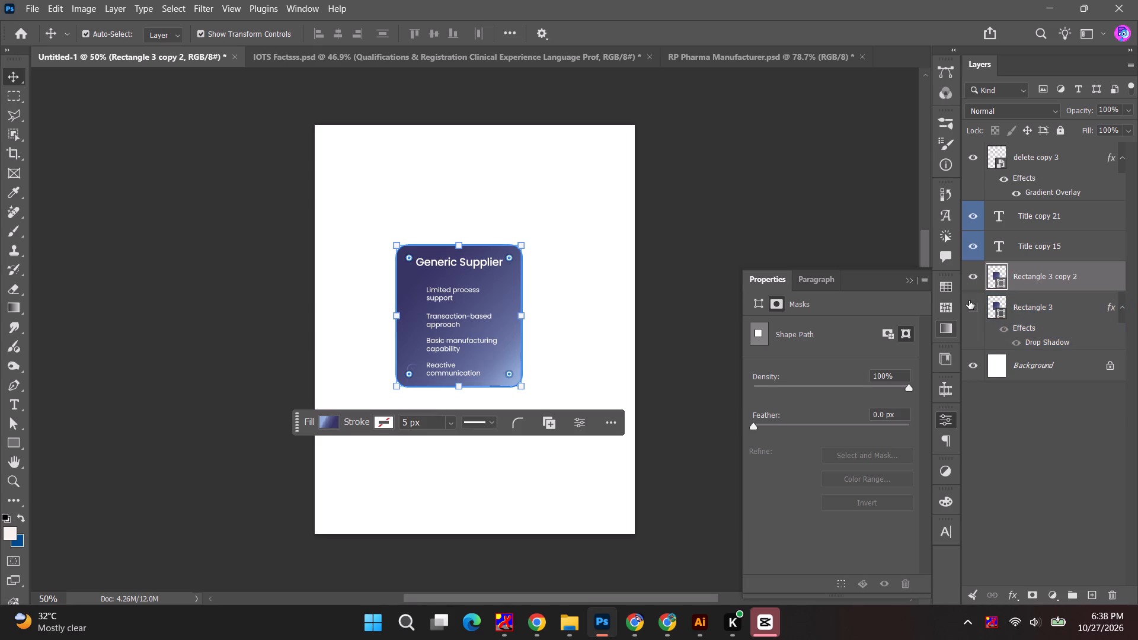
pyautogui.click(969, 300)
# Replace Rectangle 3's gradient fill with the solid off-white colour from the recently used colours.
pyautogui.doubleClick(995, 301)
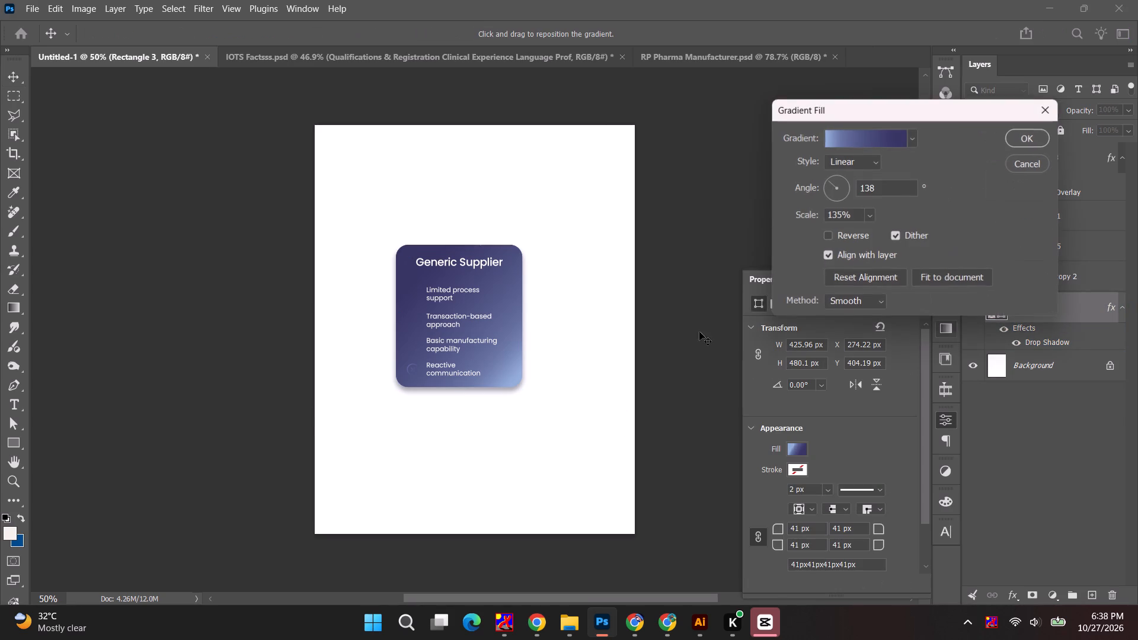
pyautogui.press('Escape')
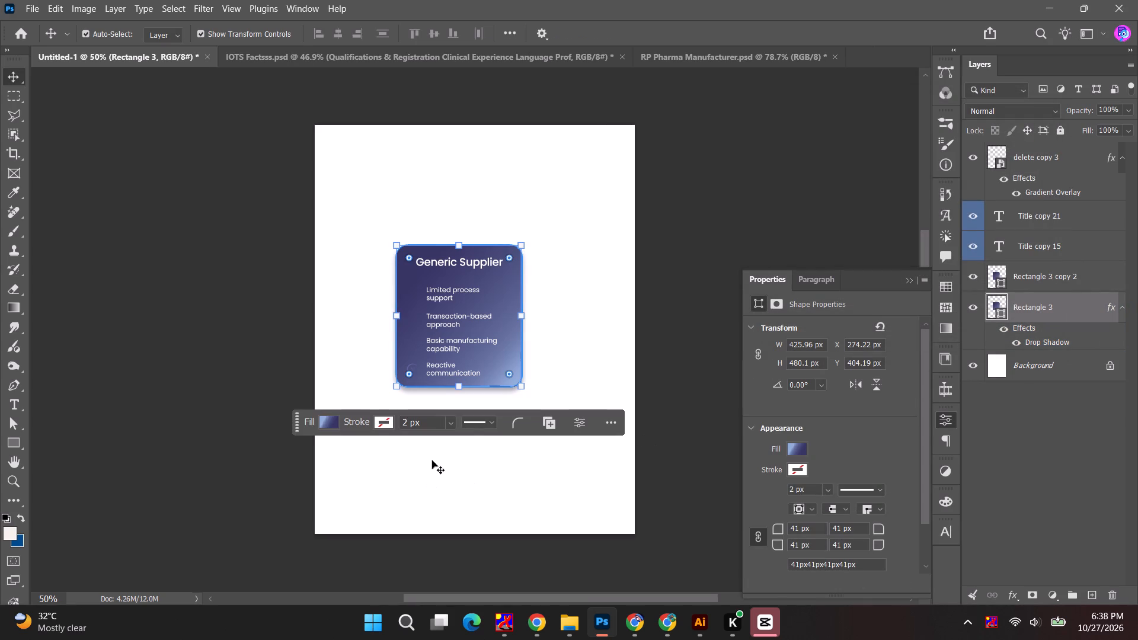
pyautogui.click(801, 449)
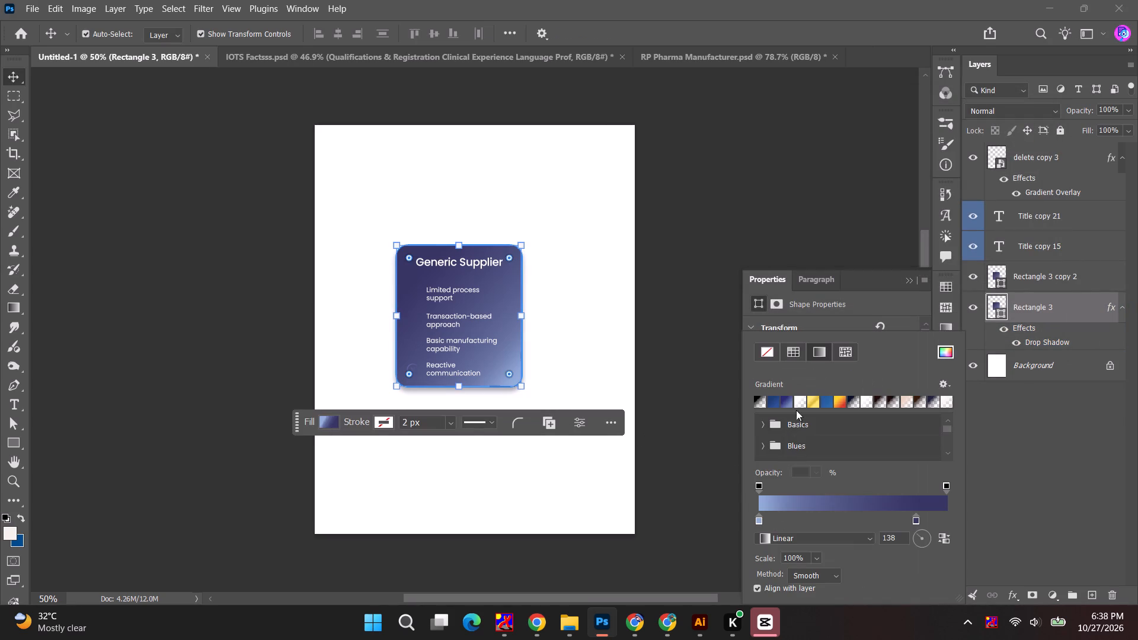
pyautogui.click(818, 350)
pyautogui.click(797, 351)
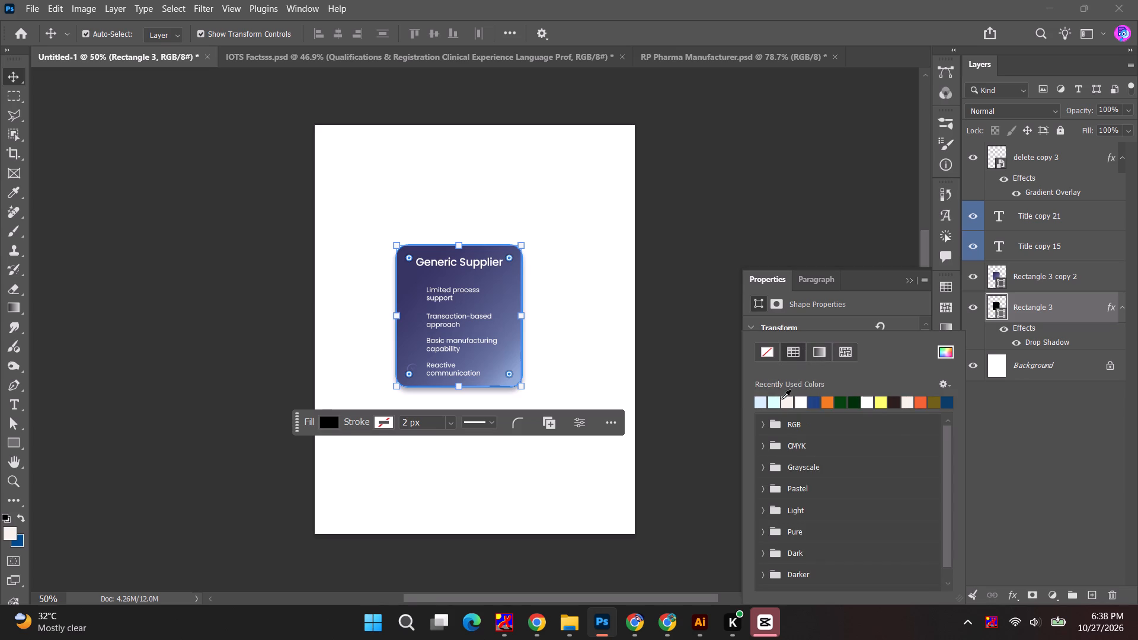
pyautogui.click(784, 402)
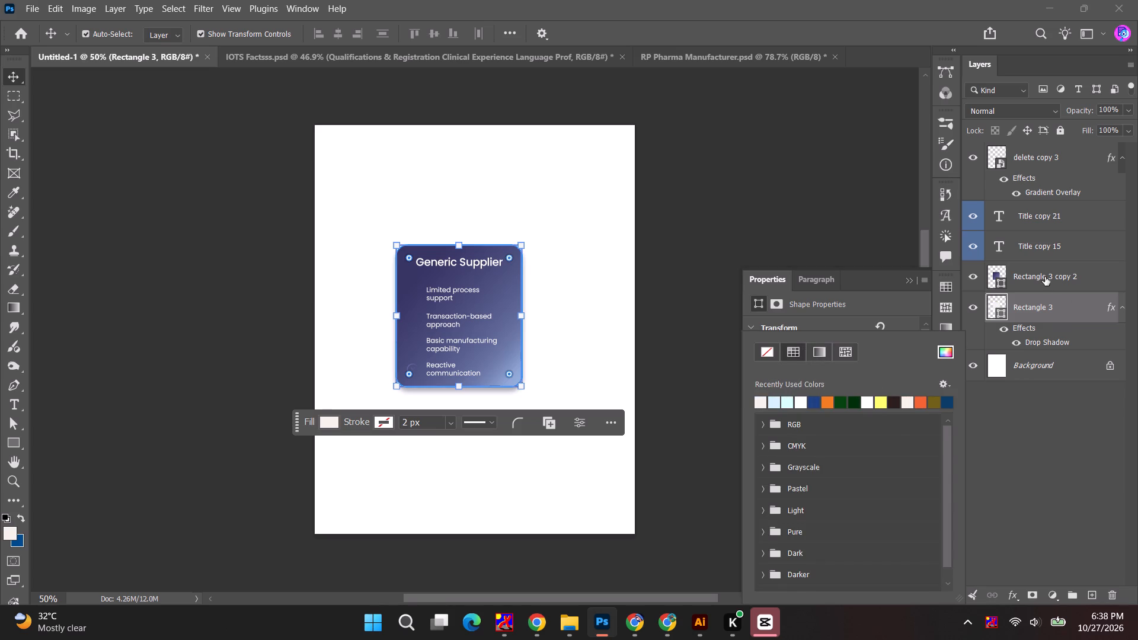
# Hide the gradient-filled Rectangle 3 copy 2 layer on the copied card.
pyautogui.click(1045, 277)
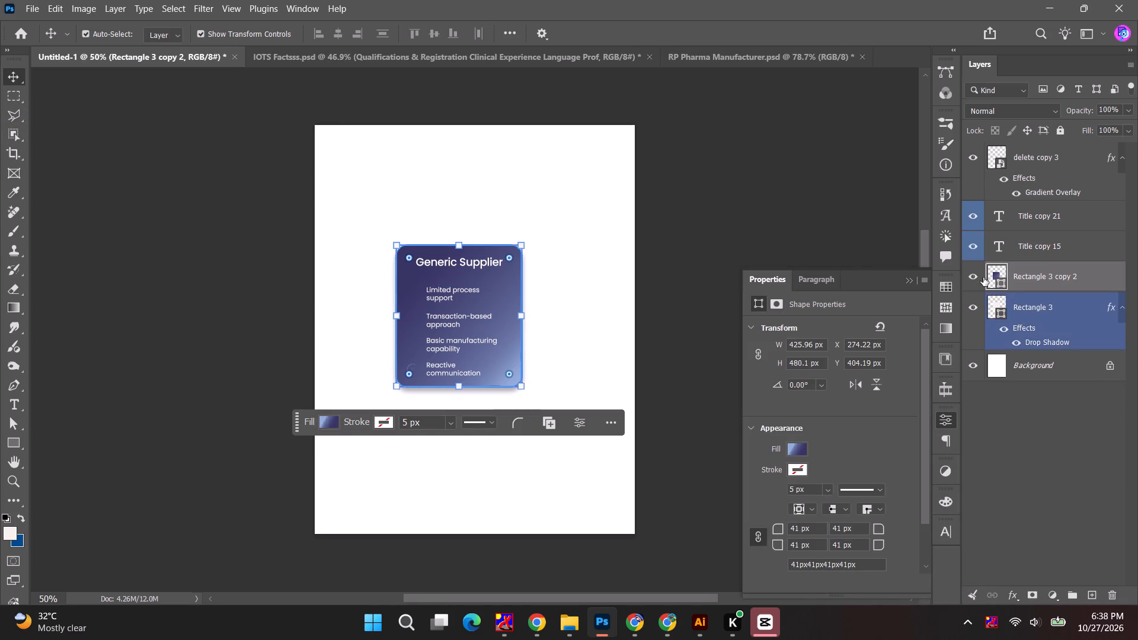
pyautogui.click(966, 267)
pyautogui.click(968, 273)
pyautogui.click(968, 273)
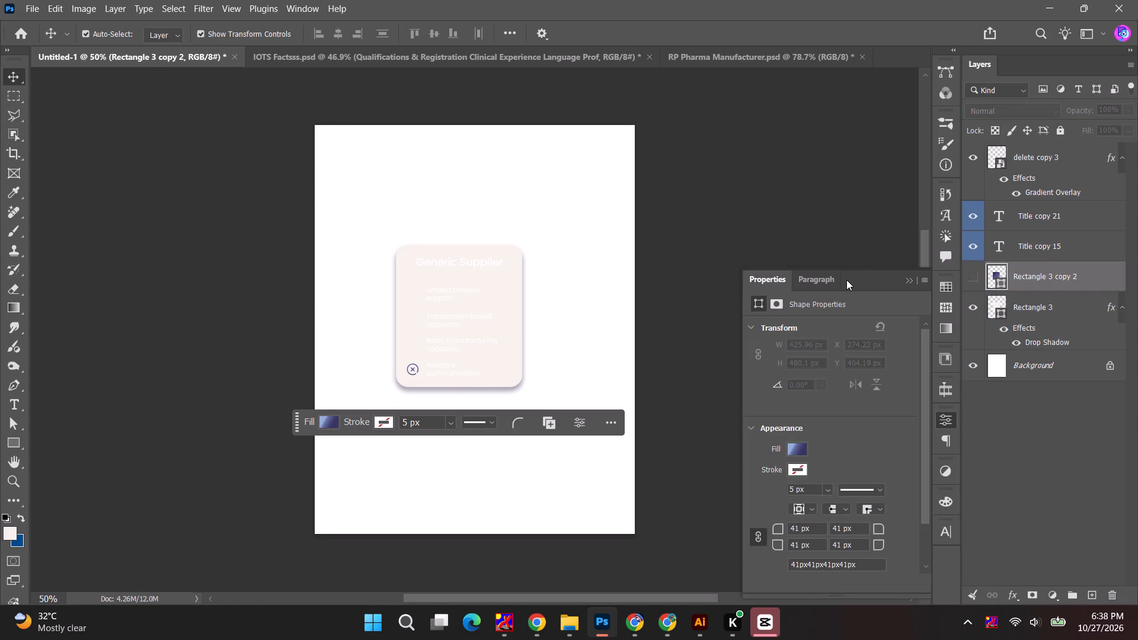
# Set Rectangle 3's fill colour to pure white, ffffff.
pyautogui.keyDown('alt'); pyautogui.scroll(3, 412, 308); pyautogui.keyUp('alt')
pyautogui.click(989, 304)
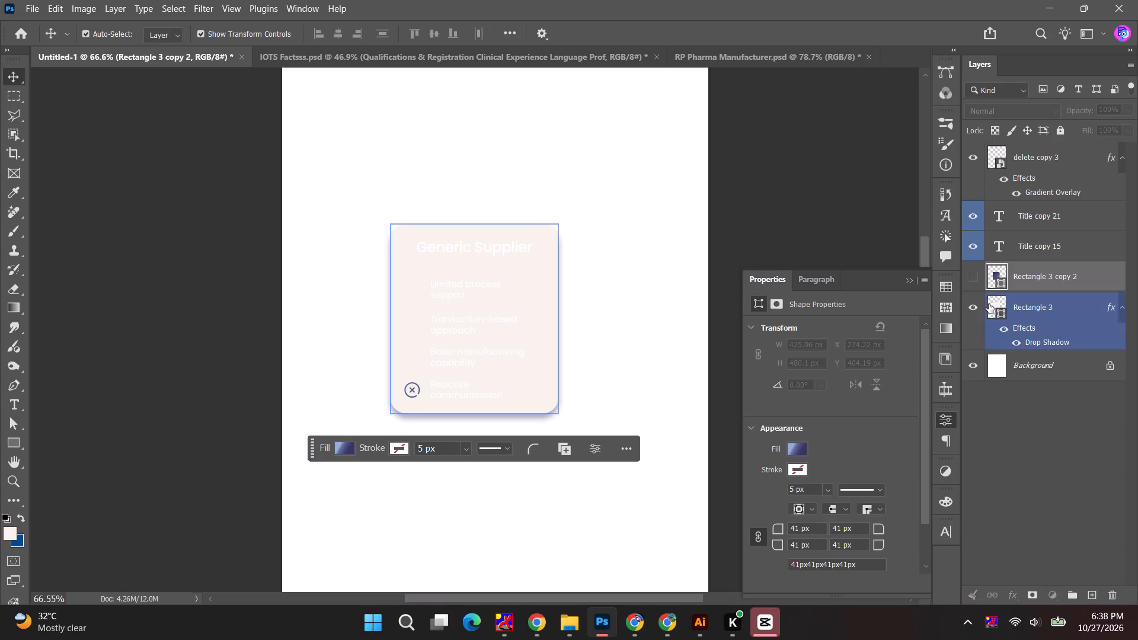
pyautogui.doubleClick(995, 306)
pyautogui.moveTo(680, 360); pyautogui.dragTo(600, 280)
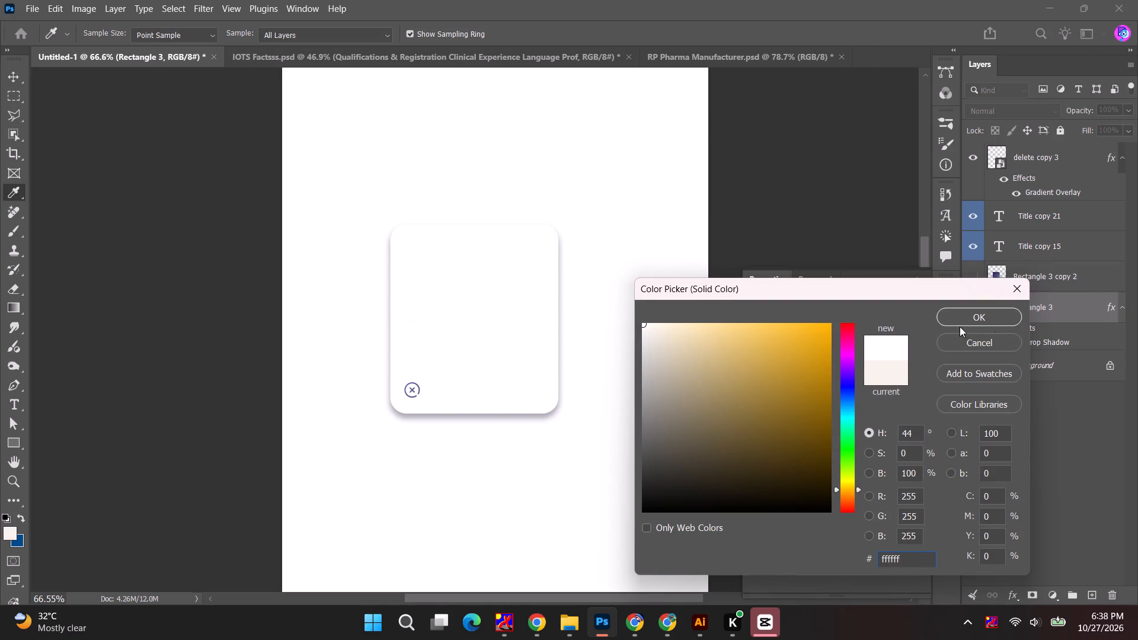
pyautogui.click(997, 320)
# Move the card's visible layers together lower on the canvas, placing Rectangle 3 at about X 293 px, Y 539 px.
pyautogui.click(1052, 212)
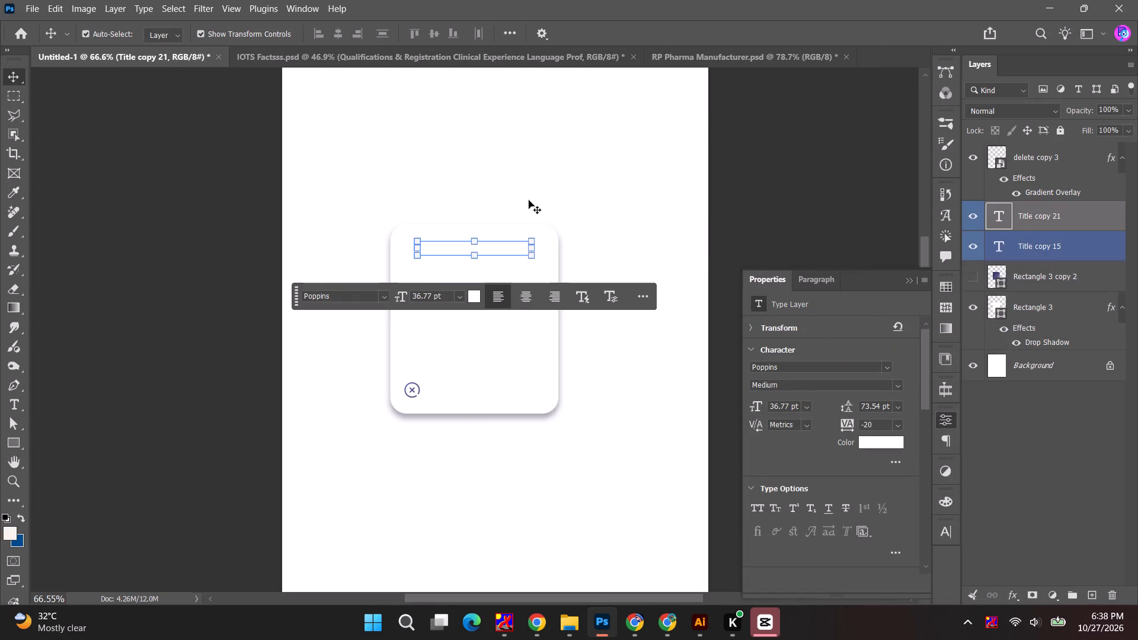
pyautogui.click(624, 237)
pyautogui.moveTo(302, 191); pyautogui.dragTo(569, 430)
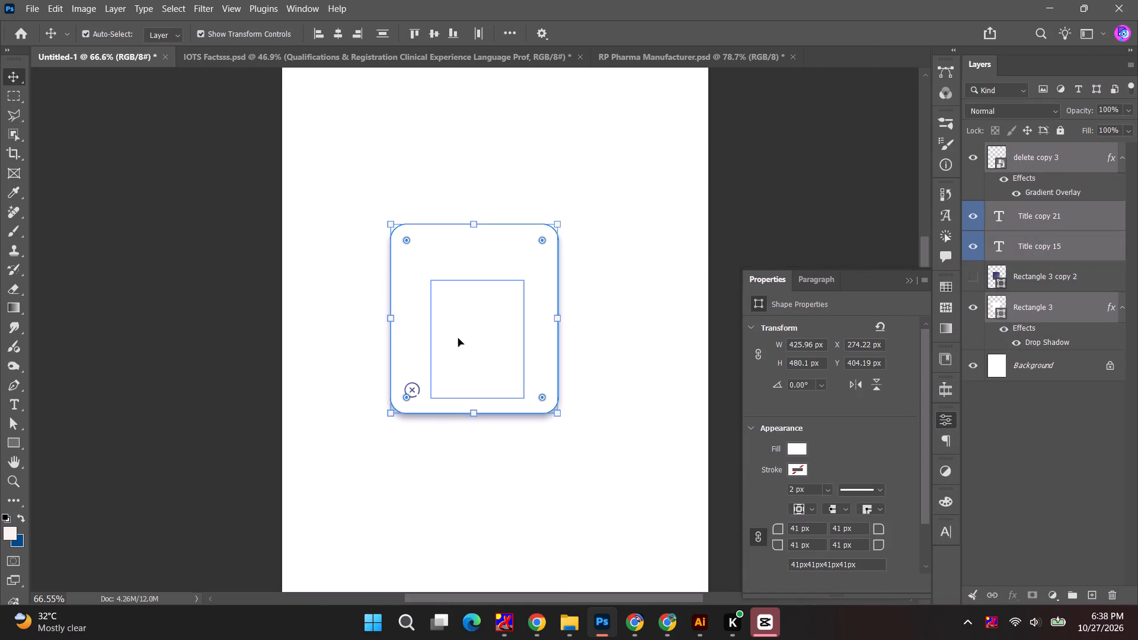
pyautogui.moveTo(450, 339); pyautogui.dragTo(458, 392)
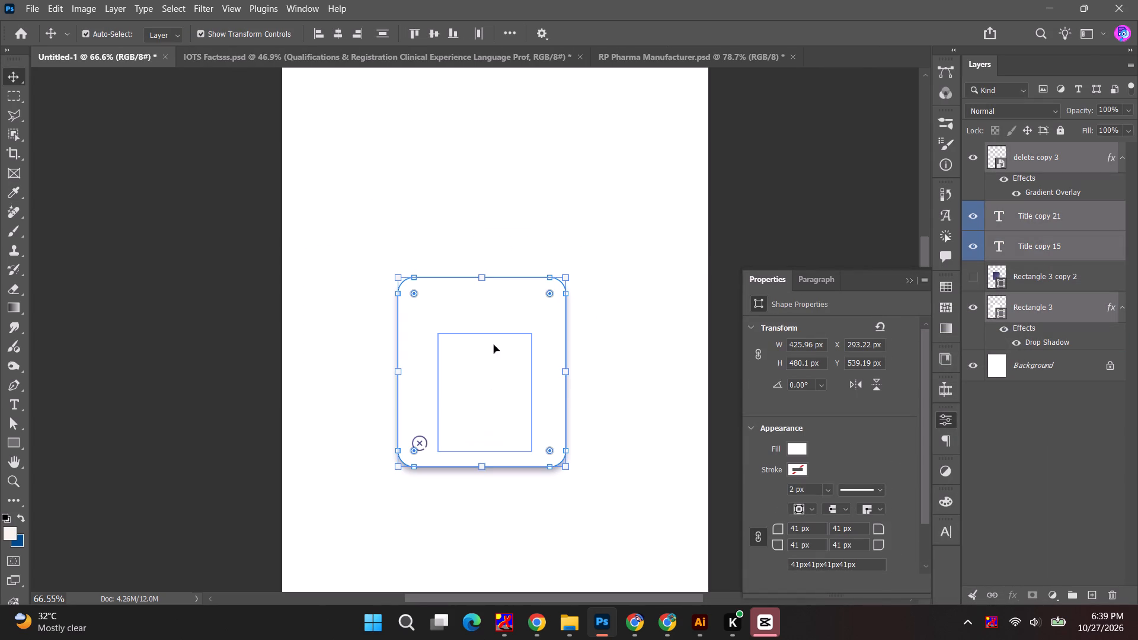
# Copy only Rectangle 3 and the delete icon into IOTS Factsss.psd, placing the card at about X 56 px, Y 447 px below the subheading.
pyautogui.keyDown('ctrl'); pyautogui.click(1037, 219); pyautogui.keyUp('ctrl')
pyautogui.keyDown('ctrl'); pyautogui.click(1027, 252); pyautogui.keyUp('ctrl')
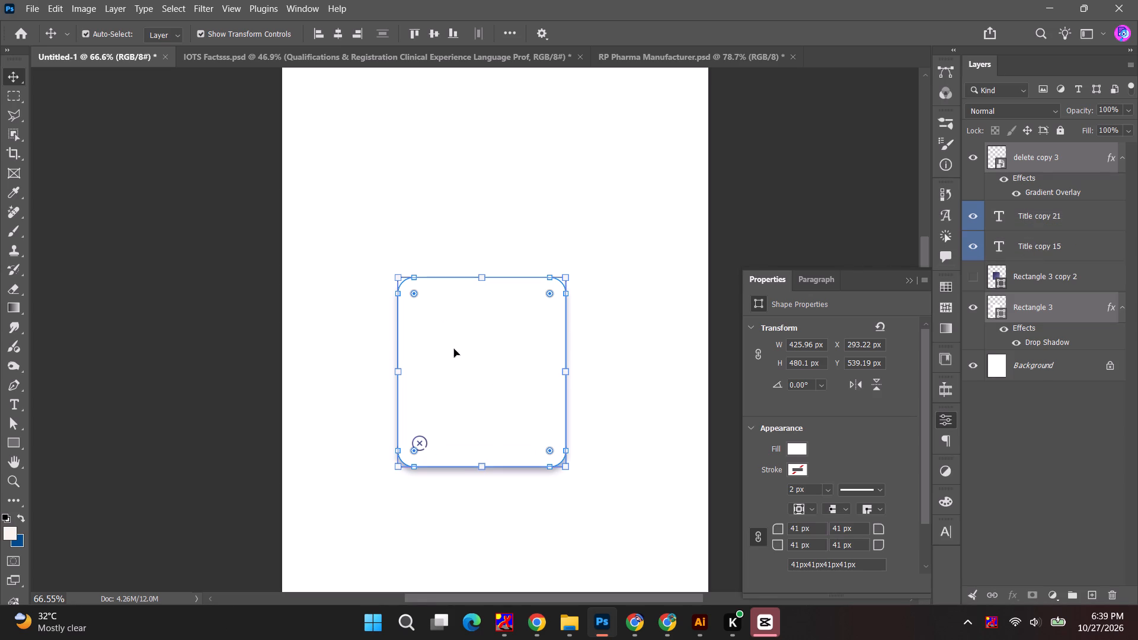
pyautogui.moveTo(486, 321); pyautogui.dragTo(281, 68)
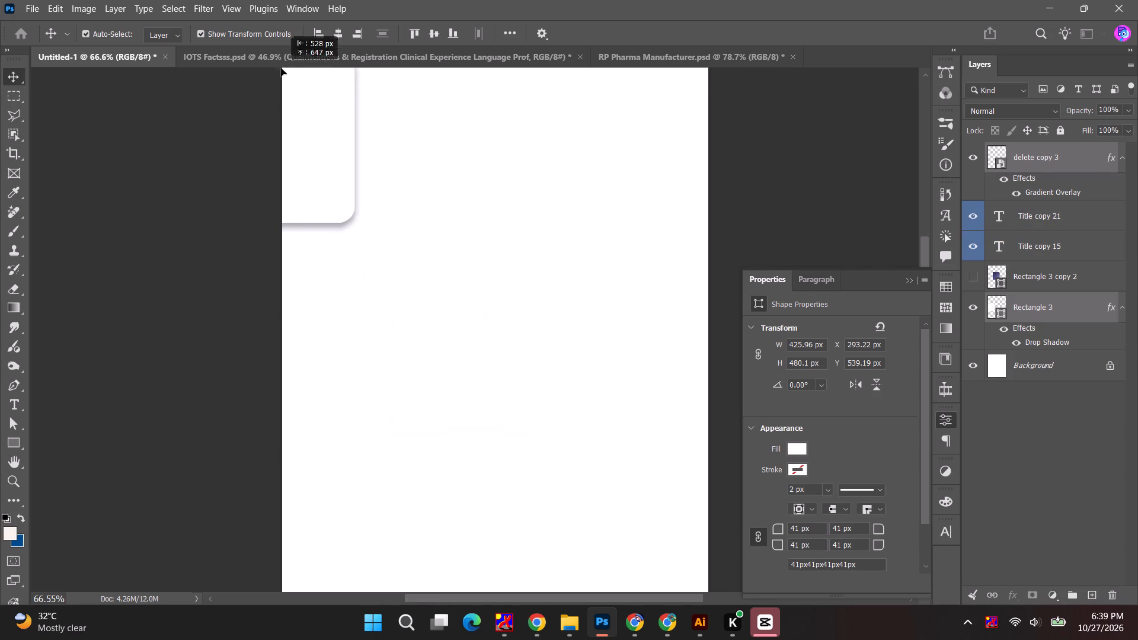
pyautogui.moveTo(281, 68); pyautogui.dragTo(506, 352)
pyautogui.keyDown('alt'); pyautogui.scroll(2, 508, 361); pyautogui.keyUp('alt')
pyautogui.moveTo(522, 350); pyautogui.dragTo(414, 359)
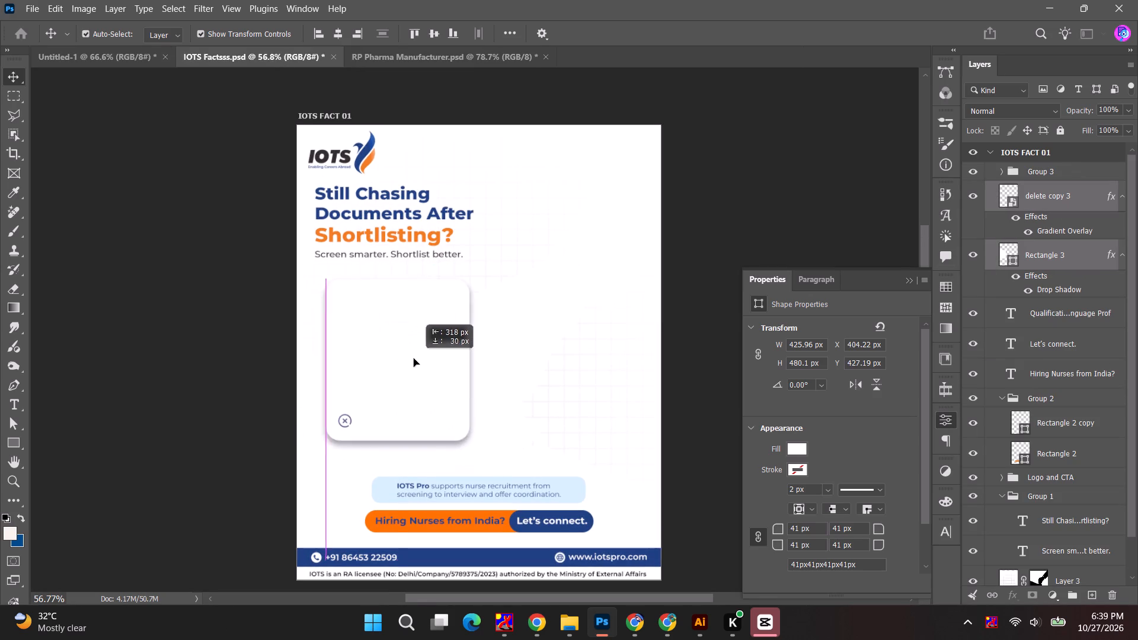
pyautogui.moveTo(414, 359); pyautogui.dragTo(404, 356)
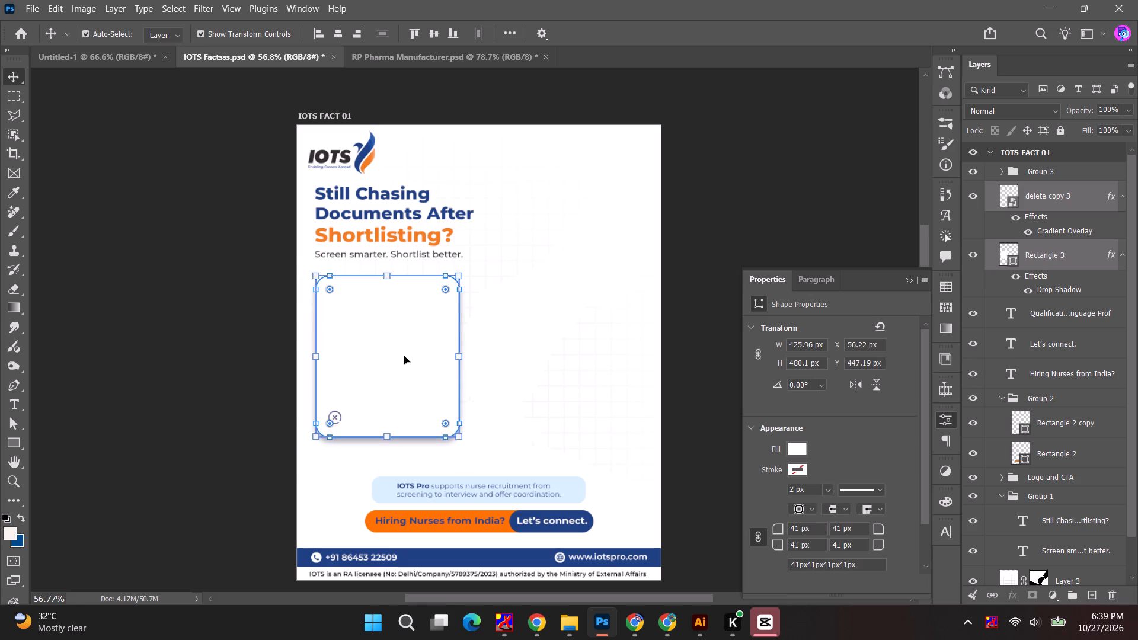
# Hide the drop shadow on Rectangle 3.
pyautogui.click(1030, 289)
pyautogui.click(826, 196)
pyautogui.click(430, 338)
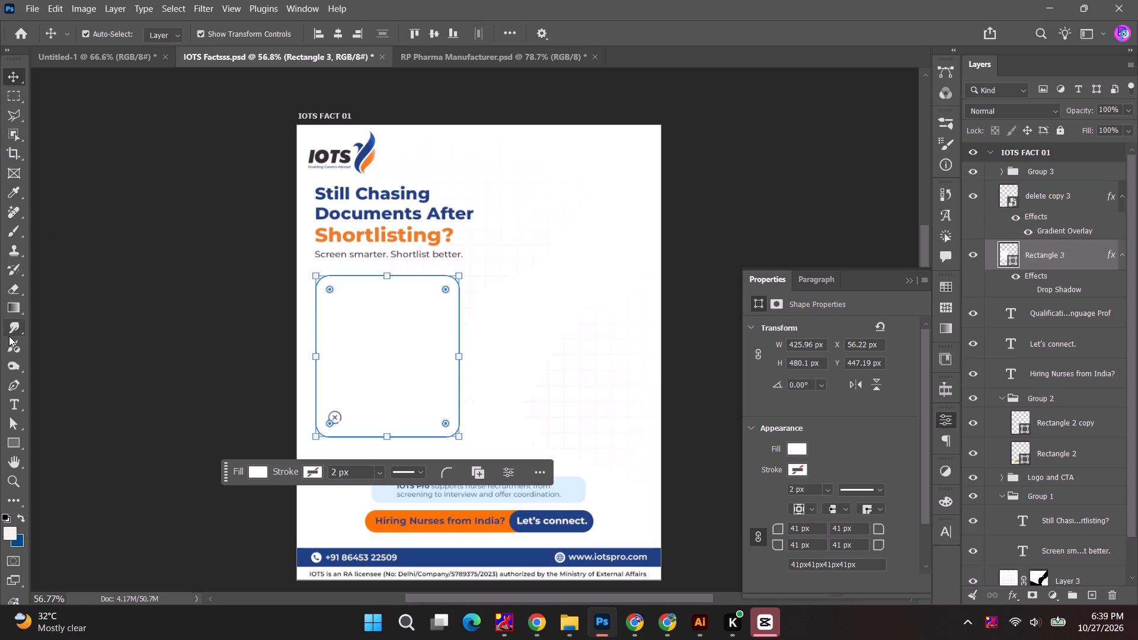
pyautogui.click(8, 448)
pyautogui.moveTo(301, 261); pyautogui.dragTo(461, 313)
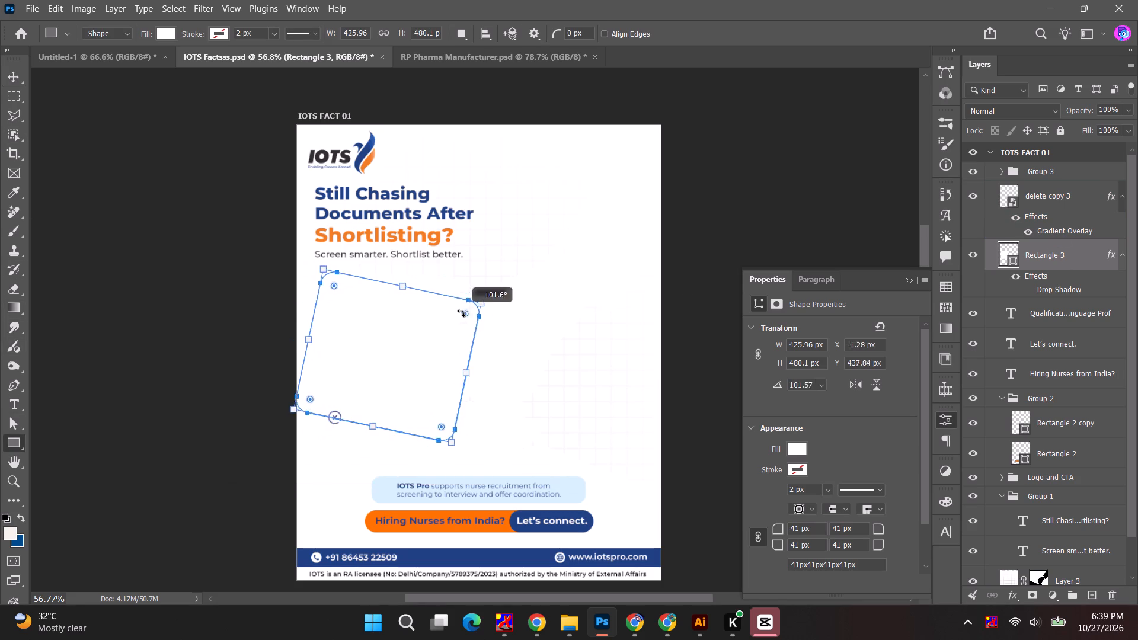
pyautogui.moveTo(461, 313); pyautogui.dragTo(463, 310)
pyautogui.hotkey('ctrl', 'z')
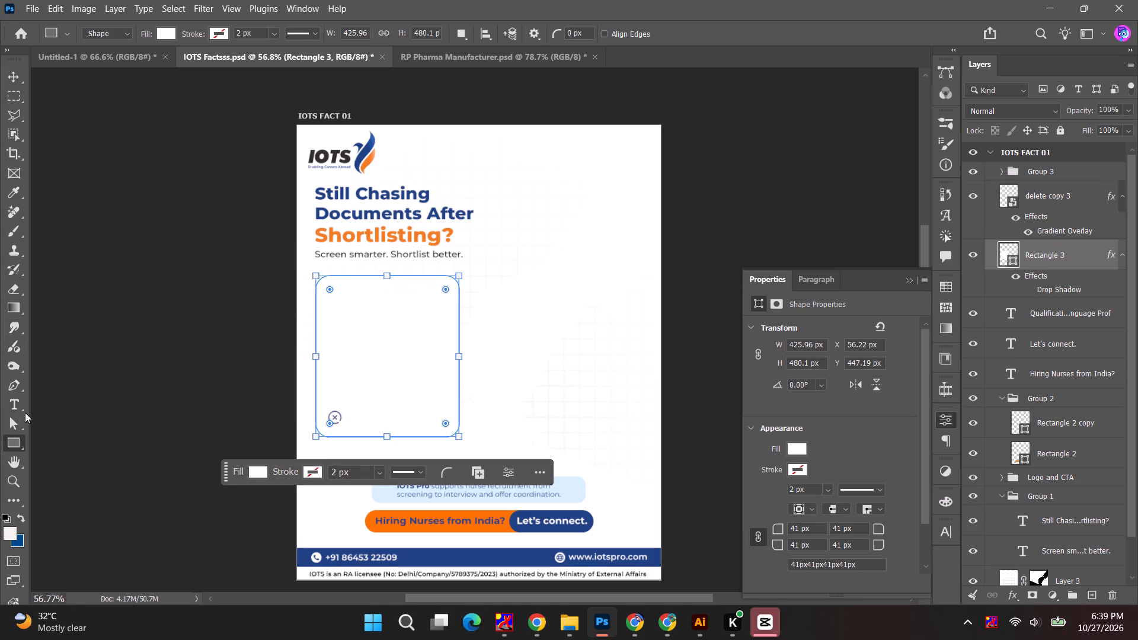
# Draw a rectangle about 565 × 197 px across the card's top edge, layered above delete copy 3.
pyautogui.click(15, 447)
pyautogui.click(1073, 267)
pyautogui.click(1077, 200)
pyautogui.moveTo(290, 248); pyautogui.dragTo(482, 318)
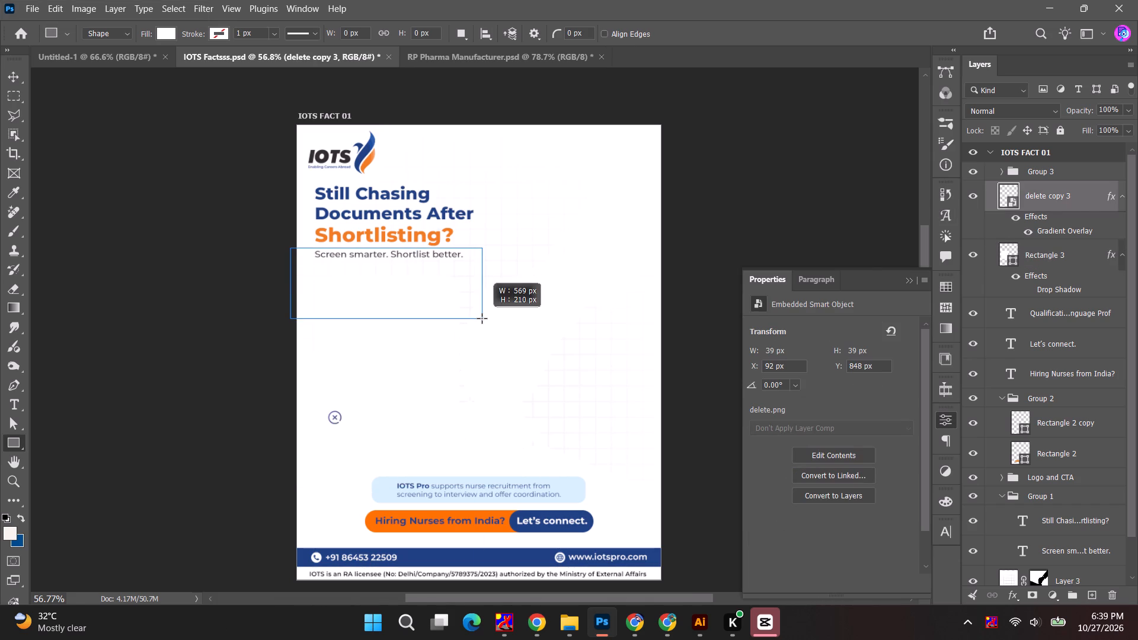
pyautogui.moveTo(482, 318); pyautogui.dragTo(480, 314)
# Fill the new rectangle with the navy 204184 sampled from the post's footer bar.
pyautogui.click(796, 450)
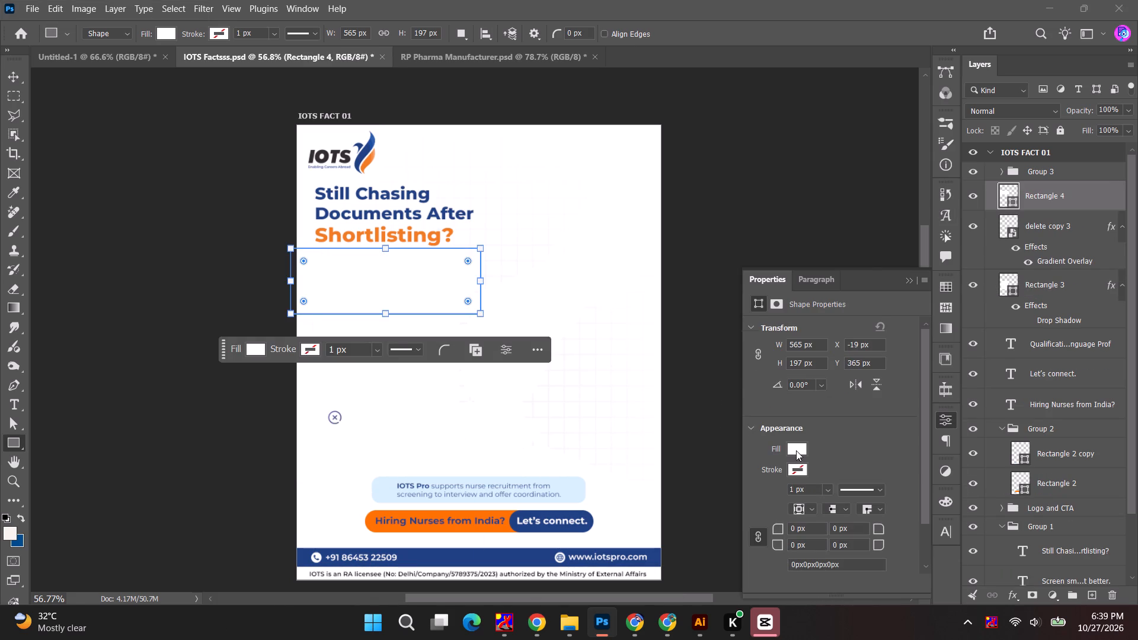
pyautogui.click(952, 354)
pyautogui.click(505, 558)
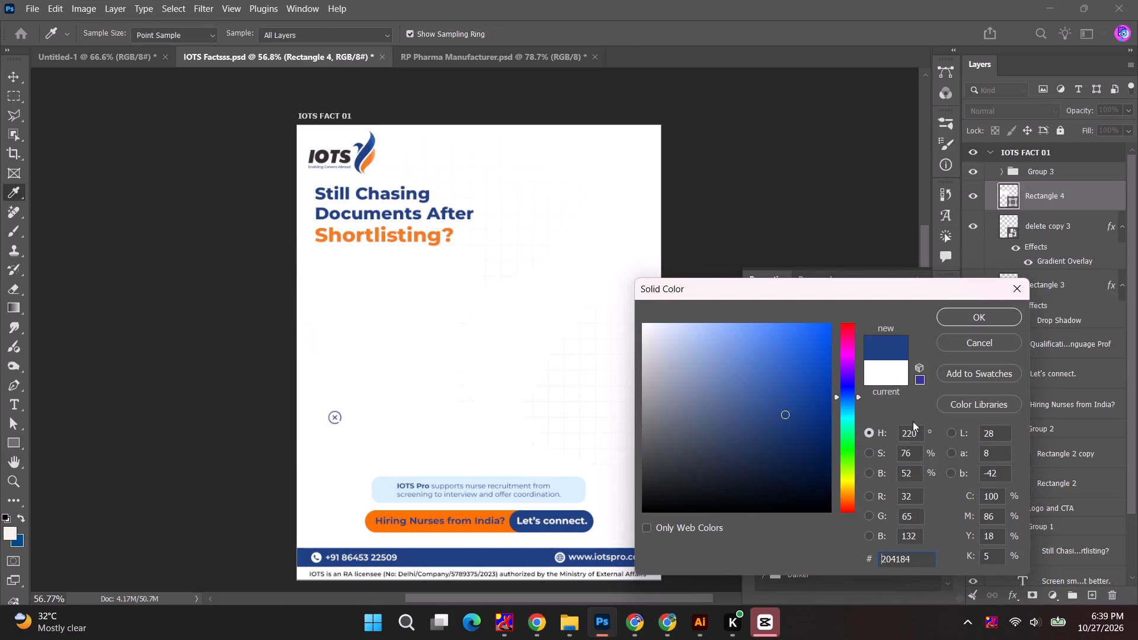
pyautogui.click(992, 320)
# Move Rectangle 4 beneath delete copy 3 and clip it to Rectangle 3 to form the card's header band.
pyautogui.moveTo(1054, 199); pyautogui.dragTo(1053, 267)
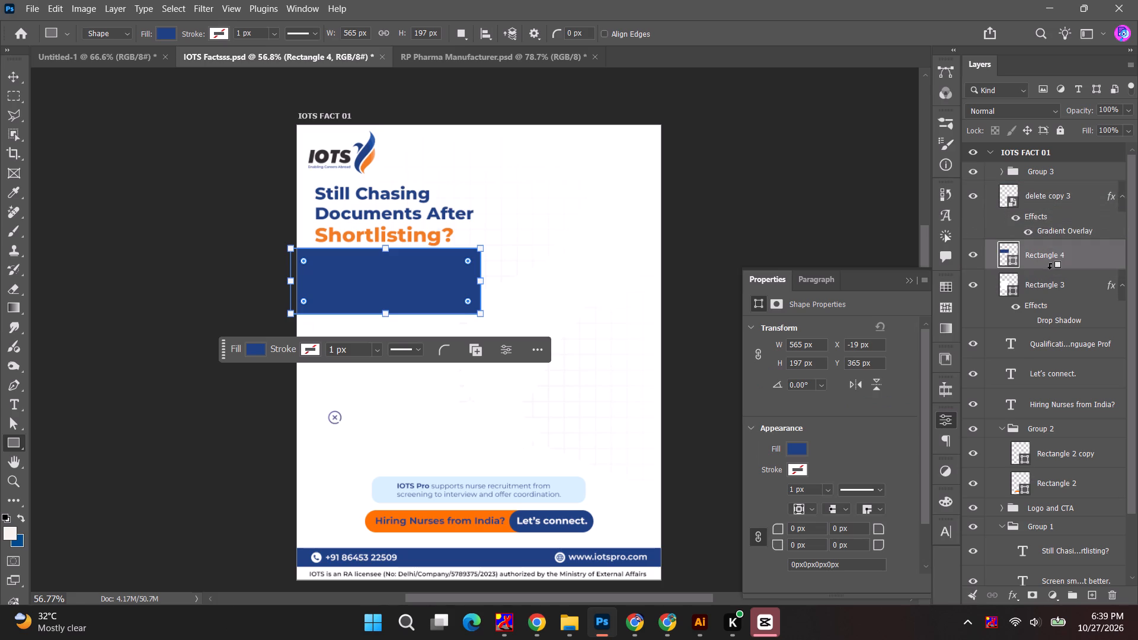
pyautogui.keyDown('alt'); pyautogui.click(1049, 268); pyautogui.keyUp('alt')
pyautogui.click(14, 75)
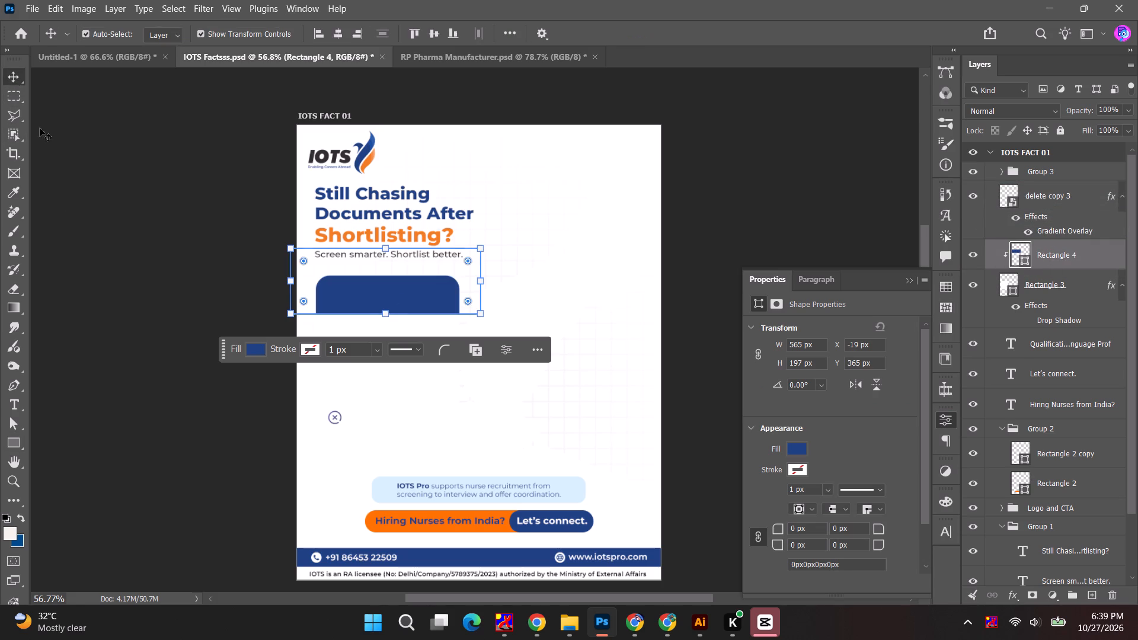
pyautogui.click(82, 174)
# Turn Rectangle 3's drop shadow back on.
pyautogui.click(1032, 320)
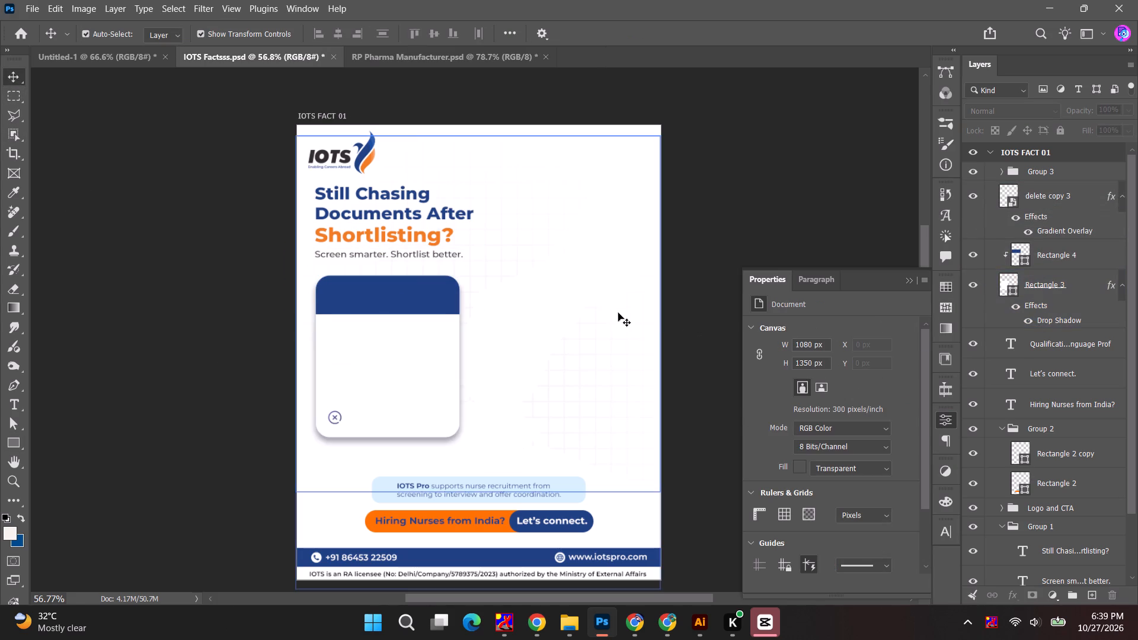
# Move the Qualifications checklist text layer above delete copy 3 in the layer order.
pyautogui.keyDown('alt'); pyautogui.scroll(4, 323, 420); pyautogui.keyUp('alt')
pyautogui.scroll(3, 347, 420)
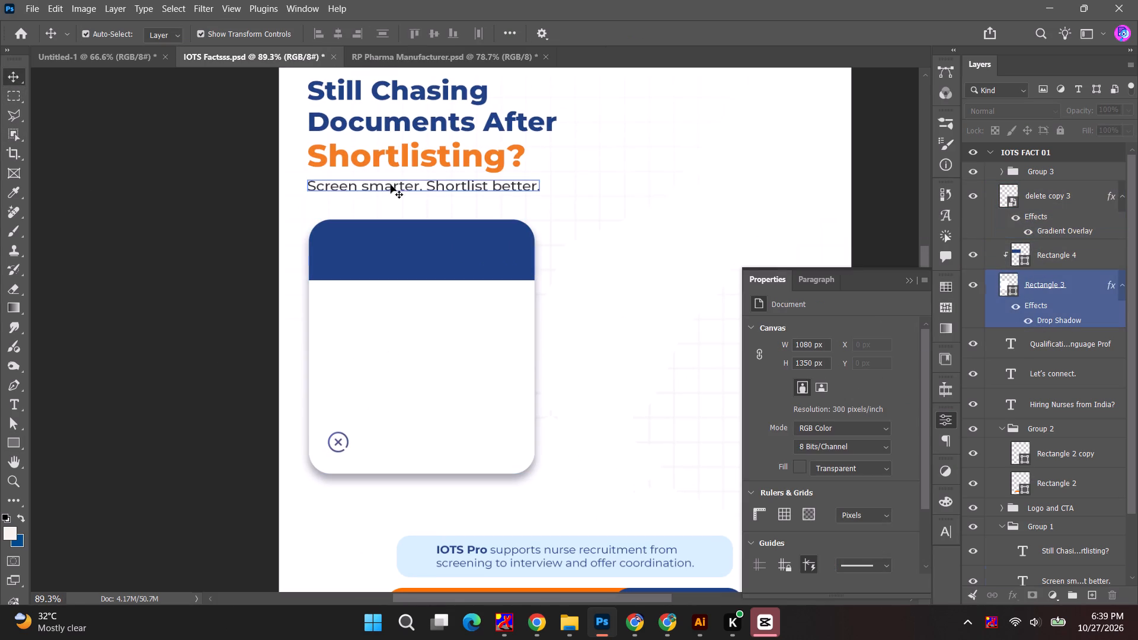
pyautogui.click(1107, 342)
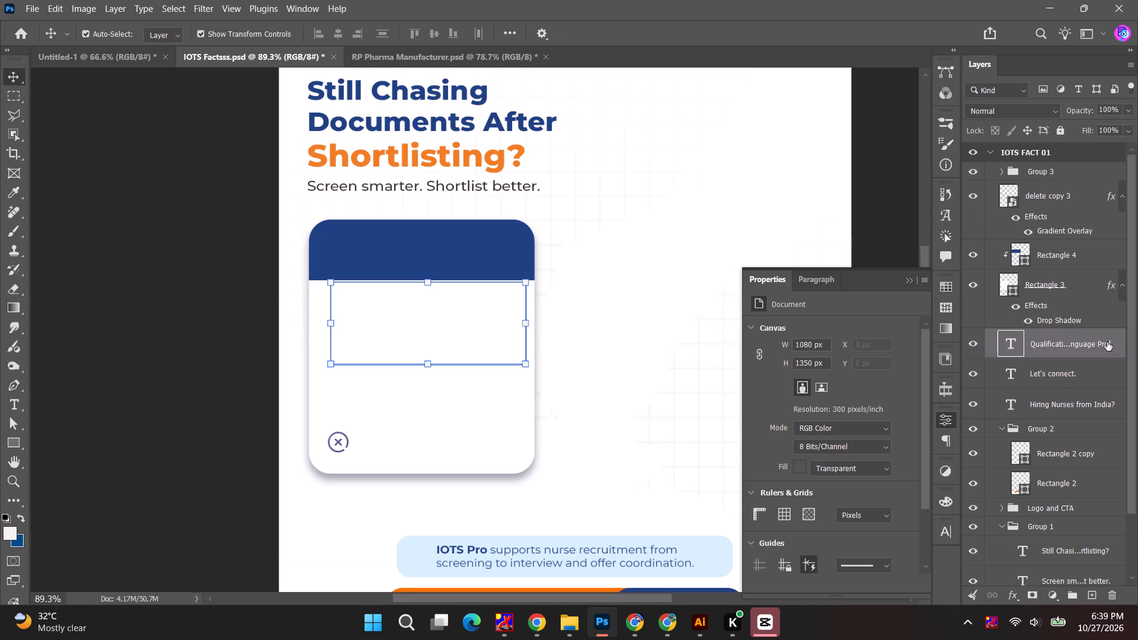
pyautogui.moveTo(1079, 346); pyautogui.dragTo(1059, 188)
# Using the reference image in Chrome as a guide, break the first checklist item into "Qualifications &" and "Registration".
pyautogui.keyDown('alt'); pyautogui.scroll(4, 426, 341); pyautogui.keyUp('alt')
pyautogui.hotkey('alt', 'Tab')
pyautogui.hotkey('alt', 'Tab')
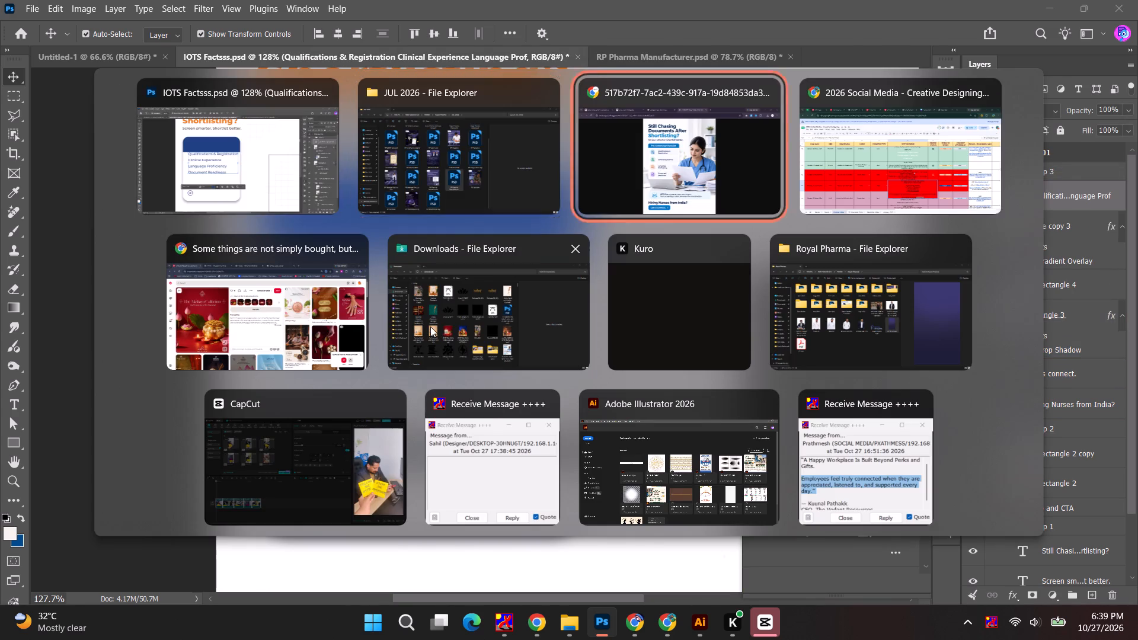
pyautogui.hotkey('alt', 'Tab')
pyautogui.keyDown('alt'); pyautogui.scroll(3, 411, 313); pyautogui.keyUp('alt')
pyautogui.doubleClick(438, 293)
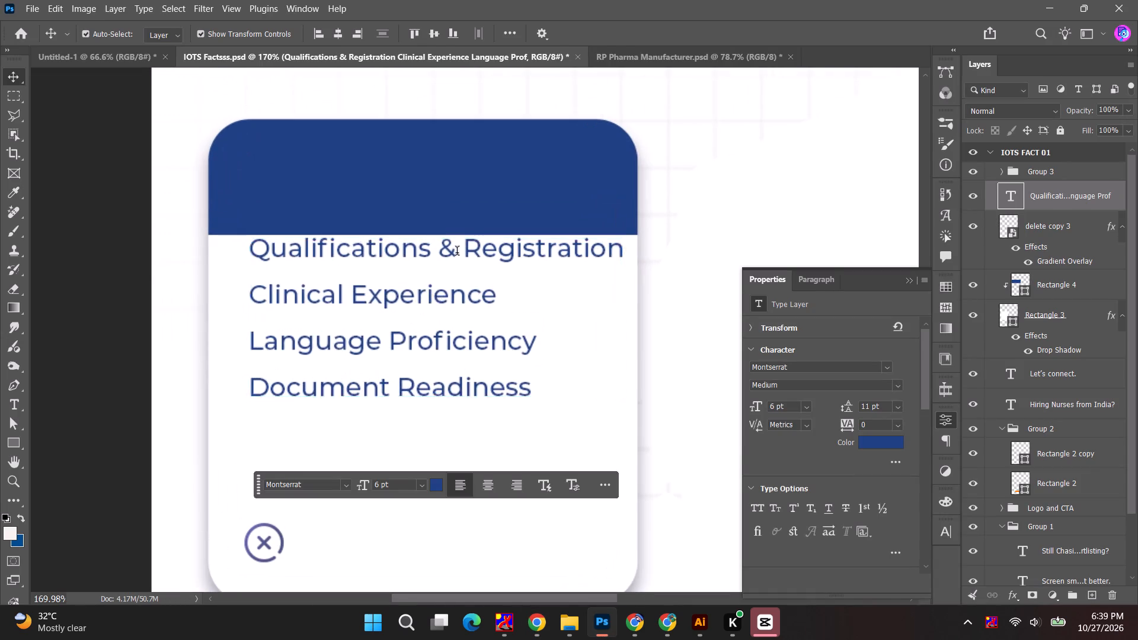
pyautogui.click(460, 241)
pyautogui.hotkey('alt', 'Tab')
pyautogui.hotkey('alt', 'Tab')
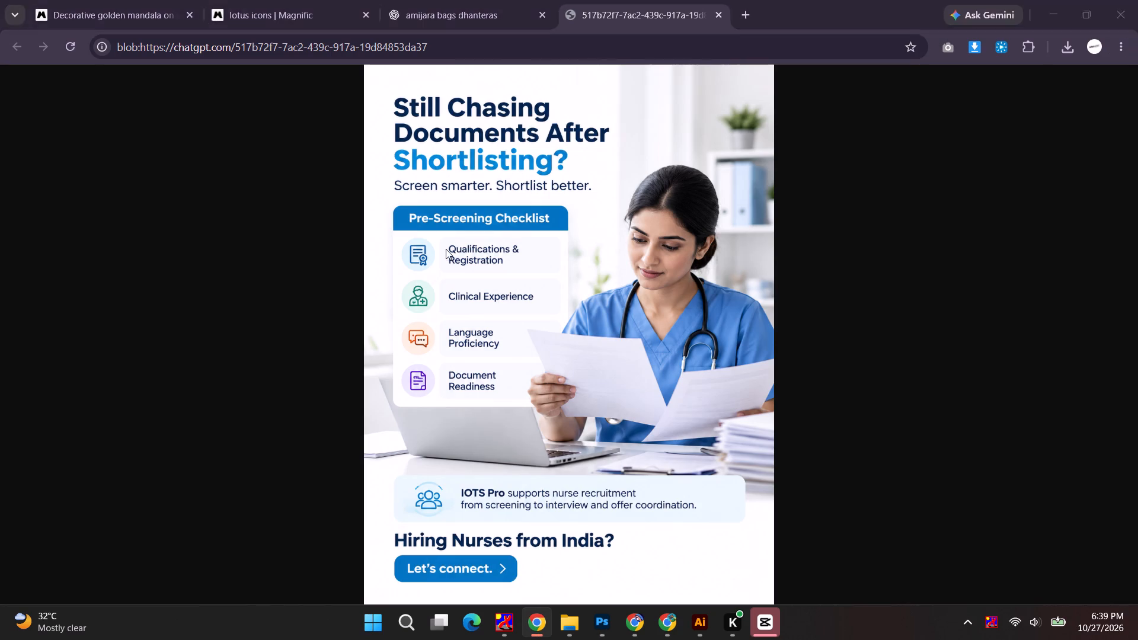
pyautogui.press('BackSpace')
pyautogui.press('Return')
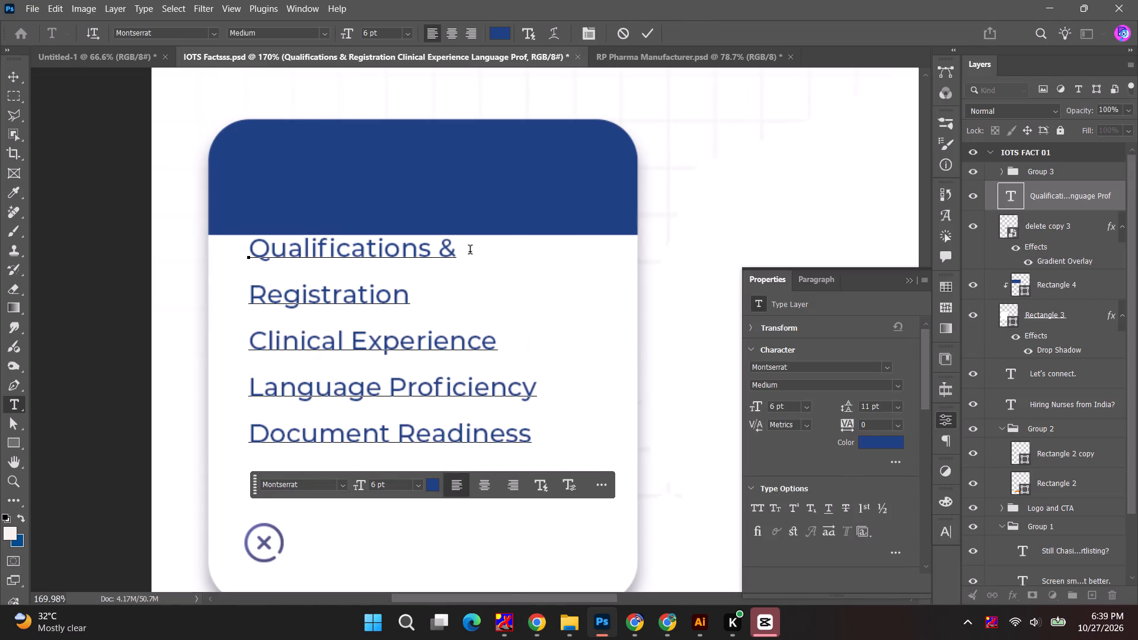
# Split "Clinical Experience" and "Language Proficiency" onto two lines each, checking the reference image.
pyautogui.hotkey('alt', 'Tab')
pyautogui.hotkey('alt', 'Tab')
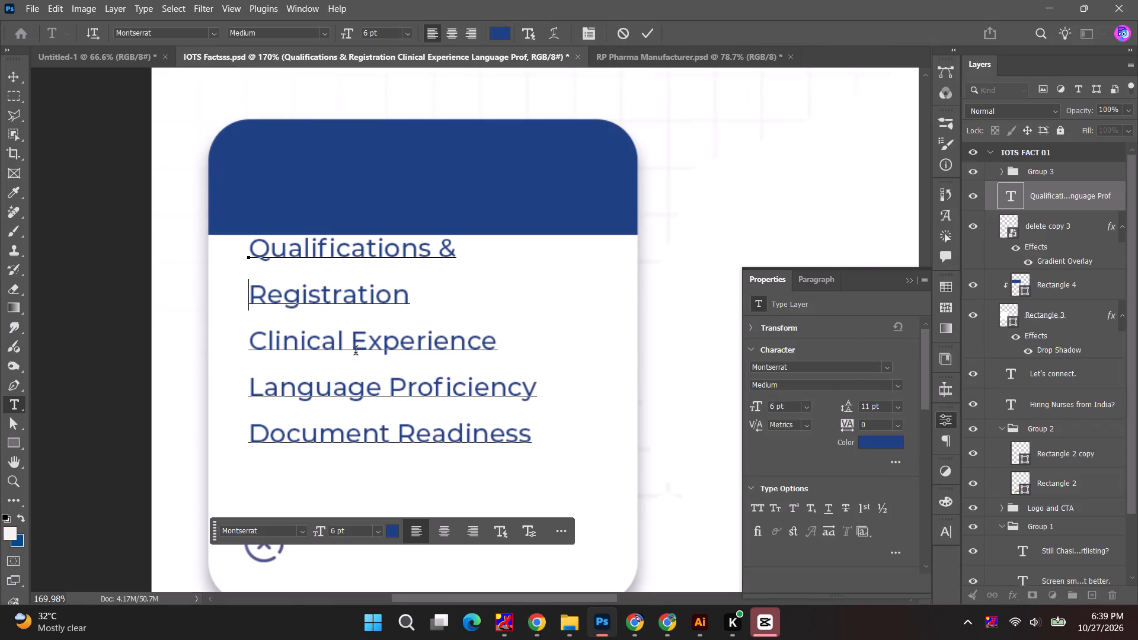
pyautogui.click(352, 339)
pyautogui.press('BackSpace')
pyautogui.press('Return')
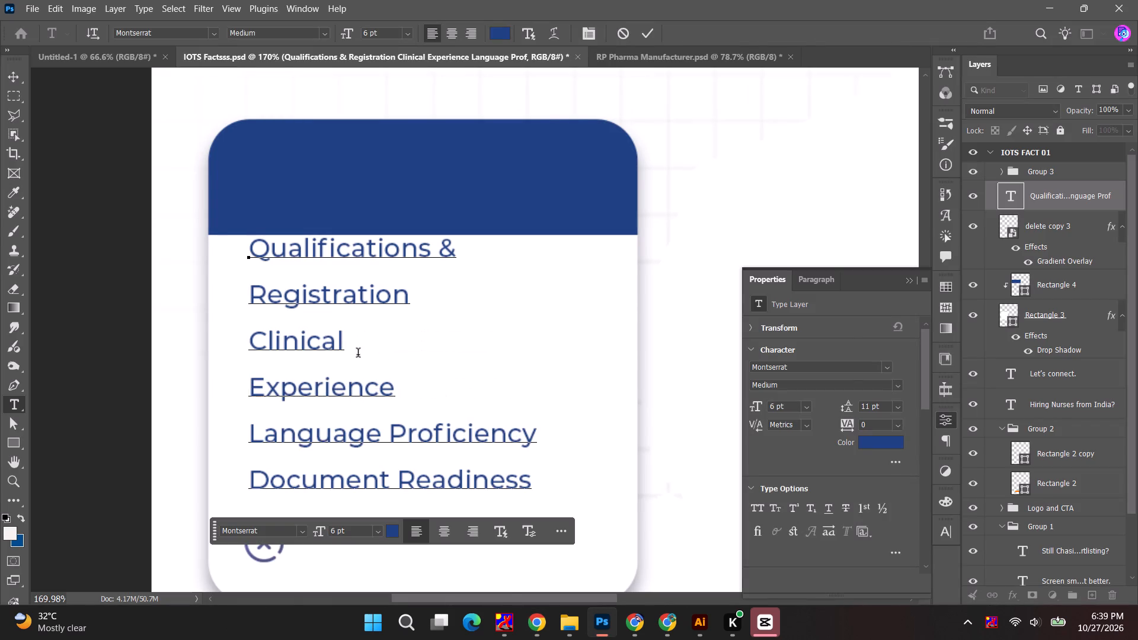
pyautogui.hotkey('alt', 'Tab')
pyautogui.hotkey('alt', 'Tab')
pyautogui.click(390, 441)
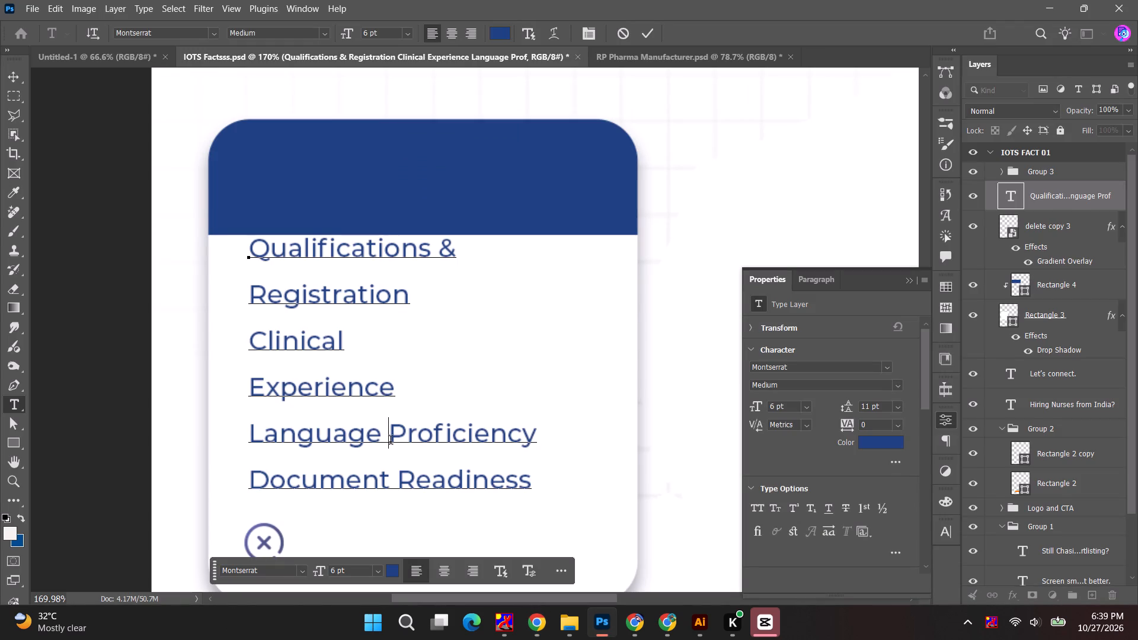
pyautogui.press('BackSpace')
pyautogui.press('Return')
# Split "Document Readiness" onto two lines and finish editing the checklist text.
pyautogui.click(394, 530)
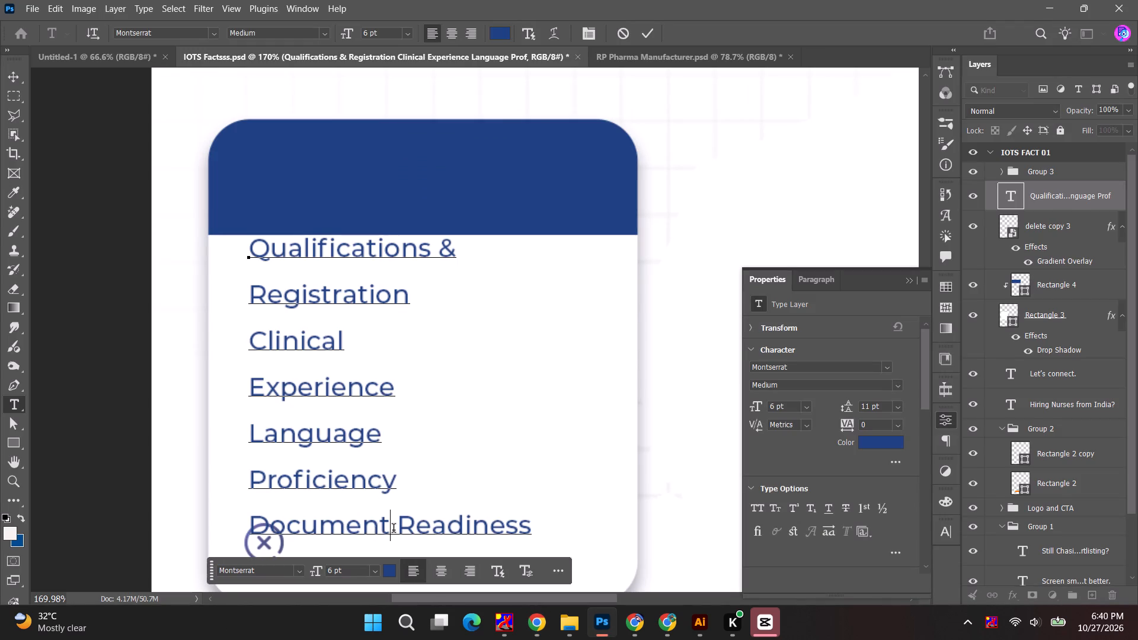
pyautogui.click(397, 527)
pyautogui.press('Return')
pyautogui.press('BackSpace')
pyautogui.press('BackSpace')
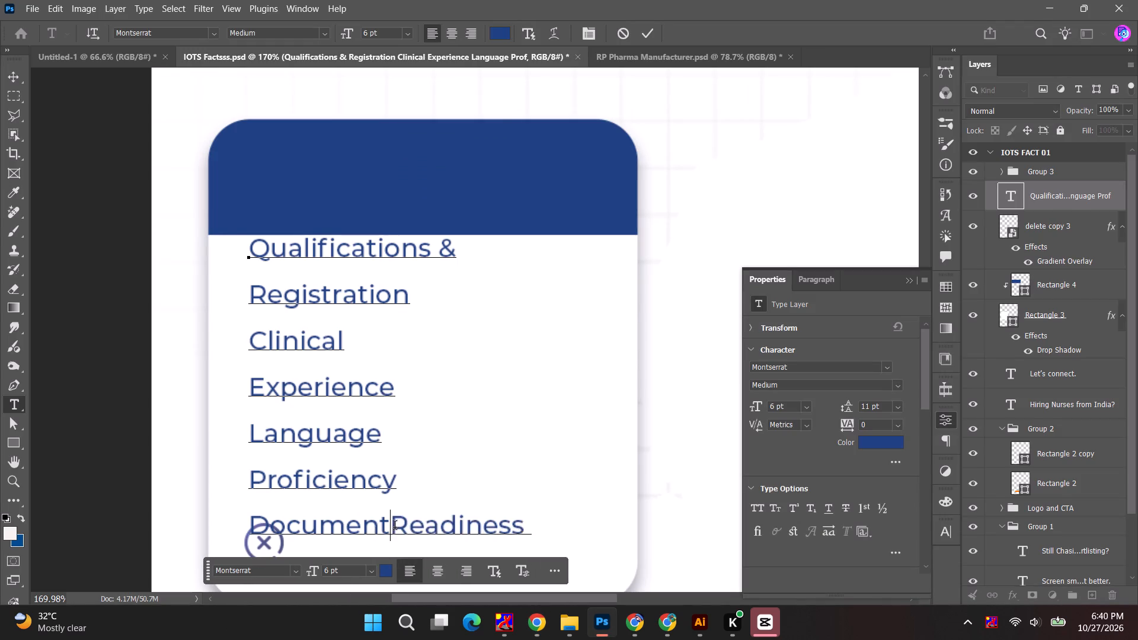
pyautogui.press('Return')
pyautogui.click(7, 73)
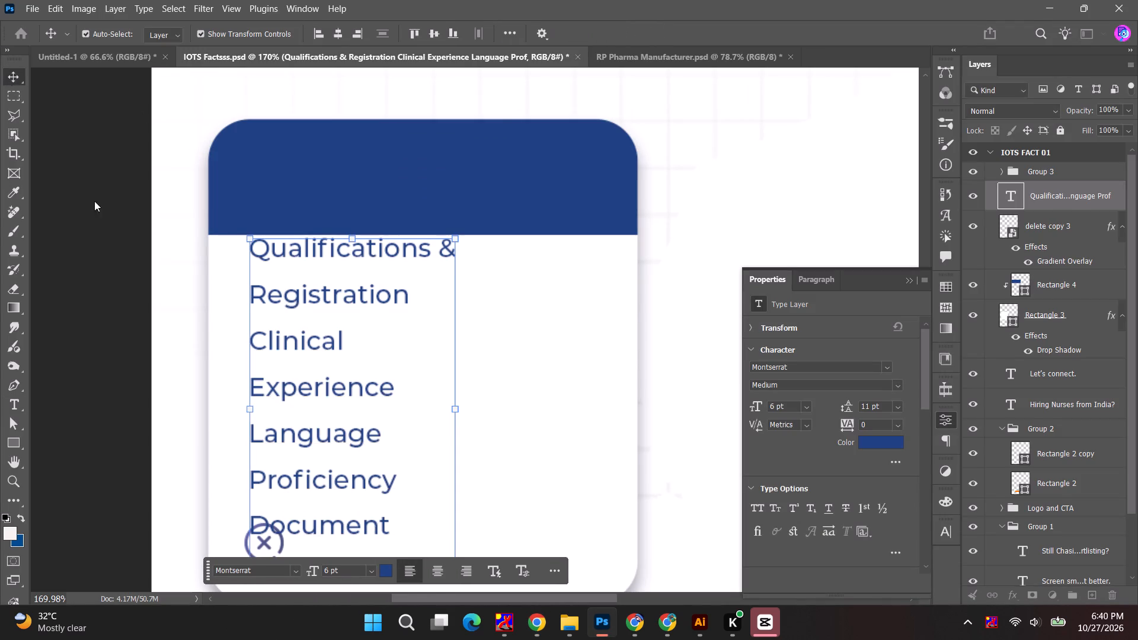
# Shift the checklist text rightward within the card, leaving space before the items.
pyautogui.moveTo(363, 321); pyautogui.dragTo(455, 322)
# Set the leading of the "Registration" and "Experience" lines to Auto.
pyautogui.keyDown('alt'); pyautogui.scroll(-4, 455, 322); pyautogui.keyUp('alt')
pyautogui.doubleClick(433, 335)
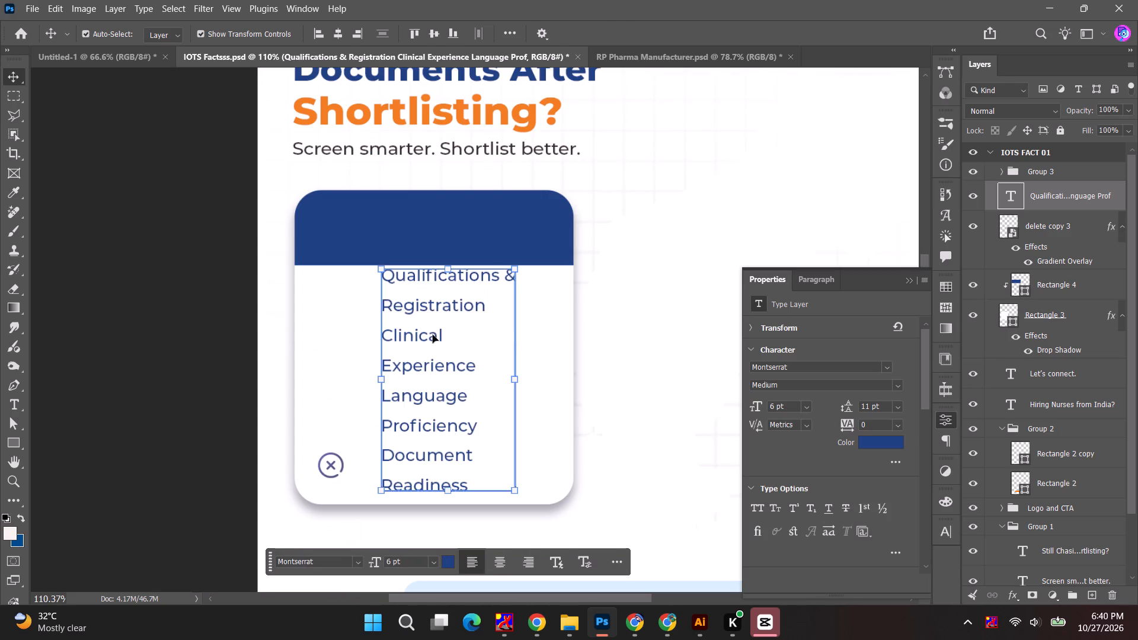
pyautogui.moveTo(493, 310); pyautogui.dragTo(316, 305)
pyautogui.click(896, 407)
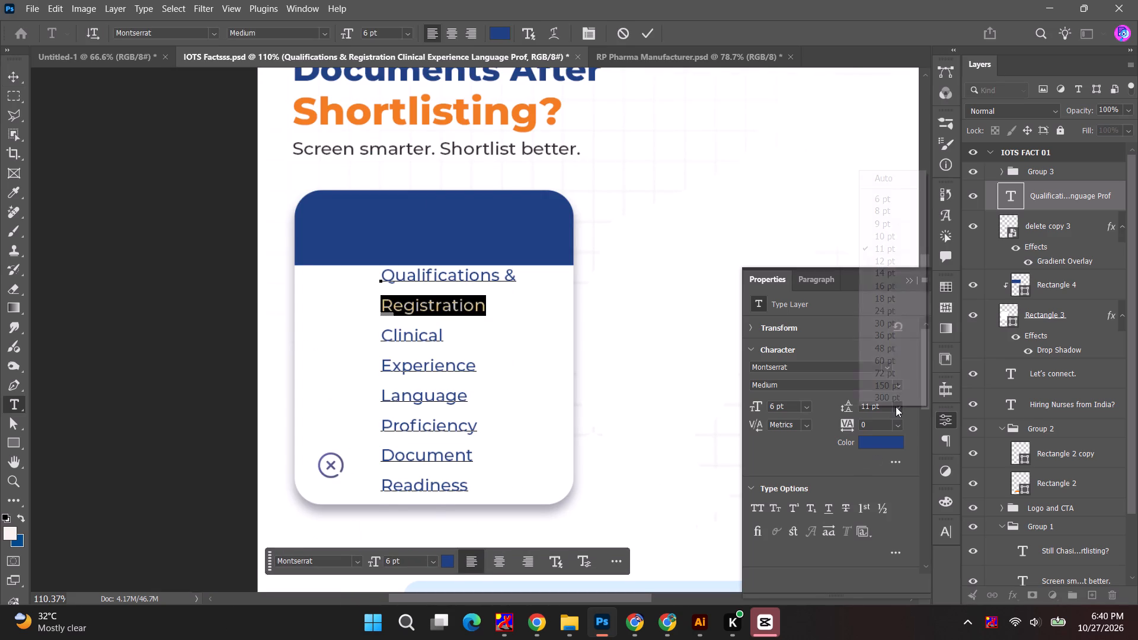
pyautogui.click(899, 180)
pyautogui.moveTo(482, 357); pyautogui.dragTo(300, 359)
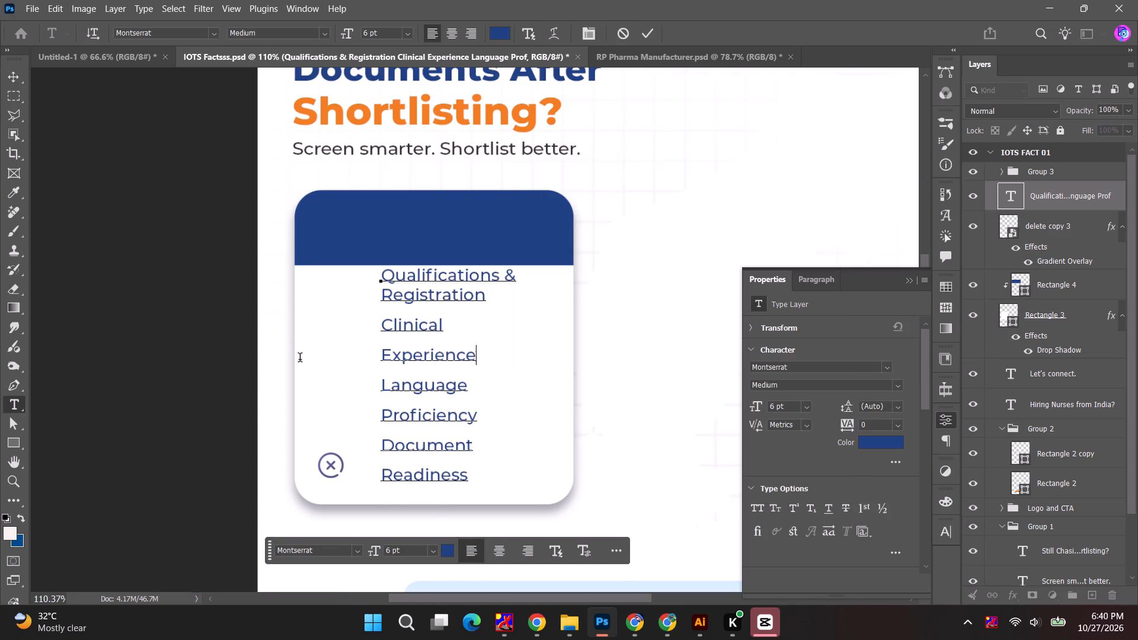
pyautogui.moveTo(300, 359); pyautogui.dragTo(229, 359)
pyautogui.click(895, 408)
pyautogui.click(886, 185)
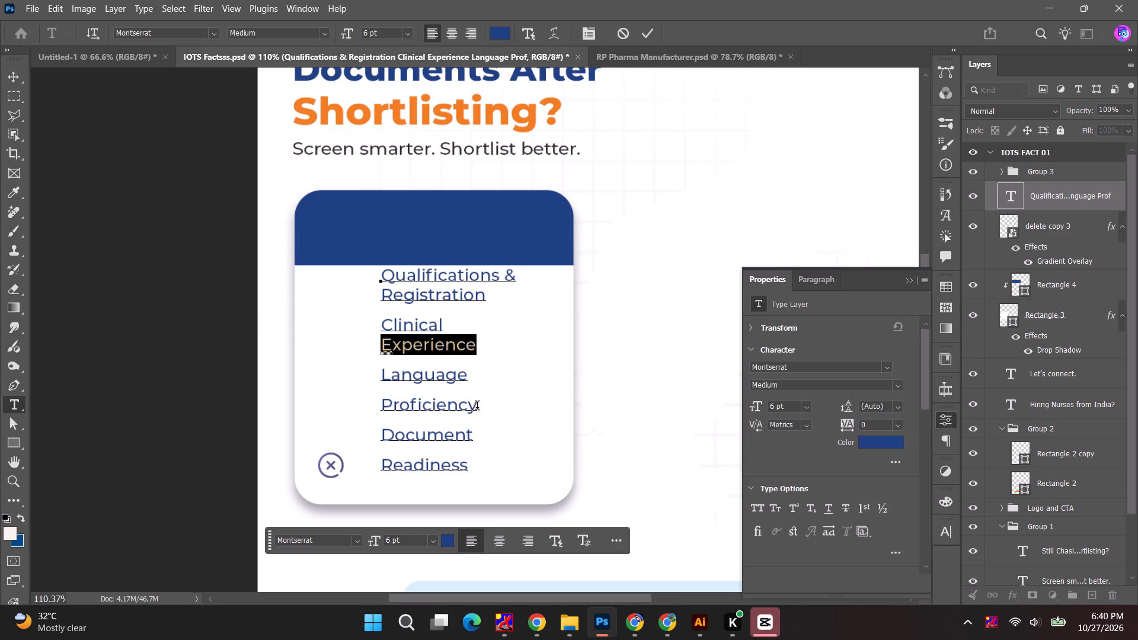
# Set the leading of the "Proficiency" and "Readiness" lines to Auto and finish the text edit.
pyautogui.moveTo(482, 405); pyautogui.dragTo(207, 409)
pyautogui.click(899, 404)
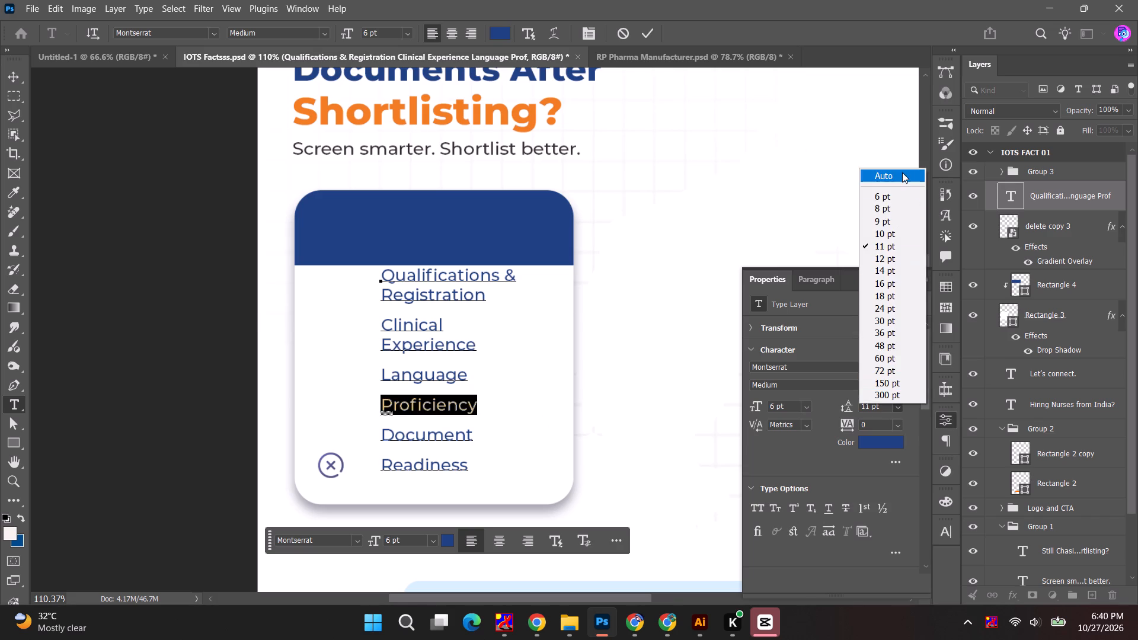
pyautogui.click(902, 172)
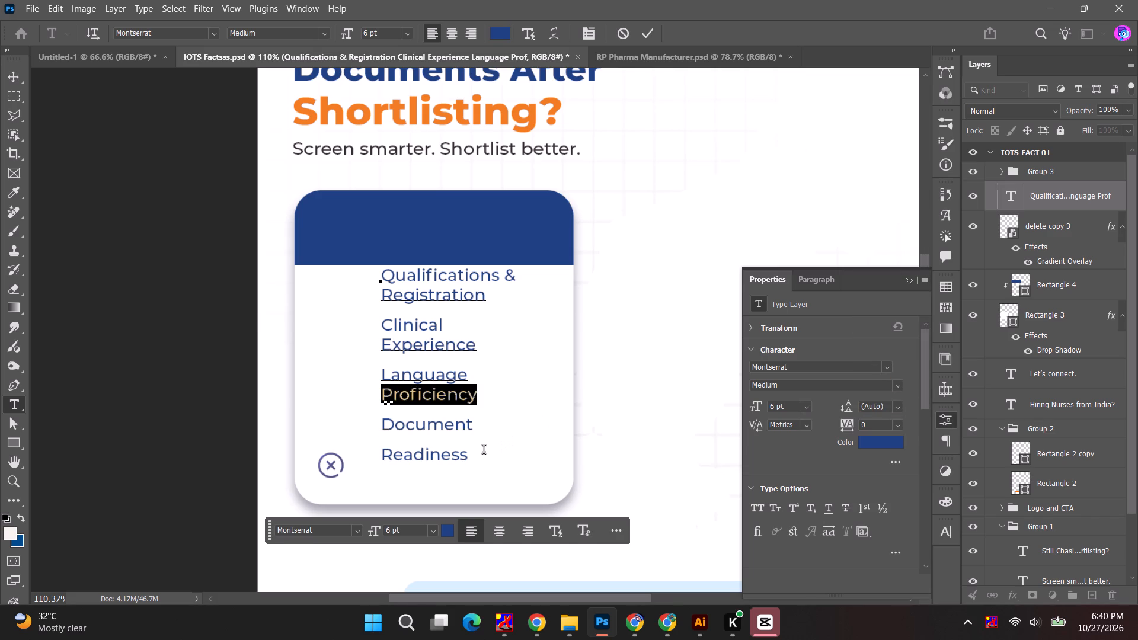
pyautogui.moveTo(482, 453); pyautogui.dragTo(264, 460)
pyautogui.click(899, 402)
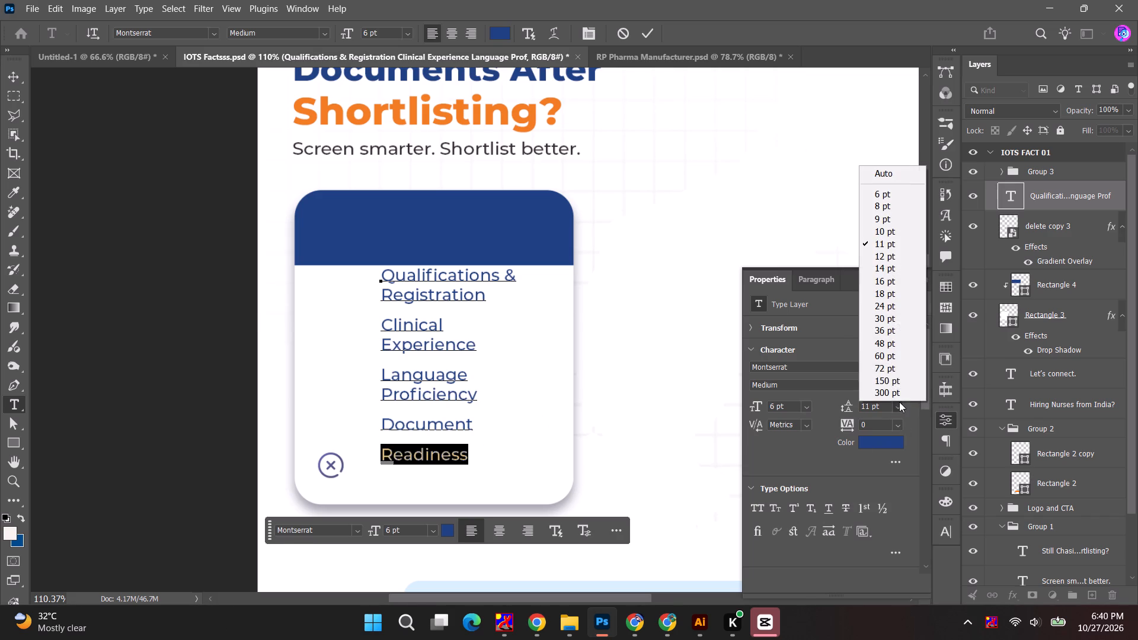
pyautogui.click(900, 178)
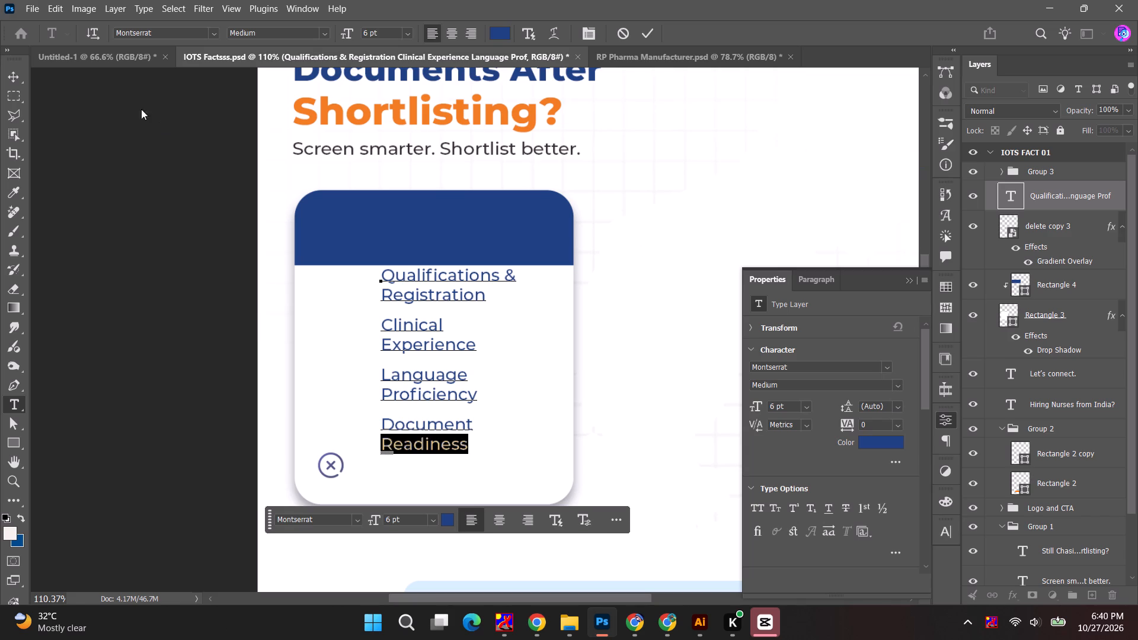
pyautogui.click(15, 75)
pyautogui.click(100, 215)
# Move the checklist text down, clear of the card's navy header, and compare it with the reference image.
pyautogui.moveTo(444, 292); pyautogui.dragTo(444, 315)
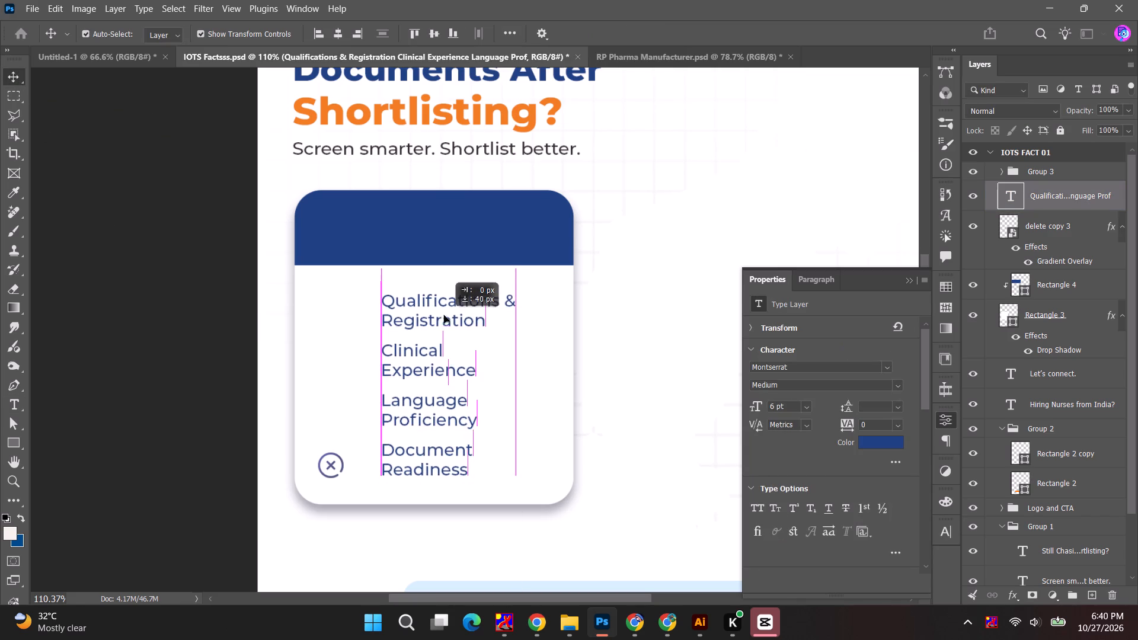
pyautogui.moveTo(444, 315); pyautogui.dragTo(444, 314)
pyautogui.hotkey('alt', 'Tab')
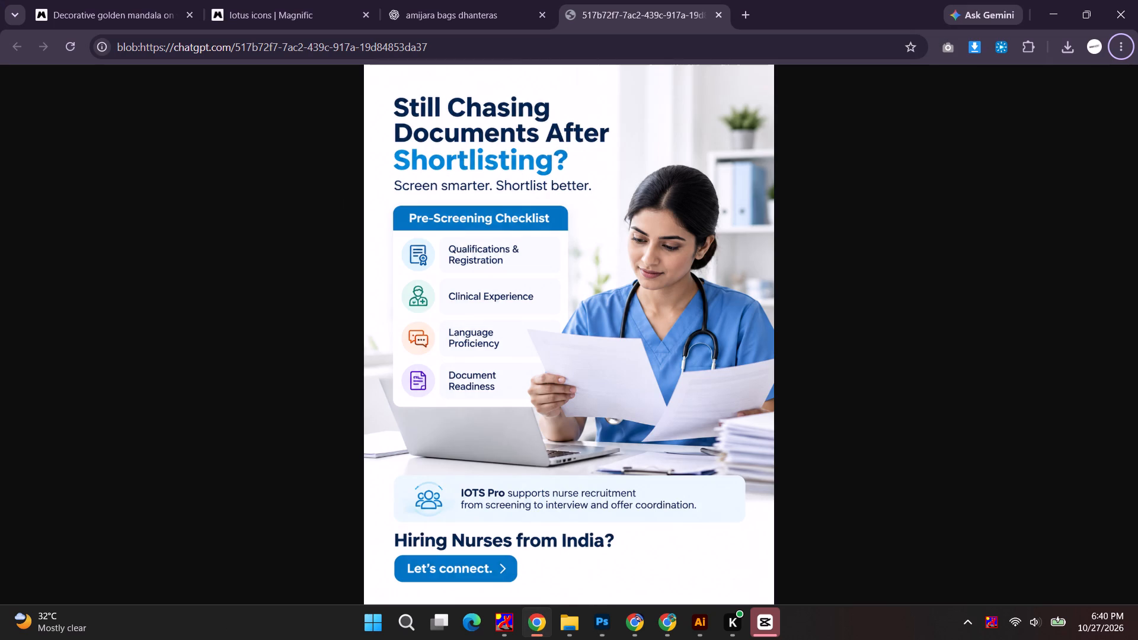
pyautogui.hotkey('alt', 'Tab')
pyautogui.hotkey('alt', 'Tab')
pyautogui.hotkey('alt', 'Tab')
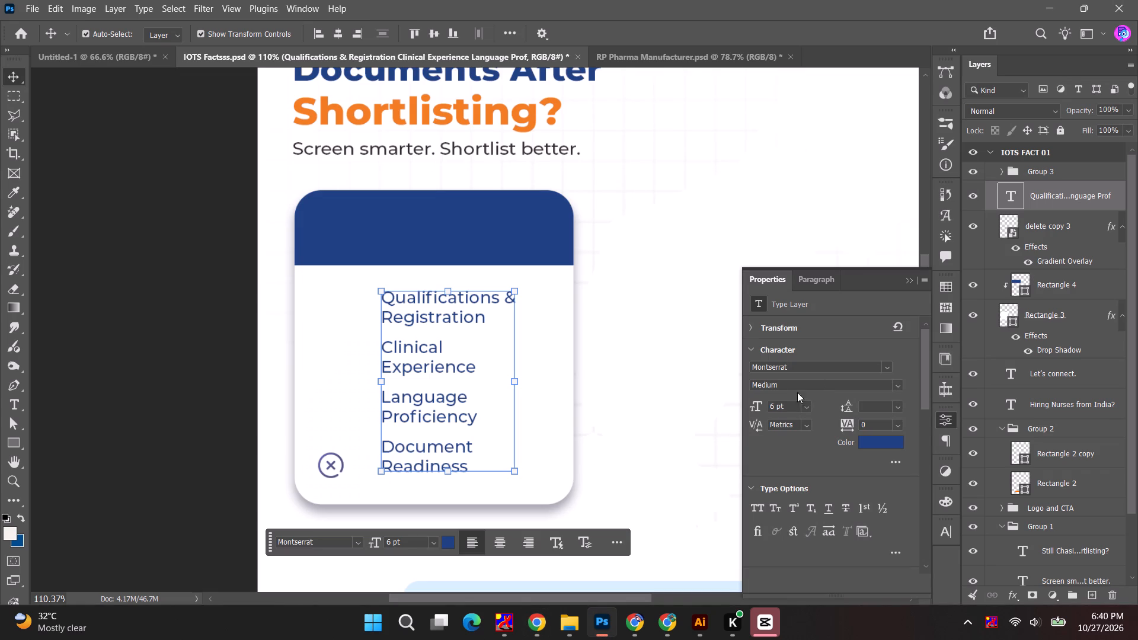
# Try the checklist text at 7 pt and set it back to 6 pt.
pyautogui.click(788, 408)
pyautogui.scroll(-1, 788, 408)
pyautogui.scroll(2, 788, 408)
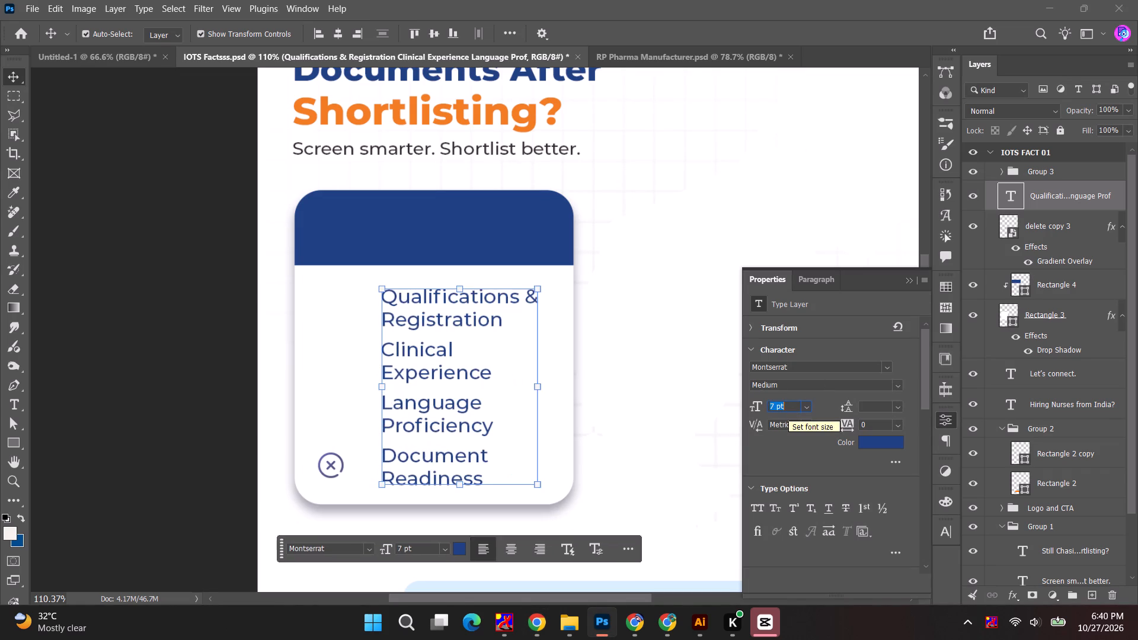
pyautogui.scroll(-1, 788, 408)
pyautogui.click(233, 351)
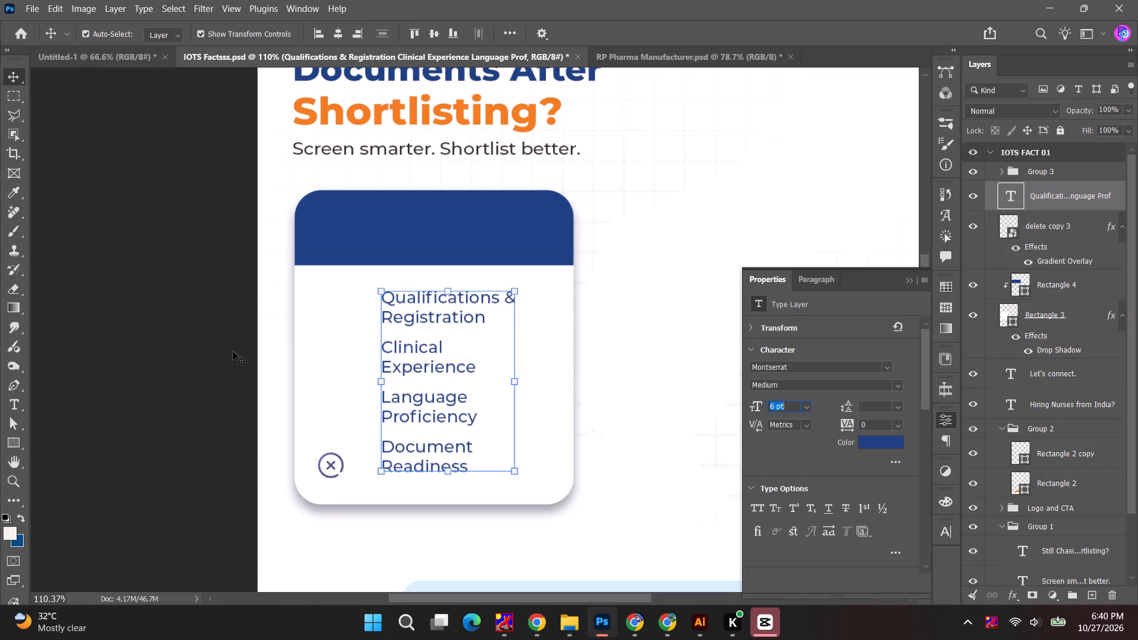
# Following the reference image, draw a rectangle about 379 × 79 px over the "Qualifications & Registration" item, just below the navy header.
pyautogui.click(442, 322)
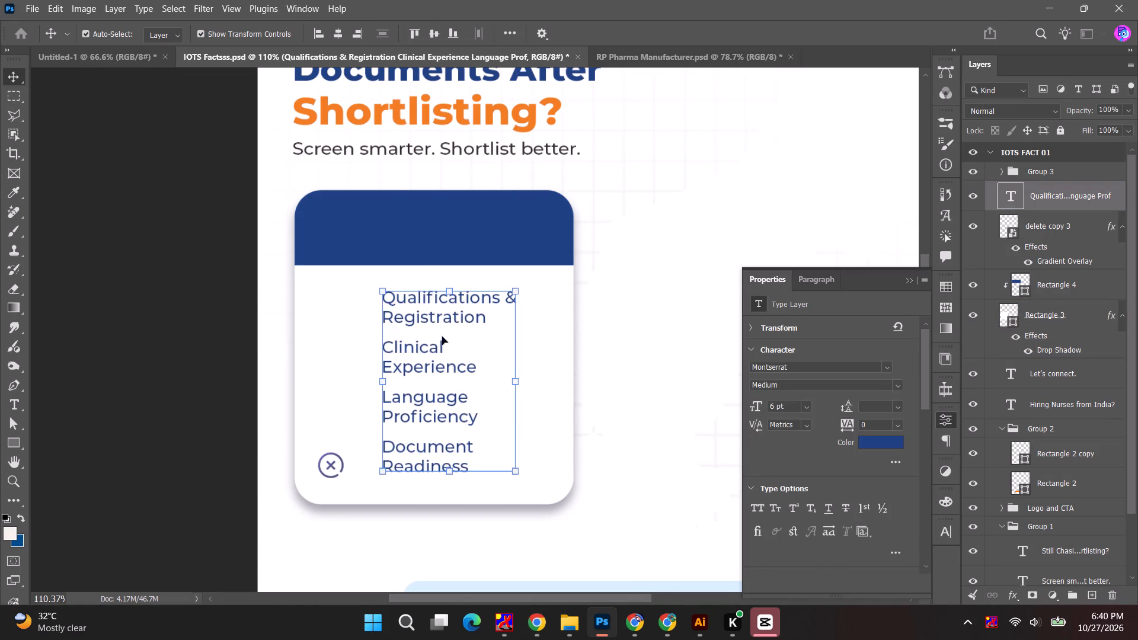
pyautogui.hotkey('alt', 'Tab')
pyautogui.hotkey('alt', 'Tab')
pyautogui.hotkey('alt', 'Tab')
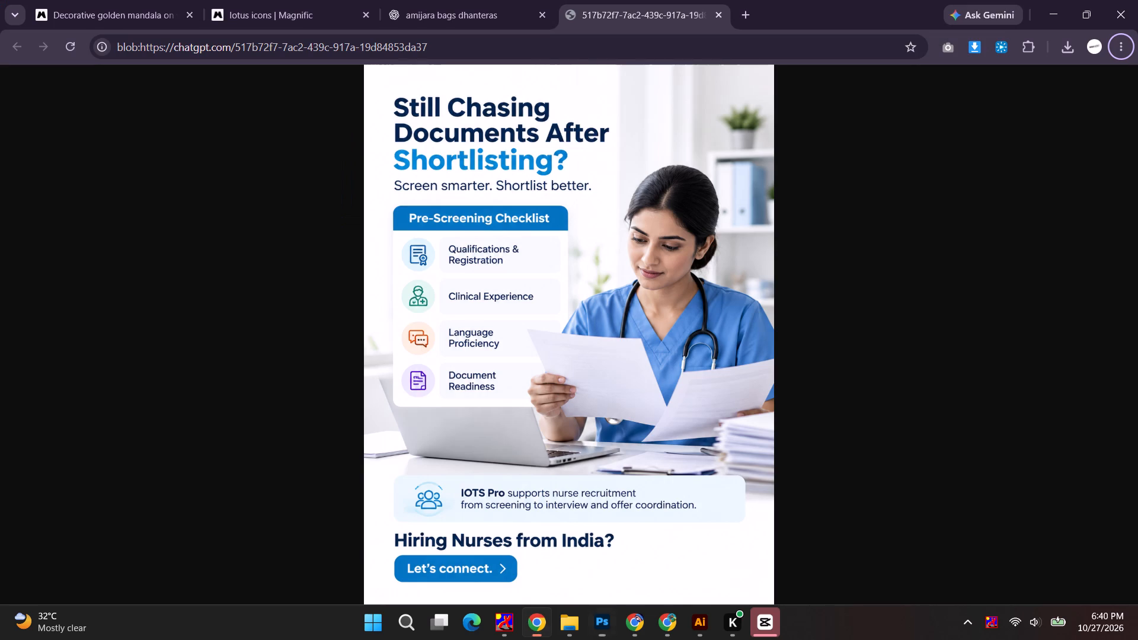
pyautogui.hotkey('alt', 'Tab')
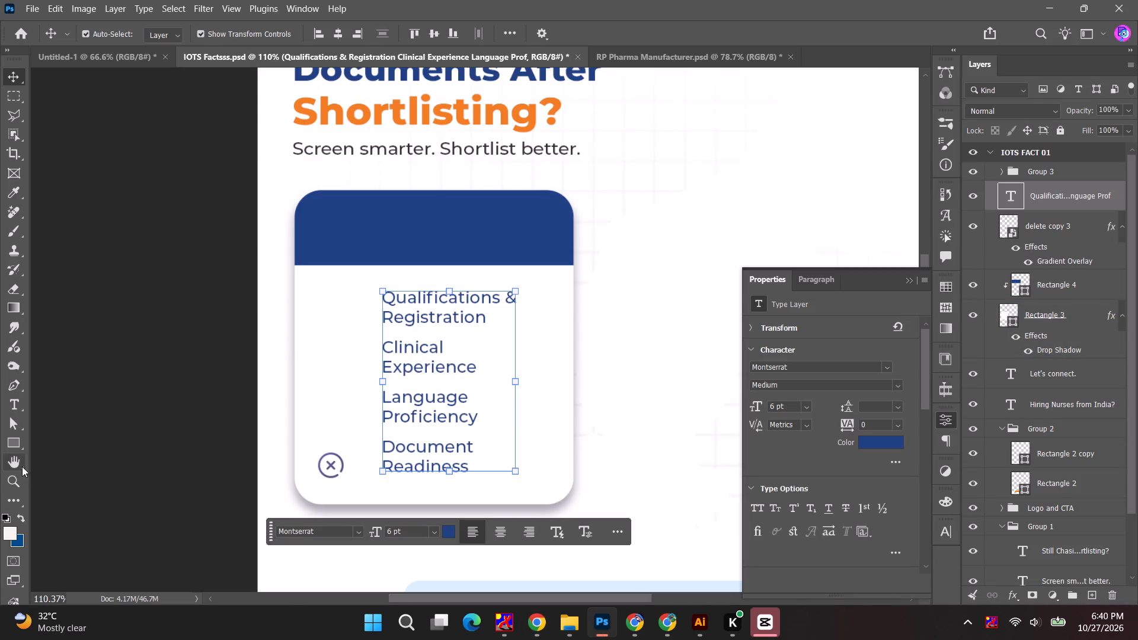
pyautogui.rightClick(18, 445)
pyautogui.click(69, 446)
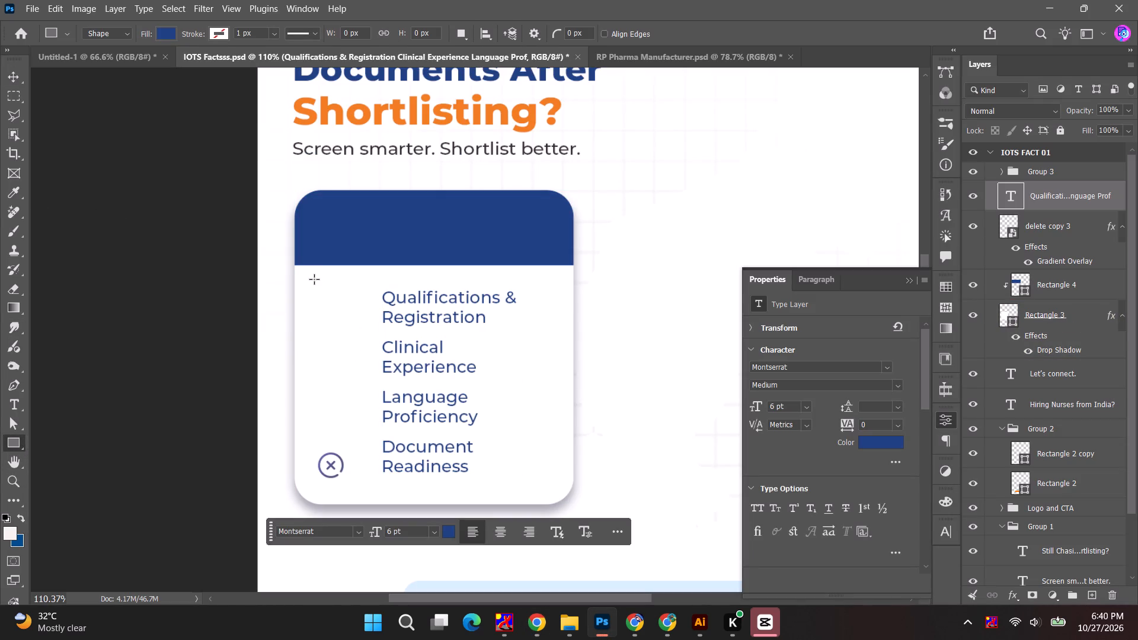
pyautogui.moveTo(311, 275); pyautogui.dragTo(557, 325)
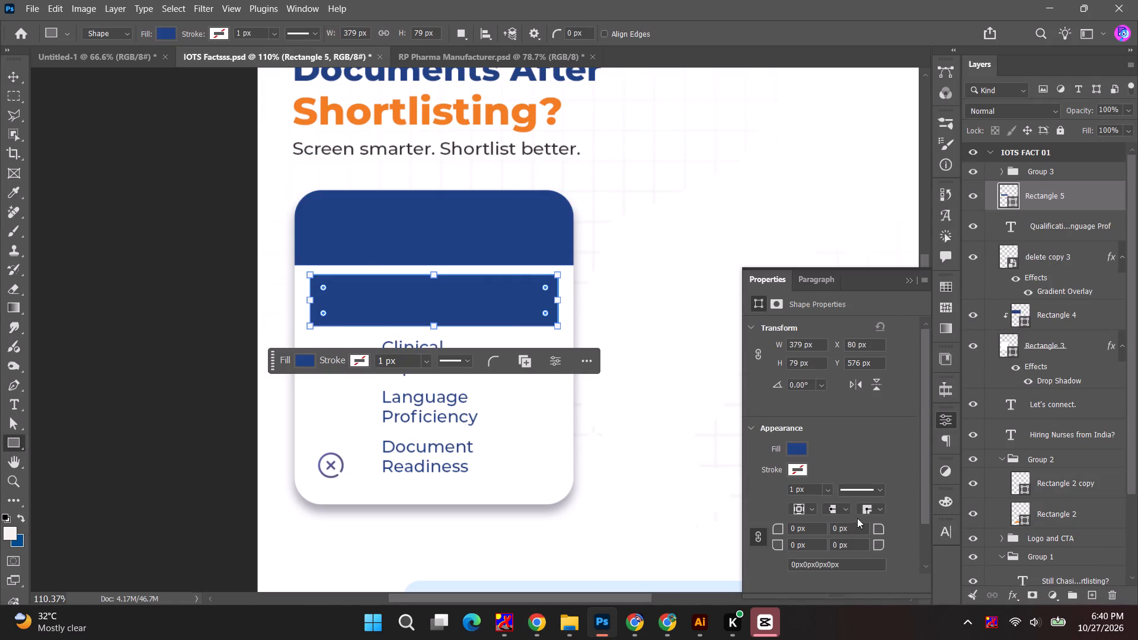
# Fill the new rectangle with the recently used light blue.
pyautogui.click(800, 445)
pyautogui.click(799, 399)
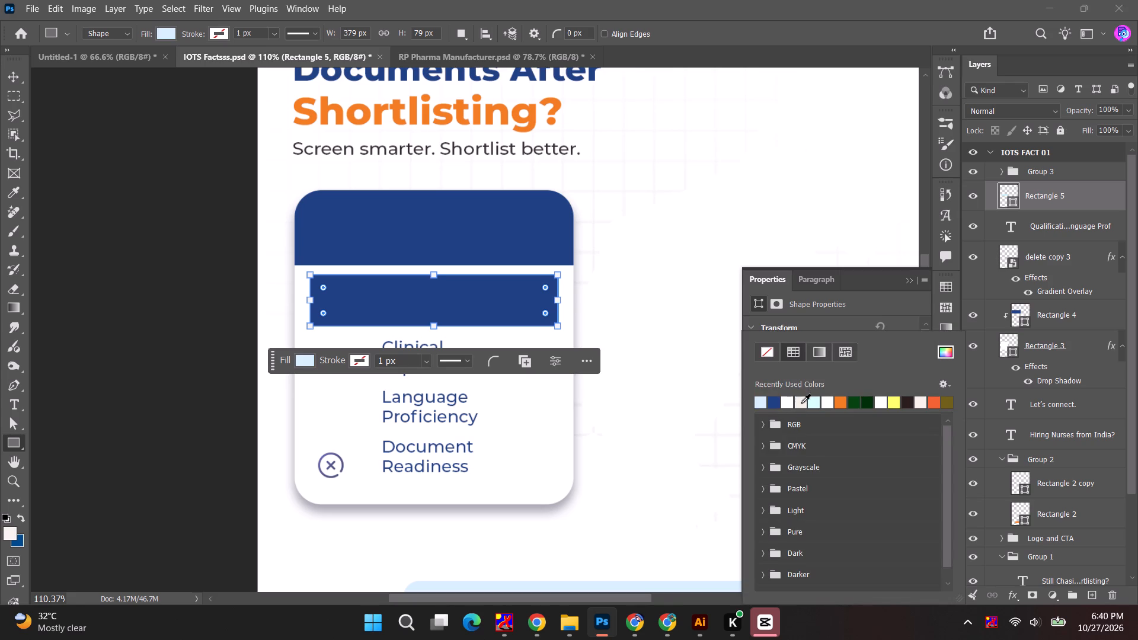
pyautogui.click(784, 397)
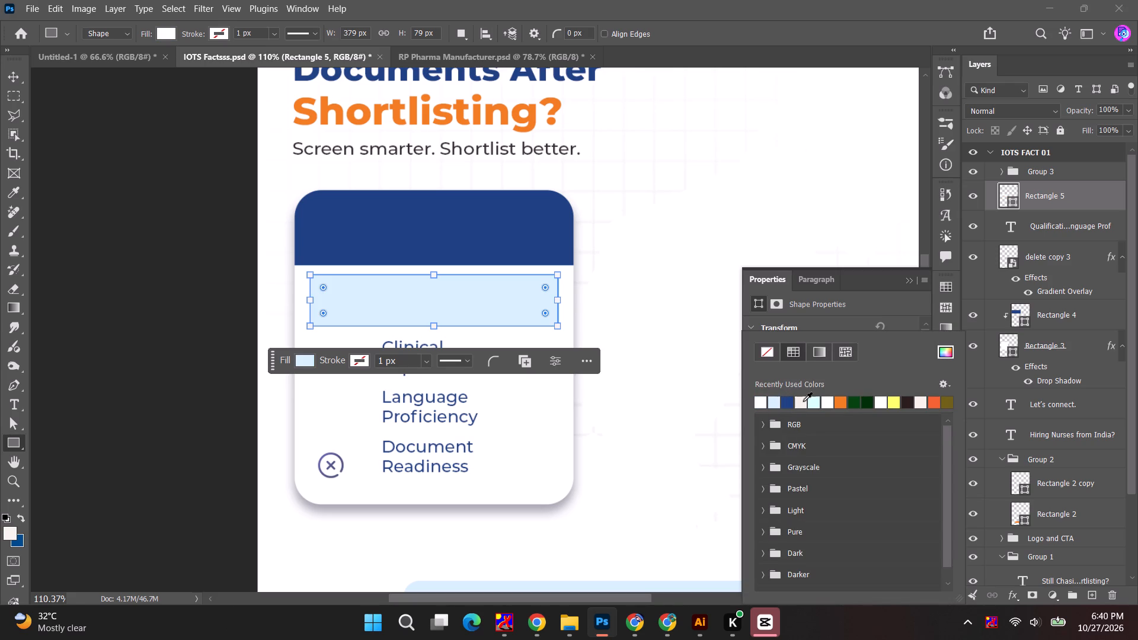
pyautogui.click(824, 402)
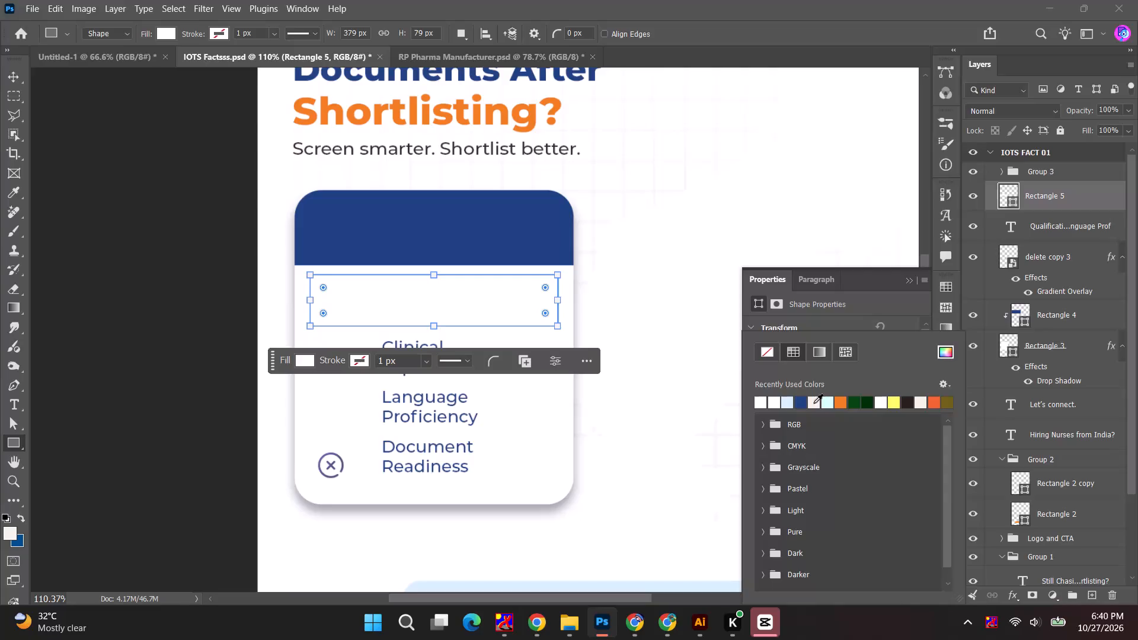
pyautogui.click(789, 404)
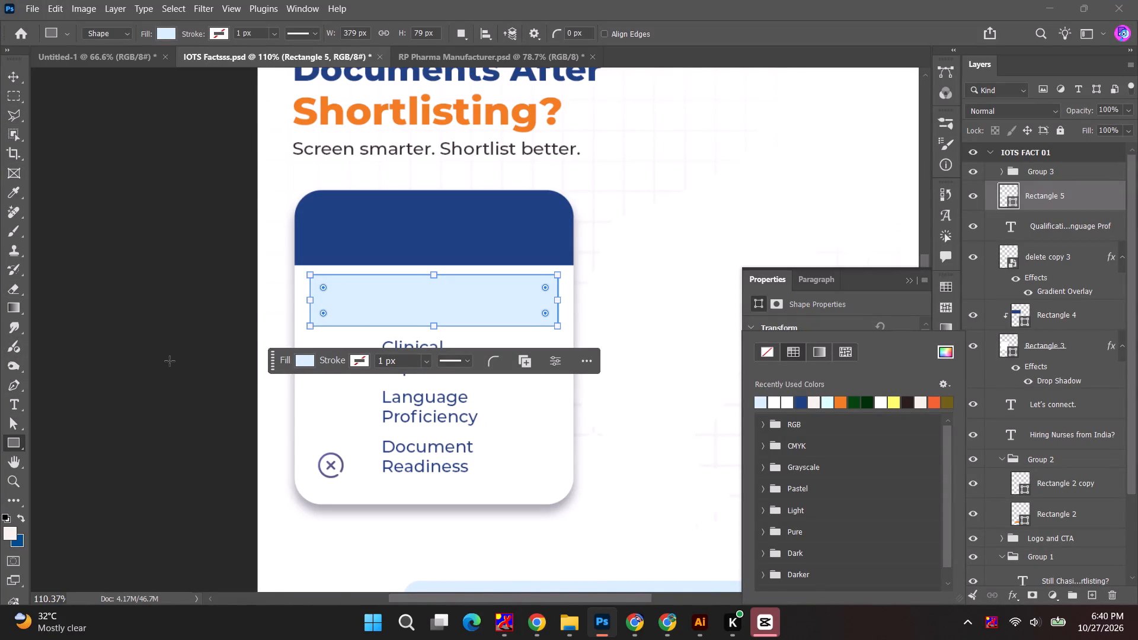
# Duplicate the light-blue bar down the card to make four evenly stacked bars, one for each checklist item.
pyautogui.keyDown('alt'); pyautogui.scroll(-11, 170, 361); pyautogui.keyUp('alt')
pyautogui.keyDown('alt'); pyautogui.scroll(9, 459, 430); pyautogui.keyUp('alt')
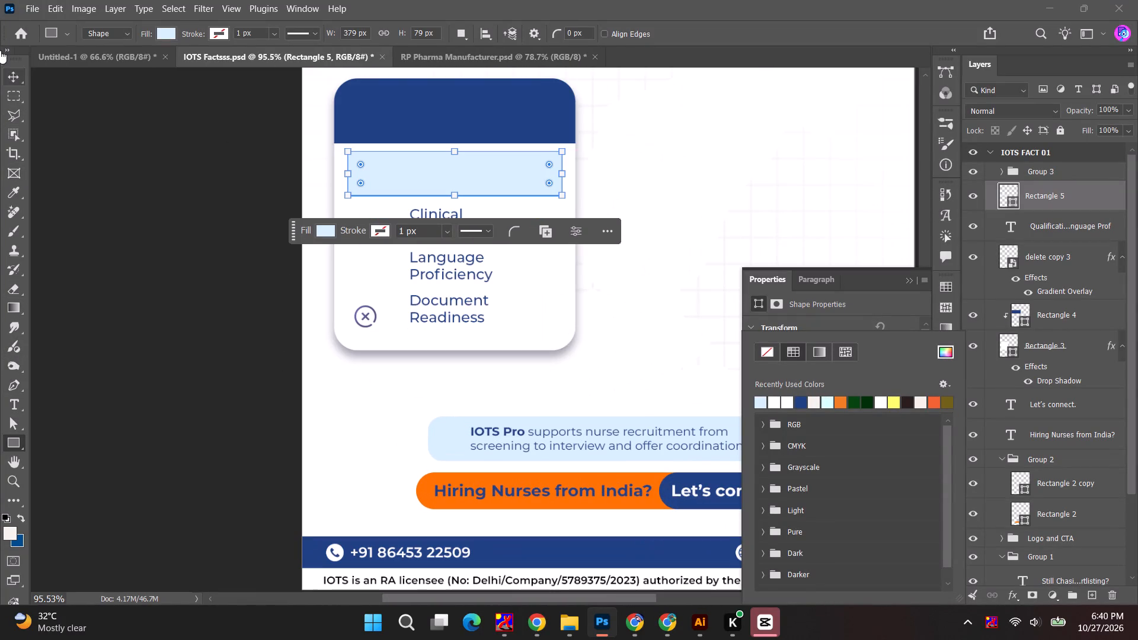
pyautogui.click(10, 69)
pyautogui.click(58, 114)
pyautogui.press('space')
pyautogui.moveTo(292, 164); pyautogui.dragTo(250, 226)
pyautogui.click(405, 233)
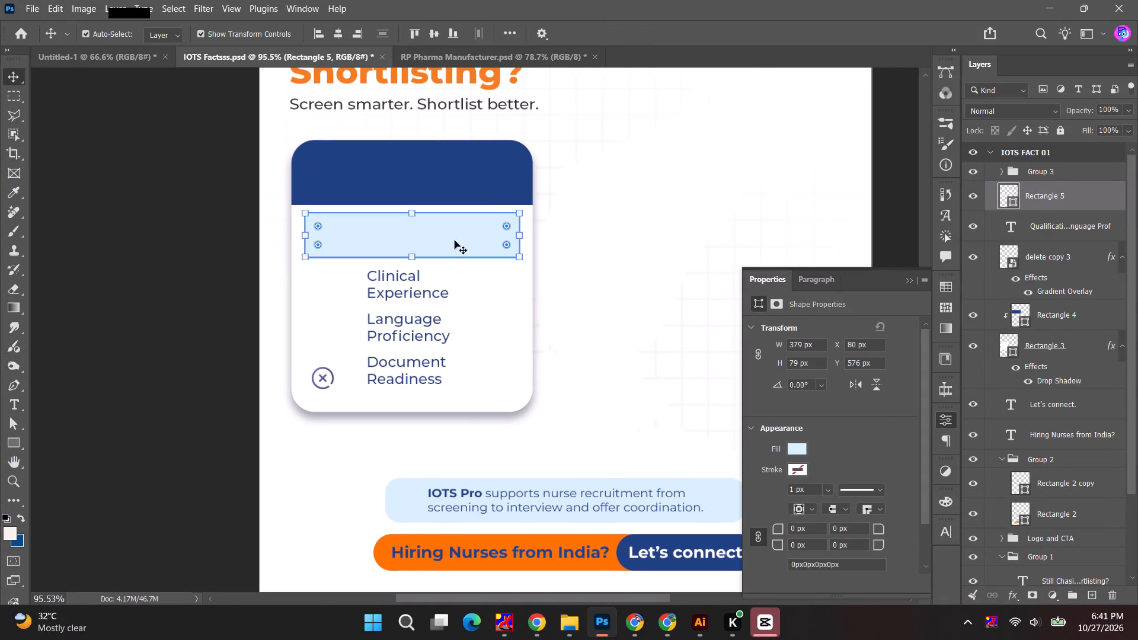
pyautogui.keyDown('alt'); pyautogui.moveTo(455, 241); pyautogui.dragTo(457, 292); pyautogui.keyUp('alt')
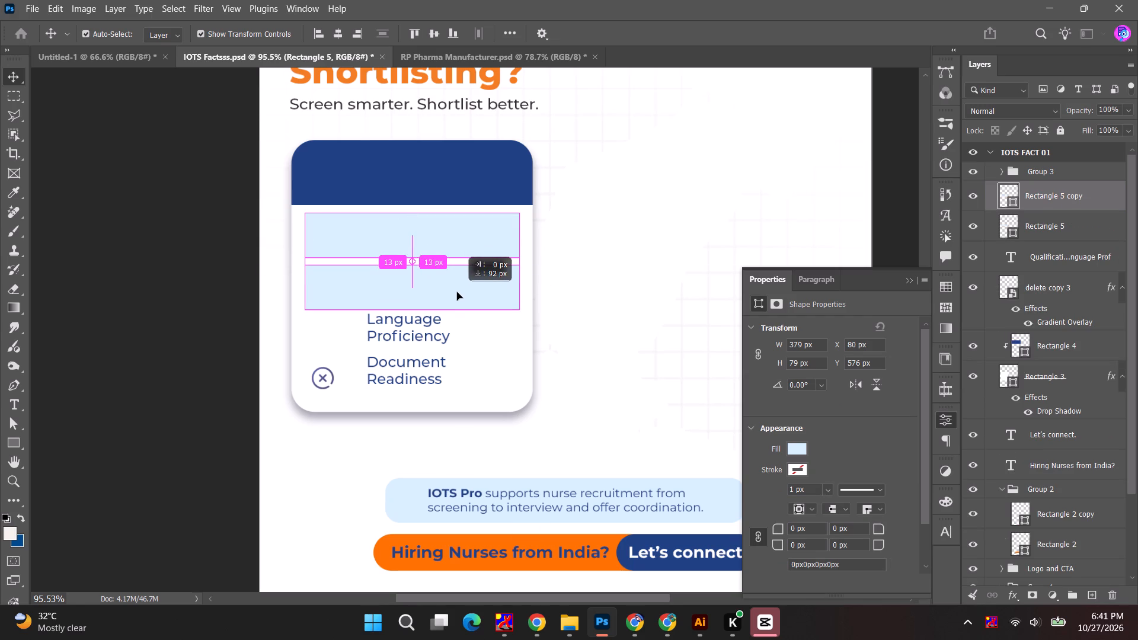
pyautogui.keyDown('alt'); pyautogui.moveTo(457, 292); pyautogui.dragTo(457, 291); pyautogui.keyUp('alt')
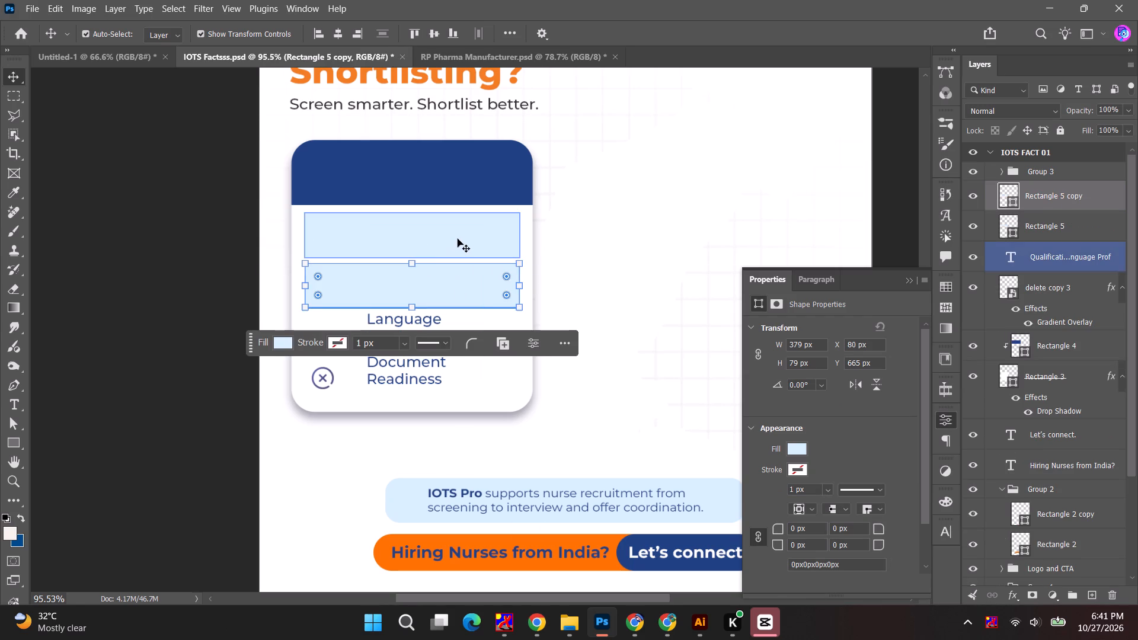
pyautogui.keyDown('shift'); pyautogui.click(462, 238); pyautogui.keyUp('shift')
pyautogui.keyDown('alt'); pyautogui.moveTo(478, 242); pyautogui.dragTo(474, 341); pyautogui.keyUp('alt')
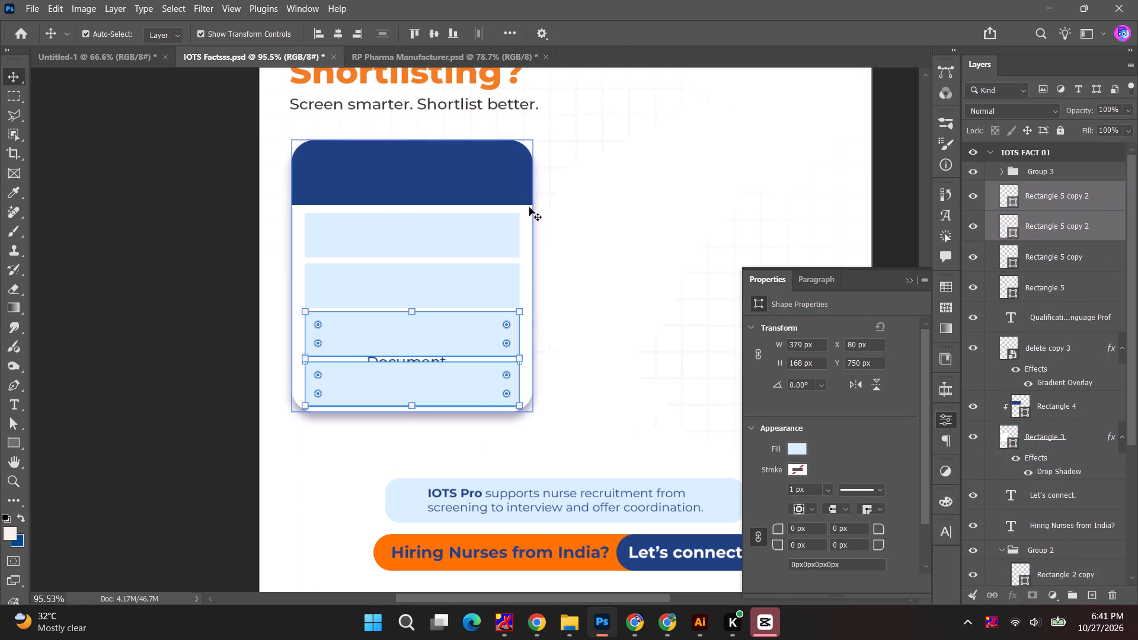
# Extend the white card's bottom edge downward to a card height of about 520 px.
pyautogui.click(529, 207)
pyautogui.moveTo(410, 413); pyautogui.dragTo(408, 436)
# Bring all four light-blue bars above Group 3 and shift them down slightly to about Y 584 px.
pyautogui.click(1095, 191)
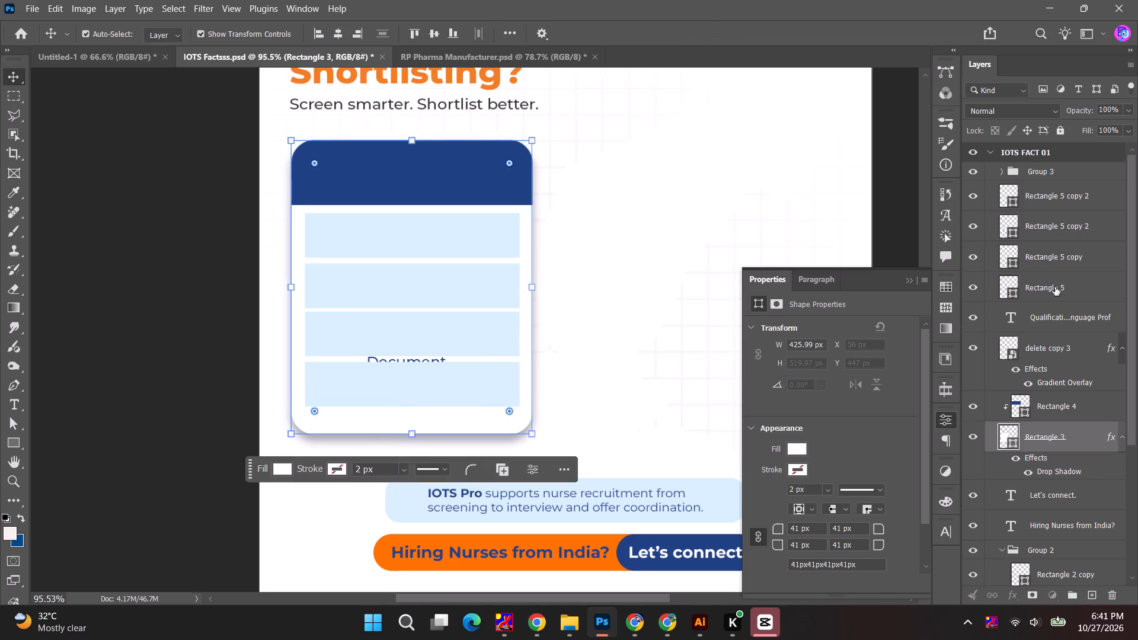
pyautogui.keyDown('shift'); pyautogui.click(1055, 287); pyautogui.keyUp('shift')
pyautogui.moveTo(1075, 193); pyautogui.dragTo(1075, 160)
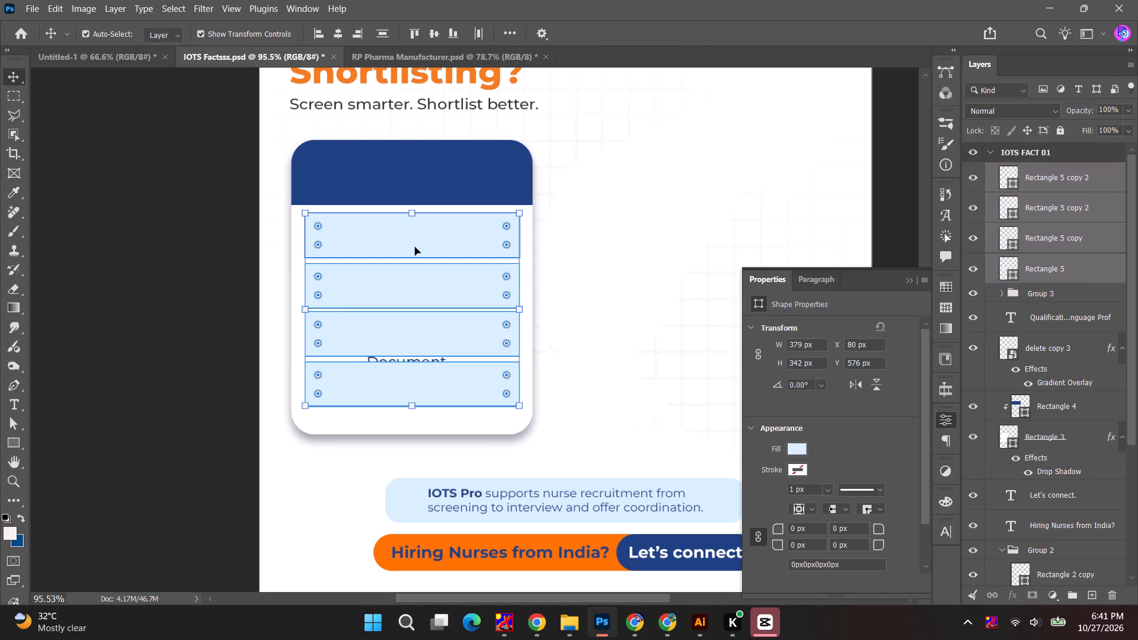
pyautogui.click(415, 247)
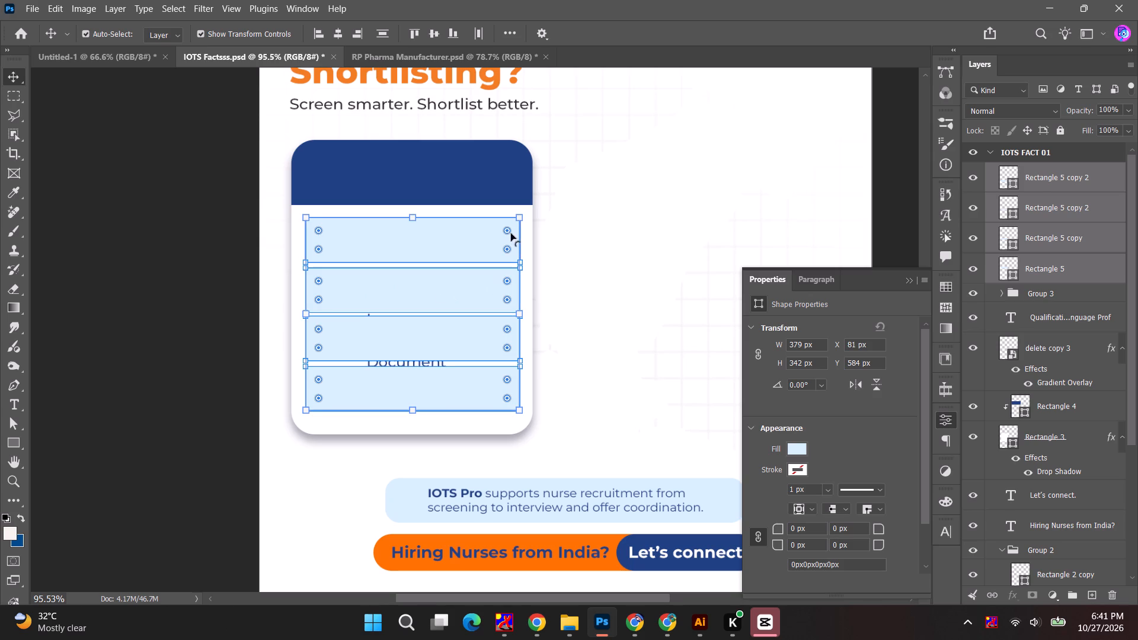
# Round the corners of all four light-blue bars with a moderate radius, short of full pill ends.
pyautogui.moveTo(508, 230); pyautogui.dragTo(503, 226)
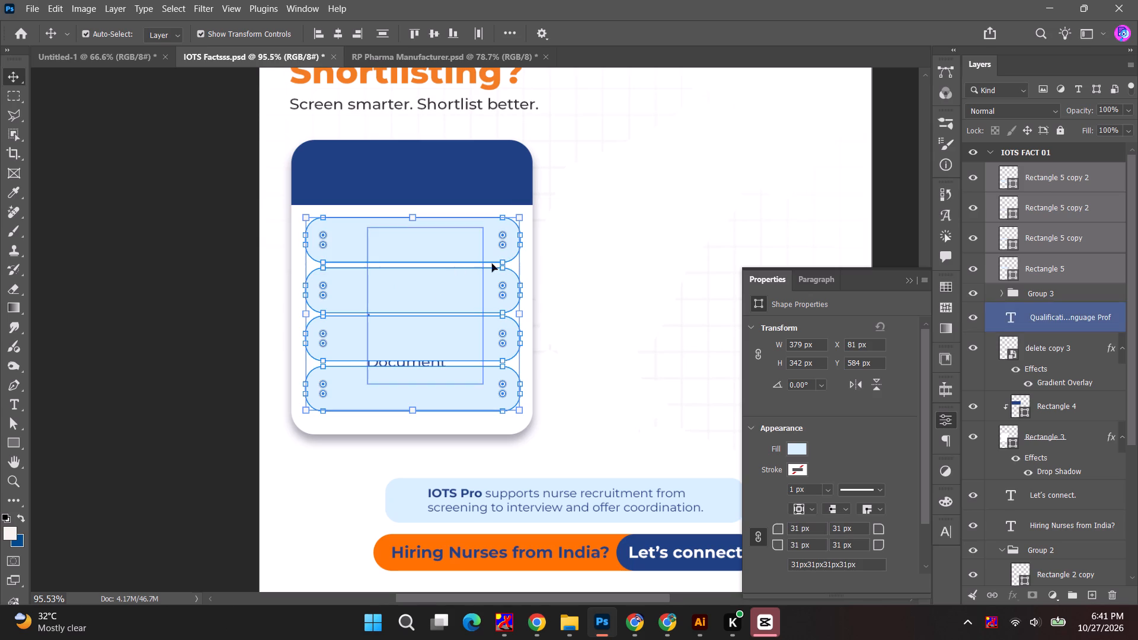
pyautogui.keyDown('alt'); pyautogui.scroll(9, 506, 234); pyautogui.keyUp('alt')
pyautogui.moveTo(501, 236); pyautogui.dragTo(525, 219)
pyautogui.moveTo(521, 217); pyautogui.dragTo(529, 212)
# Move the checklist text layer to the top of the IOTS FACT 01 group, above the light-blue bars.
pyautogui.click(1041, 320)
pyautogui.moveTo(1071, 316); pyautogui.dragTo(1061, 175)
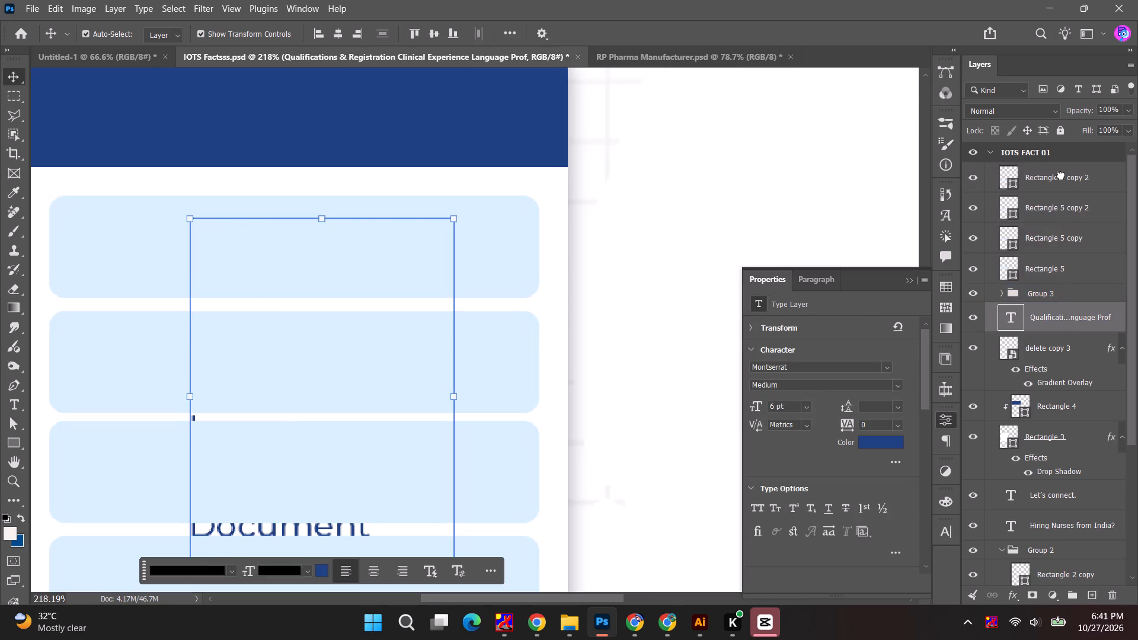
pyautogui.moveTo(1061, 175); pyautogui.dragTo(1063, 164)
# Cut the lines after "Qualifications & Registration" from the checklist text, keeping only that item in the first bar.
pyautogui.keyDown('alt'); pyautogui.scroll(-9, 295, 319); pyautogui.keyUp('alt')
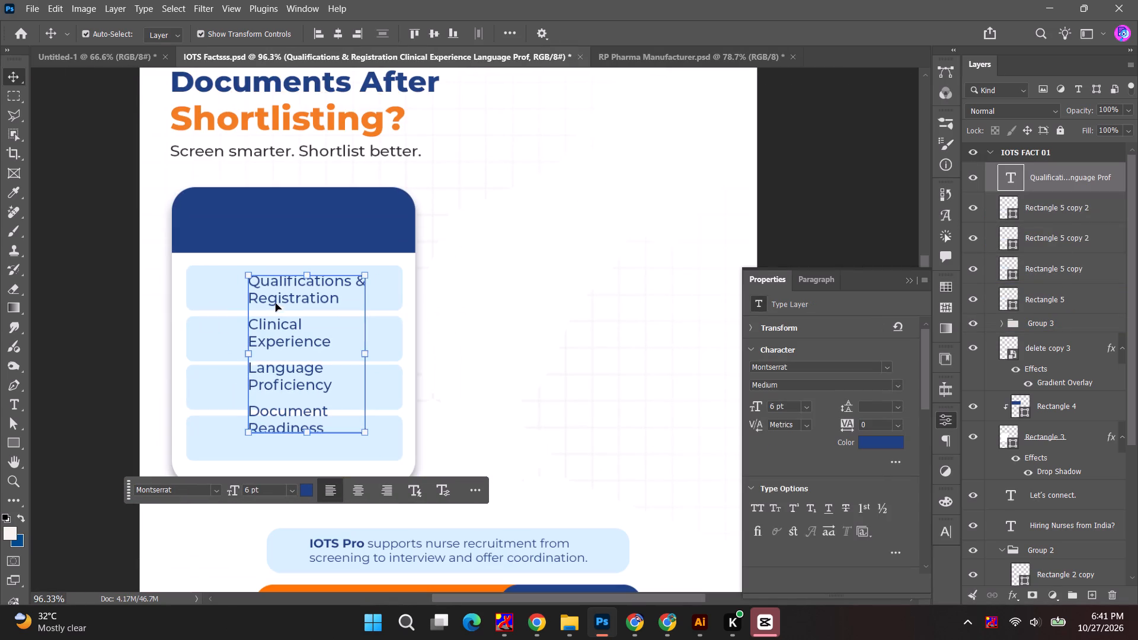
pyautogui.keyDown('alt'); pyautogui.scroll(4, 270, 321); pyautogui.keyUp('alt')
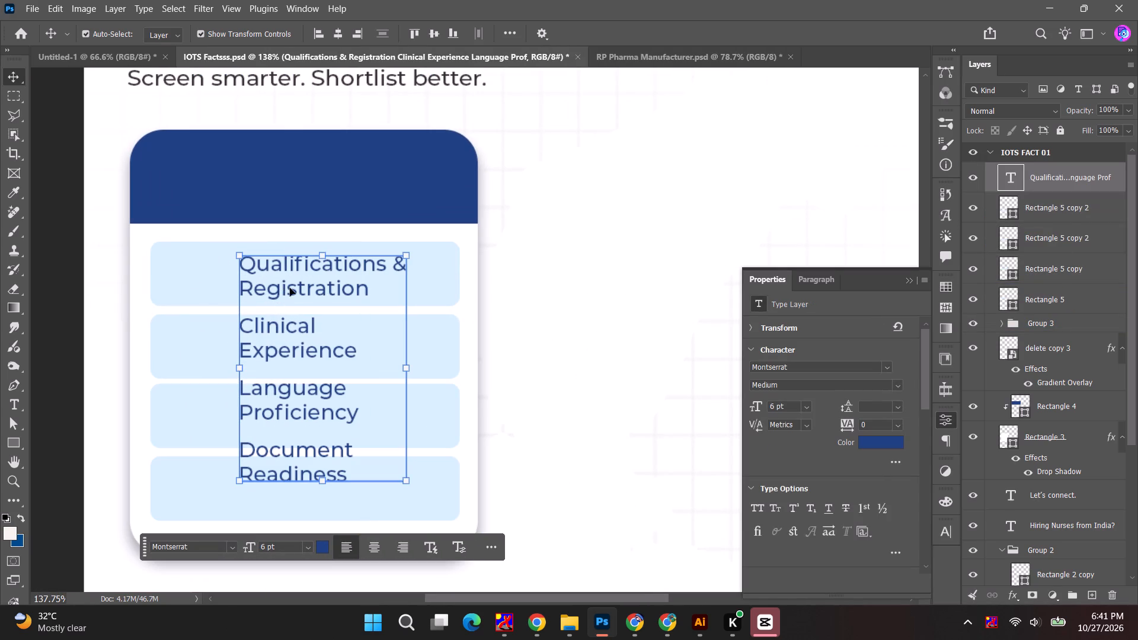
pyautogui.doubleClick(279, 279)
pyautogui.moveTo(235, 323); pyautogui.dragTo(409, 555)
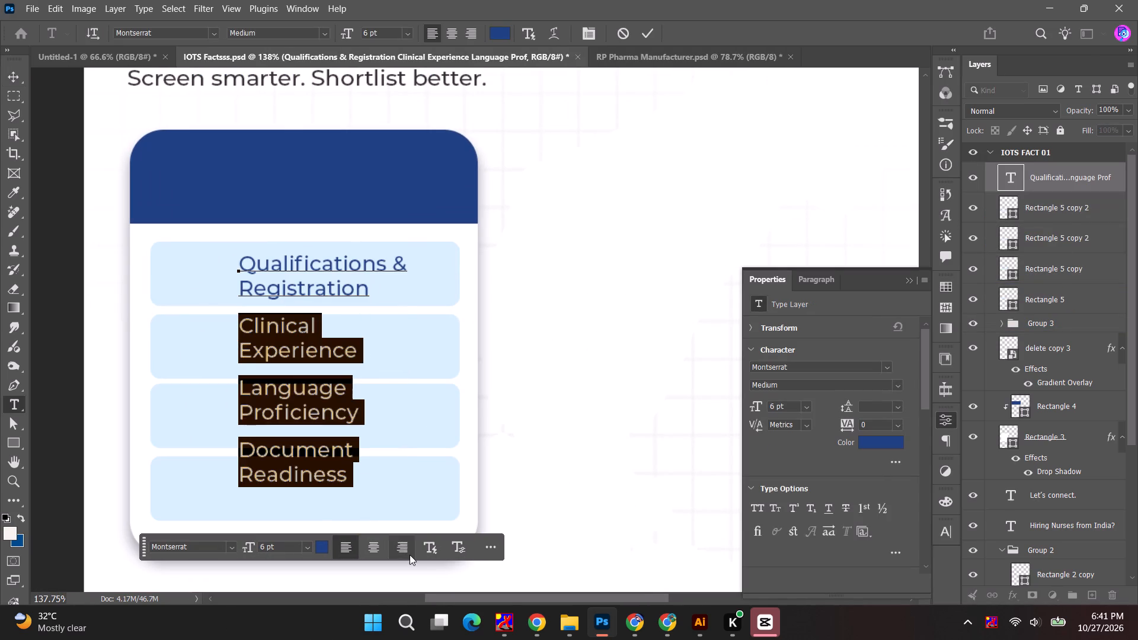
pyautogui.hotkey('ctrl', 'x')
pyautogui.press('BackSpace')
pyautogui.press('Escape')
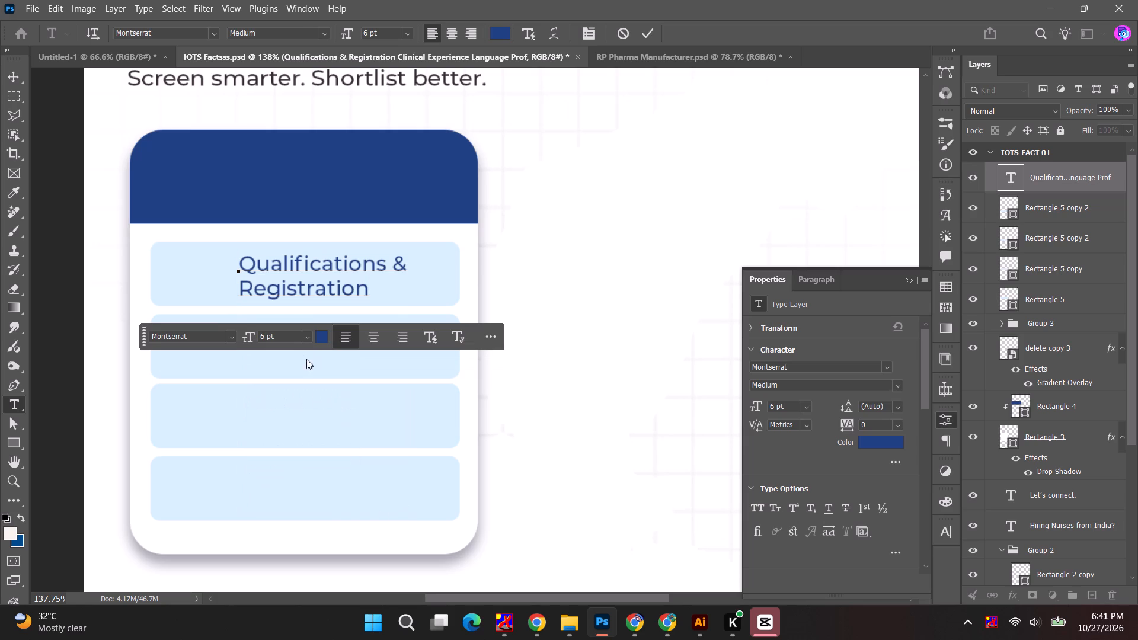
# Duplicate "Qualifications & Registration" onto the second bar and replace it with "Clinical Experience", cutting the remaining pasted lines.
pyautogui.keyDown('alt'); pyautogui.moveTo(318, 280); pyautogui.dragTo(314, 353); pyautogui.keyUp('alt')
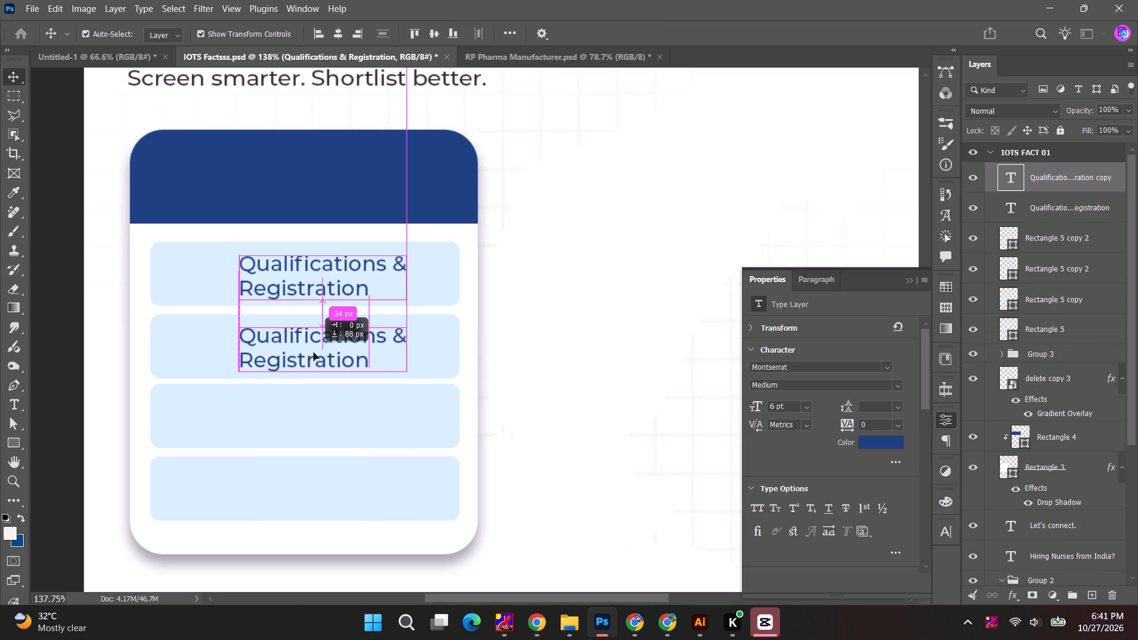
pyautogui.keyDown('alt'); pyautogui.moveTo(314, 353); pyautogui.dragTo(314, 351); pyautogui.keyUp('alt')
pyautogui.keyDown('shift'); pyautogui.doubleClick(314, 351); pyautogui.keyUp('shift')
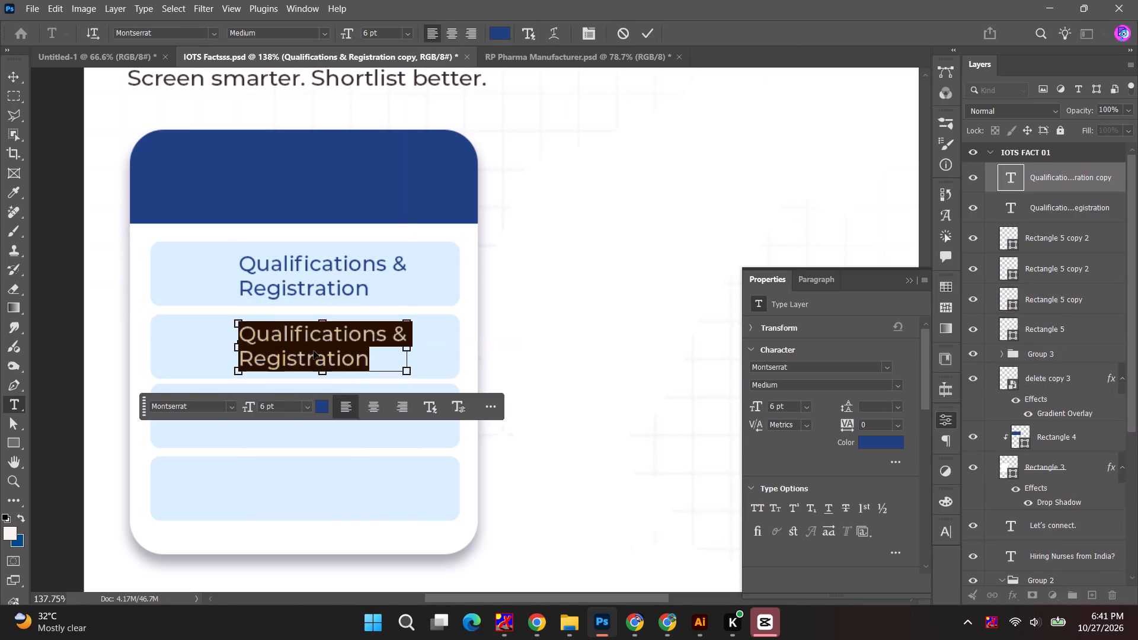
pyautogui.hotkey('ctrl', 'v')
pyautogui.moveTo(236, 396); pyautogui.dragTo(503, 507)
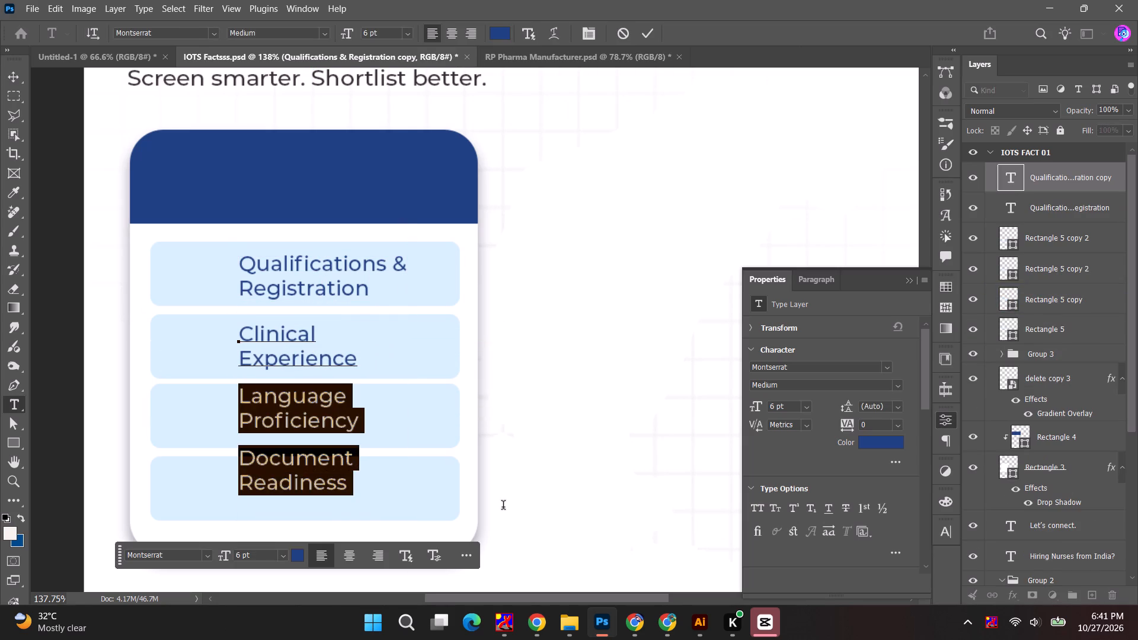
pyautogui.hotkey('ctrl', 'x')
pyautogui.press('BackSpace')
pyautogui.press('Escape')
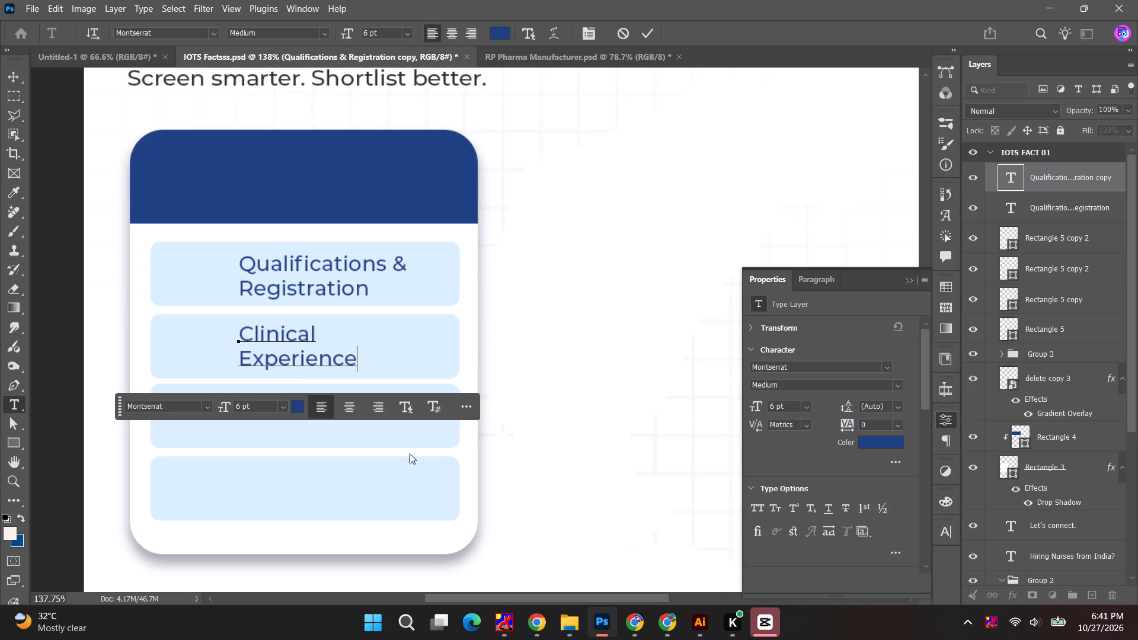
# Duplicate "Clinical Experience" onto the third bar and replace it with "Language Proficiency", cutting the extra "Document Readiness" lines.
pyautogui.keyDown('alt'); pyautogui.moveTo(297, 351); pyautogui.dragTo(299, 423); pyautogui.keyUp('alt')
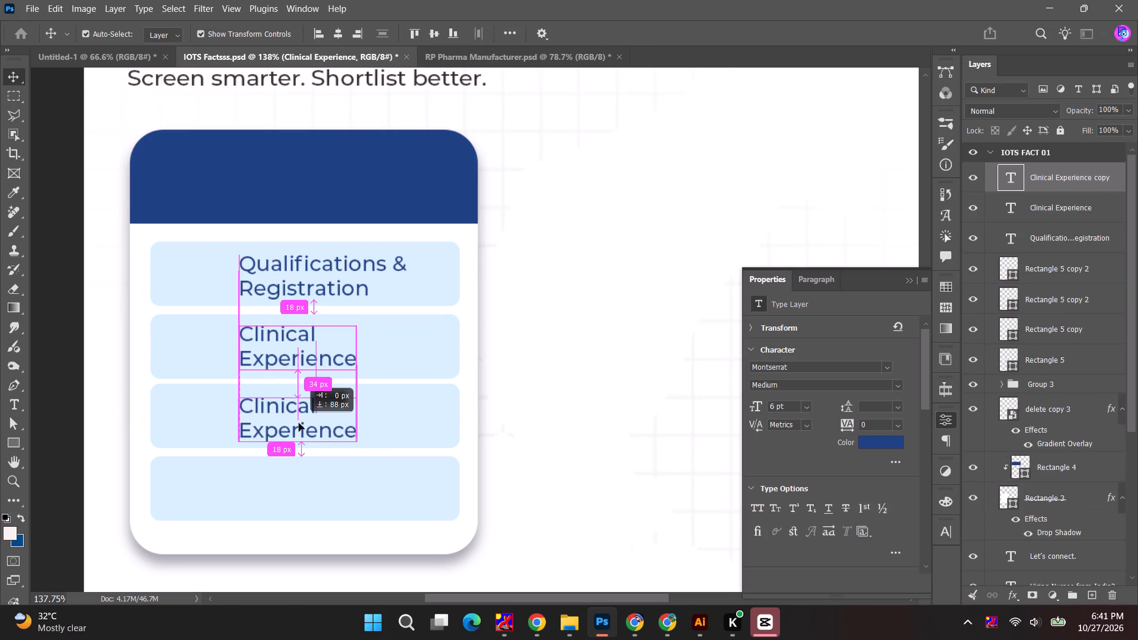
pyautogui.keyDown('alt'); pyautogui.moveTo(299, 423); pyautogui.dragTo(299, 421); pyautogui.keyUp('alt')
pyautogui.doubleClick(299, 421)
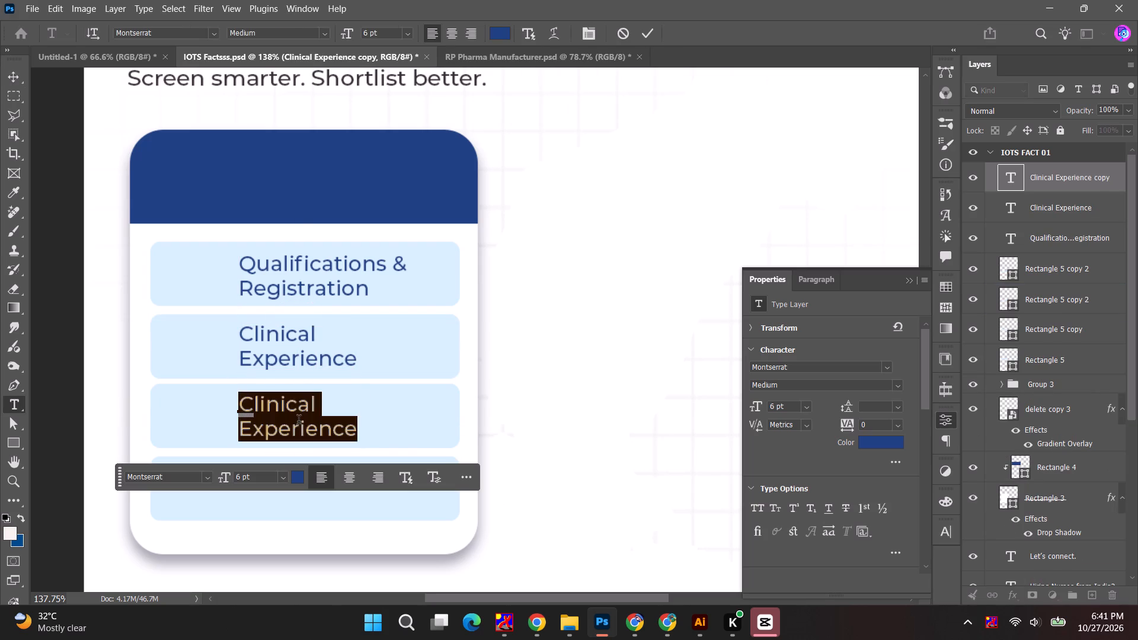
pyautogui.hotkey('ctrl', 'v')
pyautogui.moveTo(235, 460); pyautogui.dragTo(452, 510)
pyautogui.press('BackSpace')
pyautogui.hotkey('ctrl', 'z')
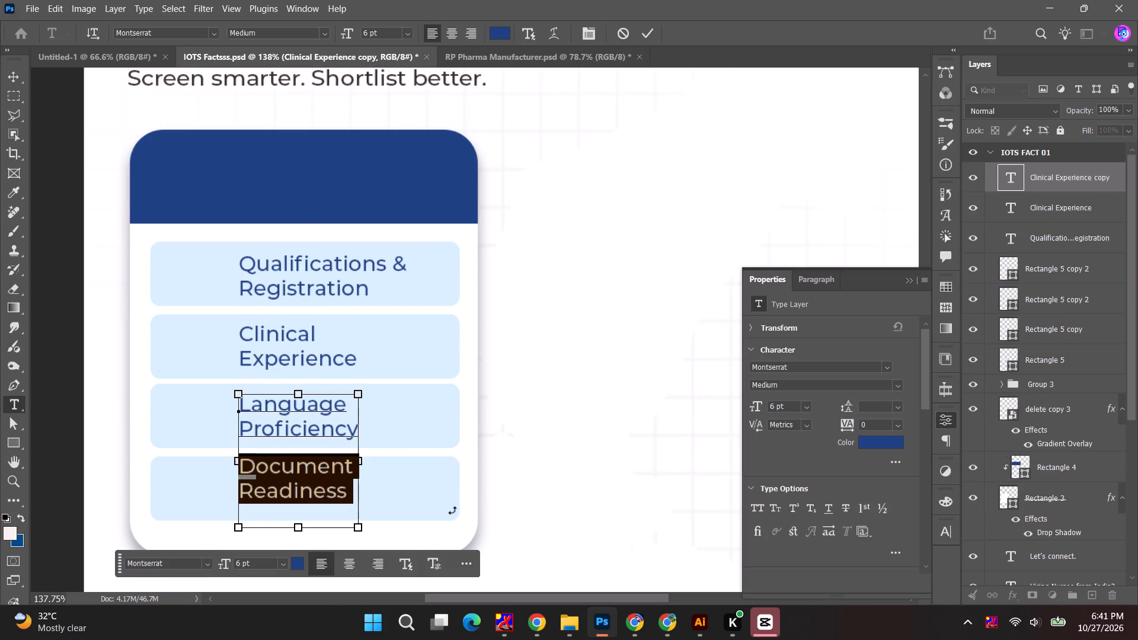
pyautogui.hotkey('ctrl', 'x')
pyautogui.press('BackSpace')
pyautogui.press('Escape')
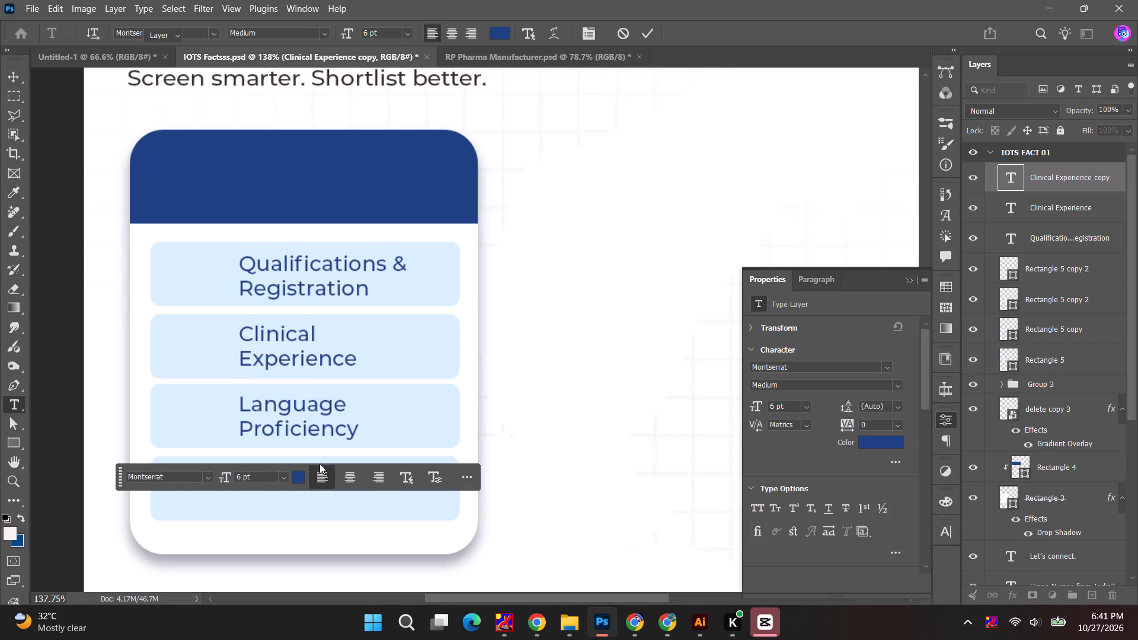
# Duplicate "Language Proficiency" onto the fourth bar and replace its text with the cut "Document Readiness".
pyautogui.keyDown('alt'); pyautogui.moveTo(299, 418); pyautogui.dragTo(301, 489); pyautogui.keyUp('alt')
pyautogui.doubleClick(301, 489)
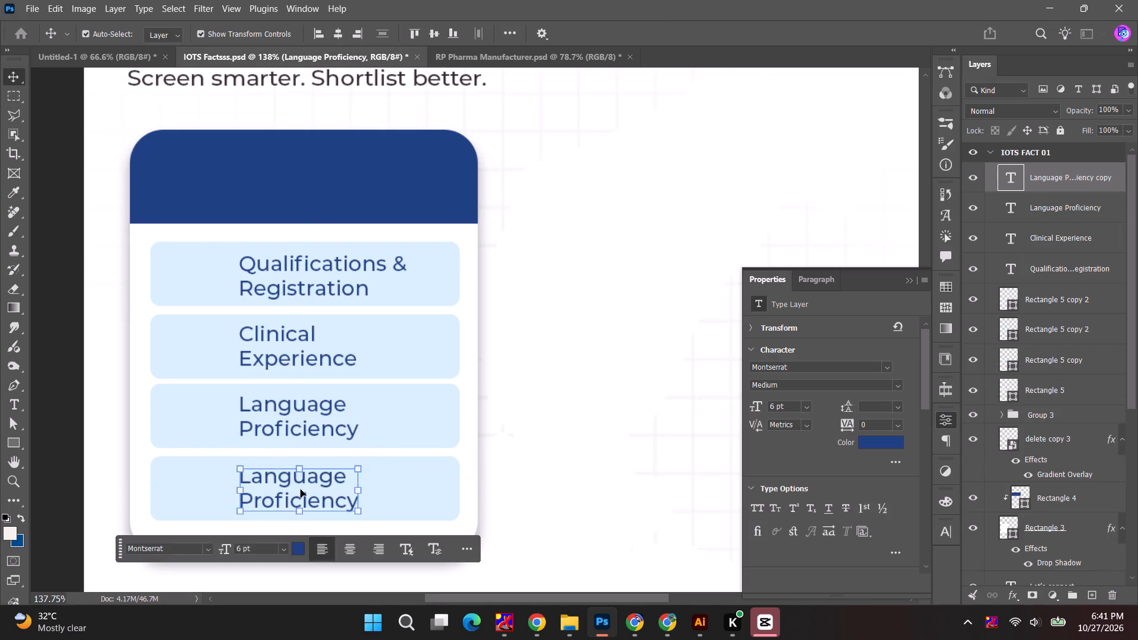
pyautogui.hotkey('ctrl', 'v')
pyautogui.press('Escape')
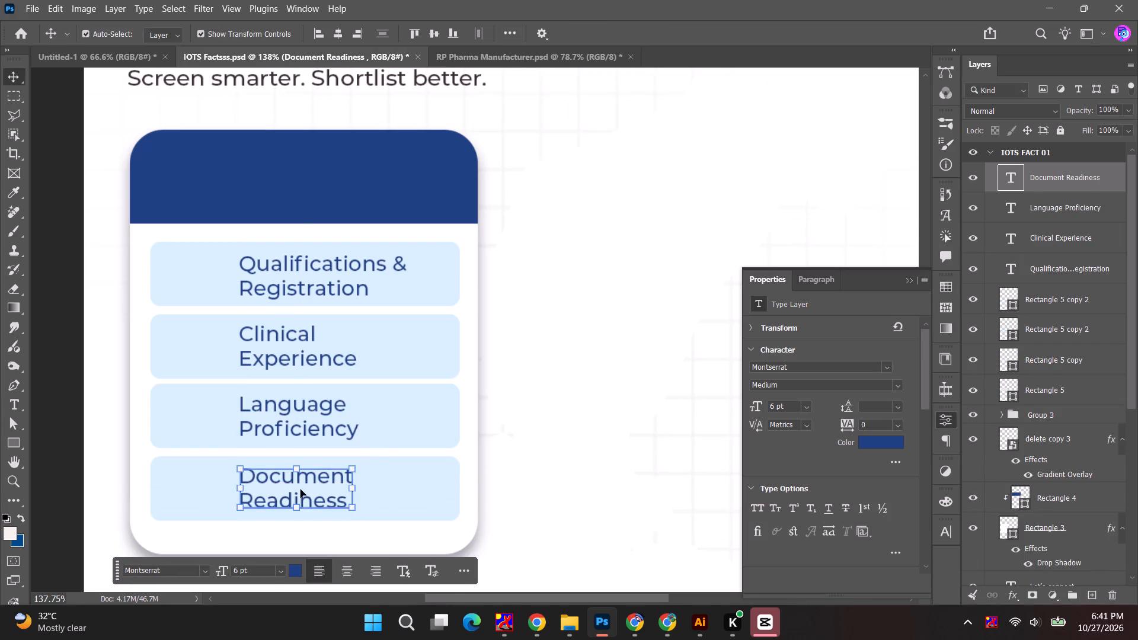
pyautogui.keyDown('alt'); pyautogui.scroll(-5, 301, 489); pyautogui.keyUp('alt')
pyautogui.click(8, 74)
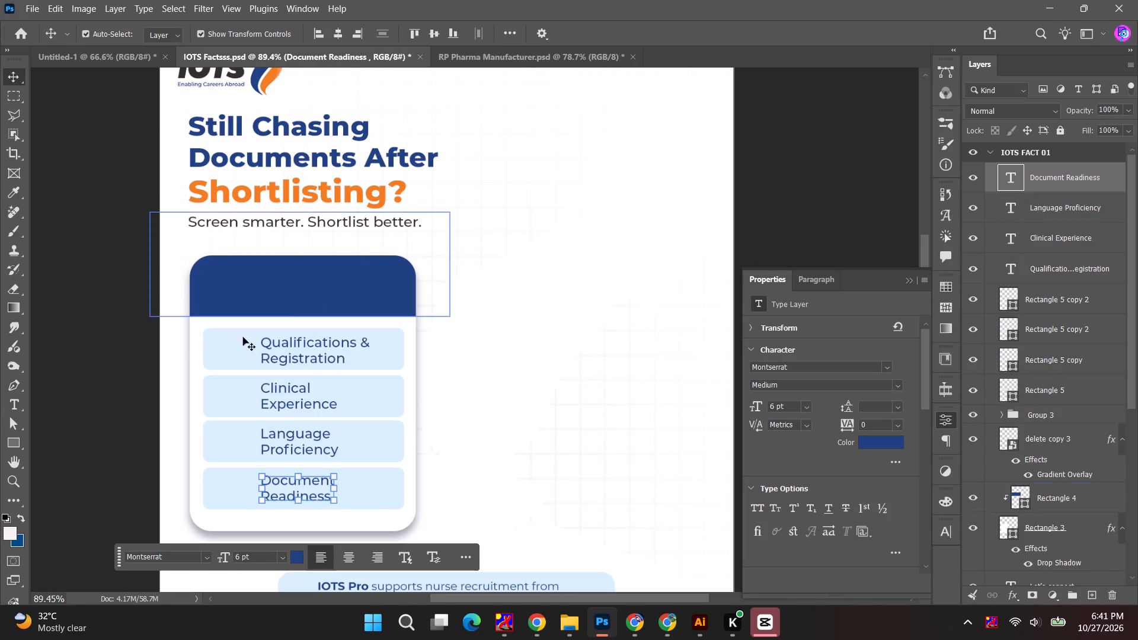
pyautogui.click(110, 322)
# Draw a circle about 72 px across at the left end of the "Qualifications & Registration" bar.
pyautogui.hotkey('alt', 'Tab')
pyautogui.hotkey('alt', 'Tab')
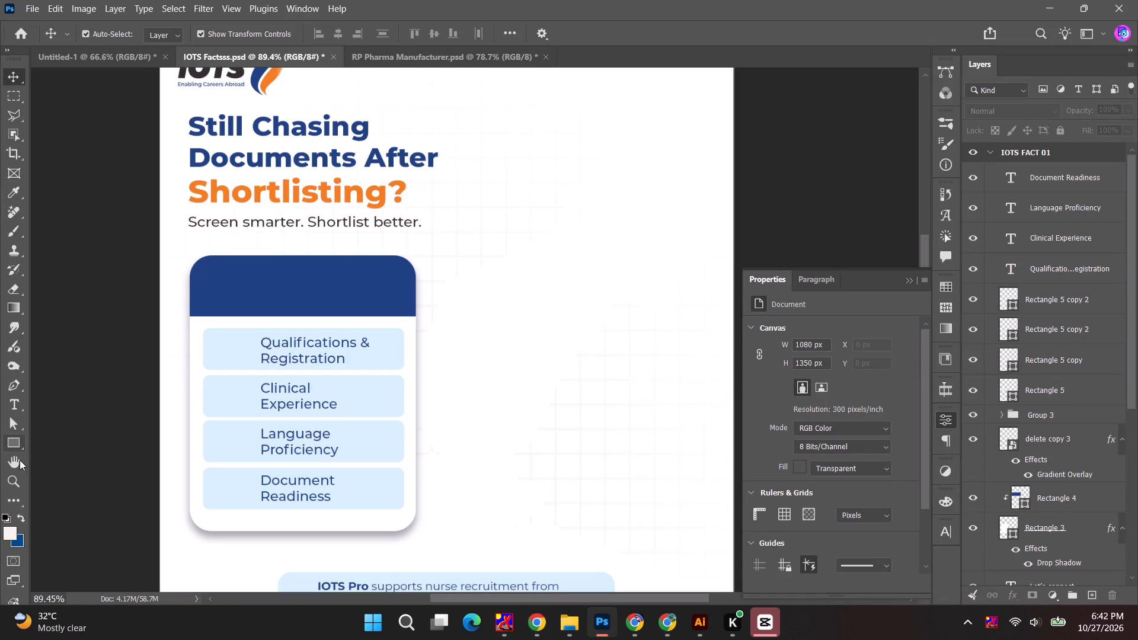
pyautogui.keyDown('alt'); pyautogui.scroll(7, 199, 361); pyautogui.keyUp('alt')
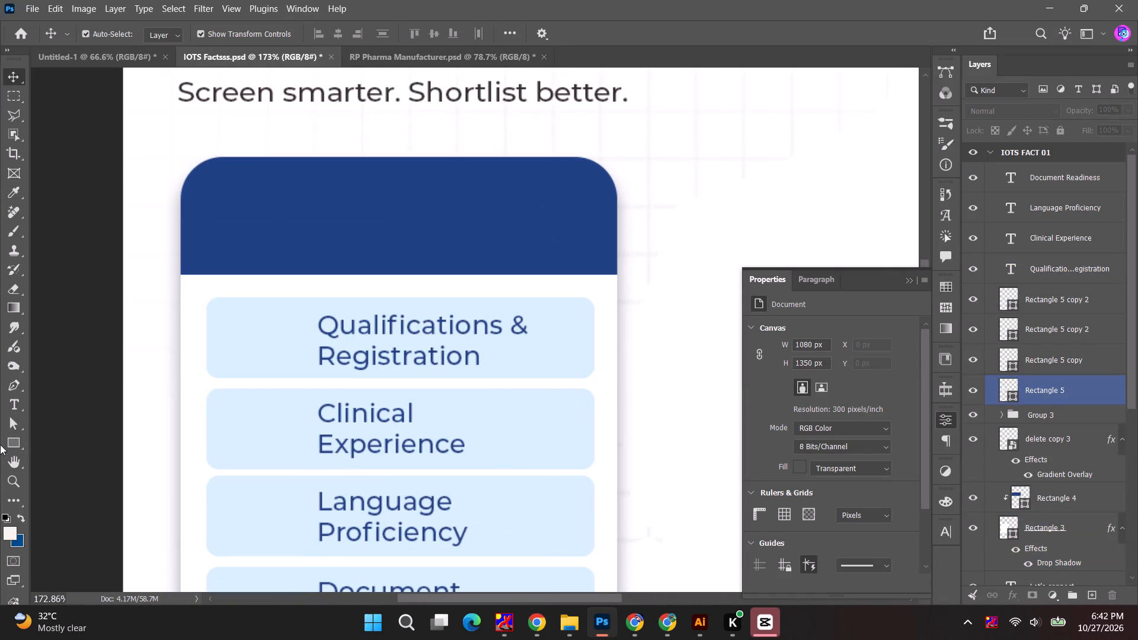
pyautogui.rightClick(23, 439)
pyautogui.click(67, 456)
pyautogui.moveTo(215, 300); pyautogui.dragTo(219, 305)
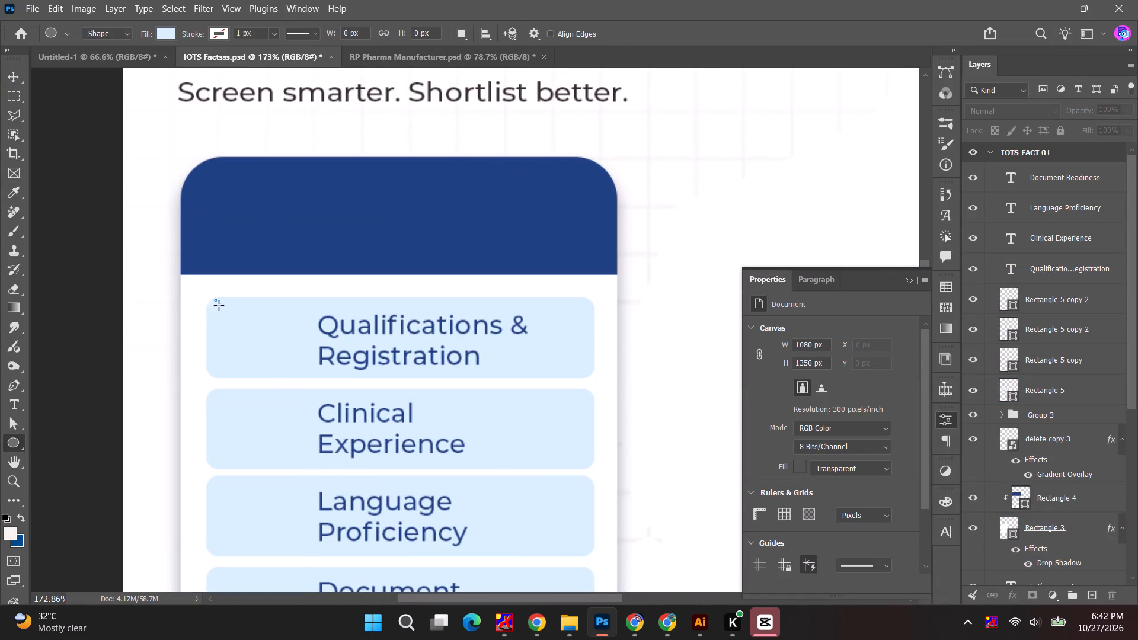
pyautogui.moveTo(219, 305); pyautogui.dragTo(292, 372)
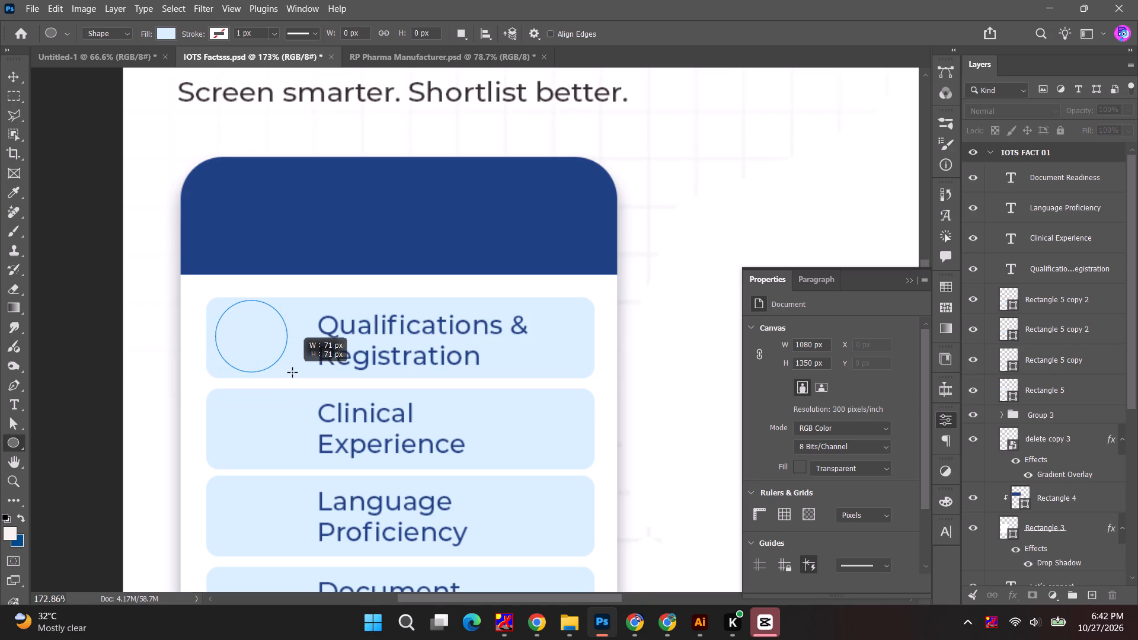
pyautogui.moveTo(292, 372); pyautogui.dragTo(294, 375)
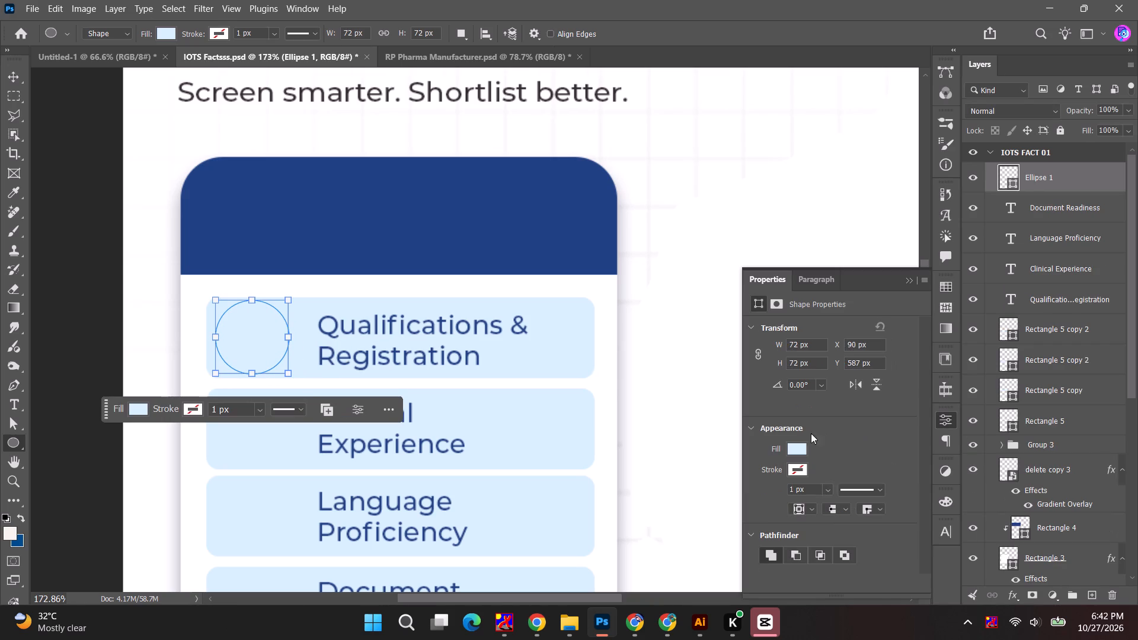
# Fill the circle with the card header's dark blue, #204184, sampled from the header.
pyautogui.click(800, 449)
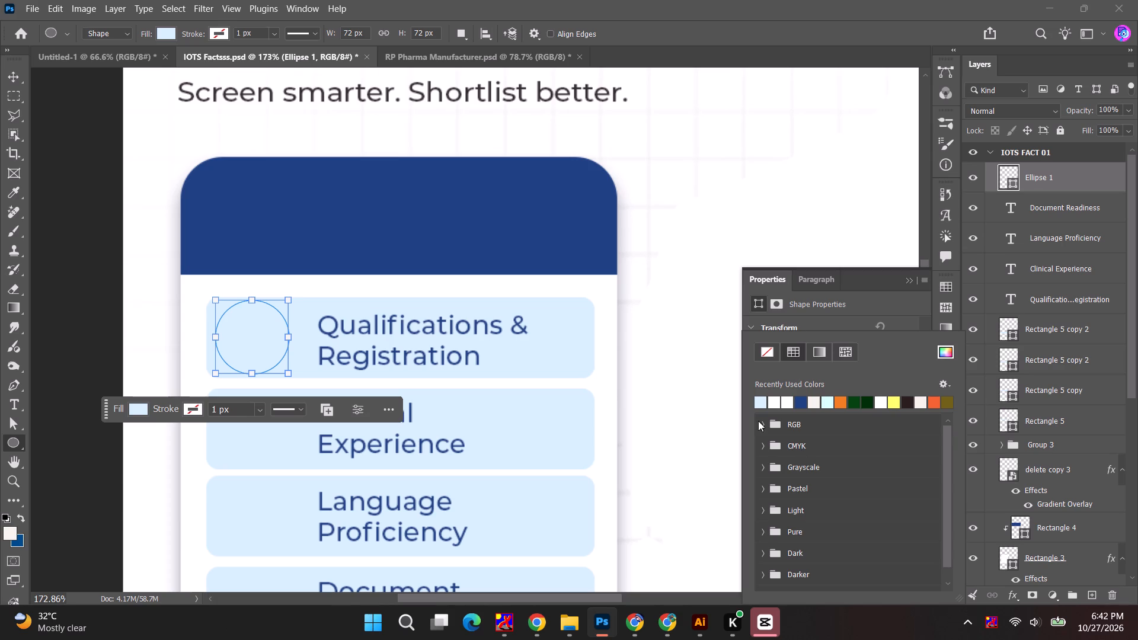
pyautogui.click(947, 353)
pyautogui.click(449, 225)
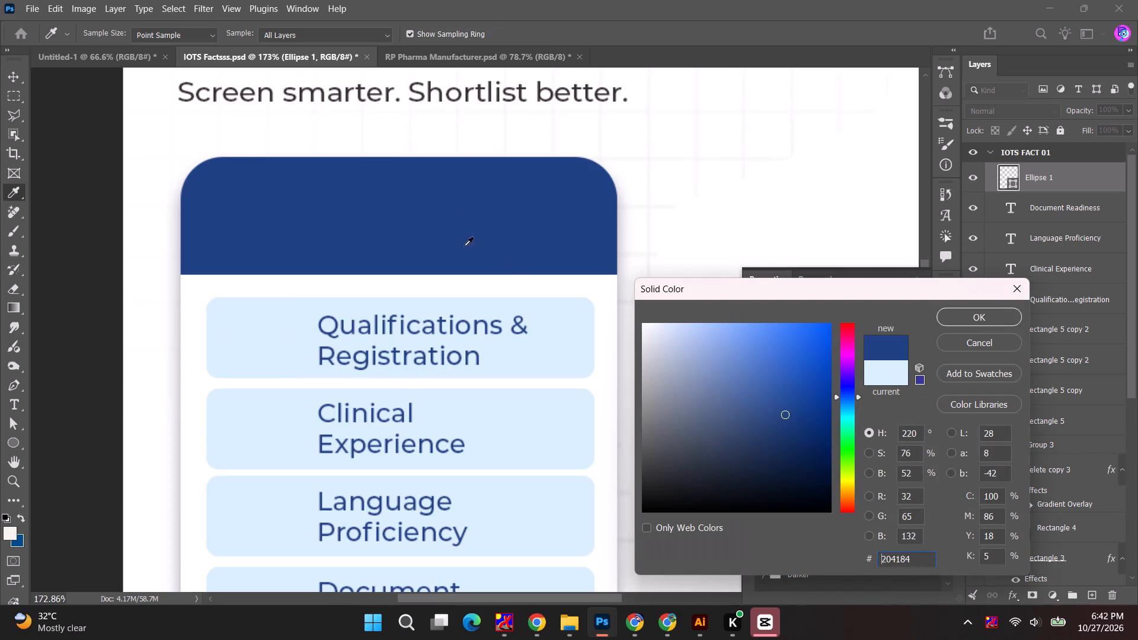
pyautogui.click(992, 319)
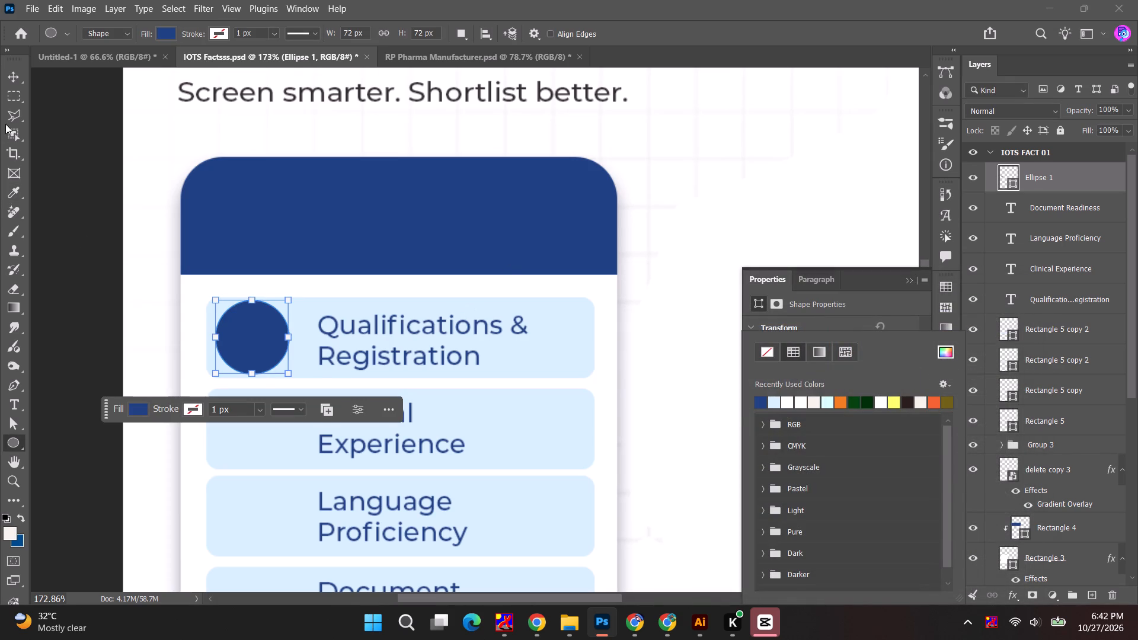
# Duplicate the dark-blue circle straight down by 90 px onto the "Clinical Experience" bar.
pyautogui.click(15, 71)
pyautogui.click(43, 110)
pyautogui.keyDown('alt'); pyautogui.scroll(3, 245, 340); pyautogui.keyUp('alt')
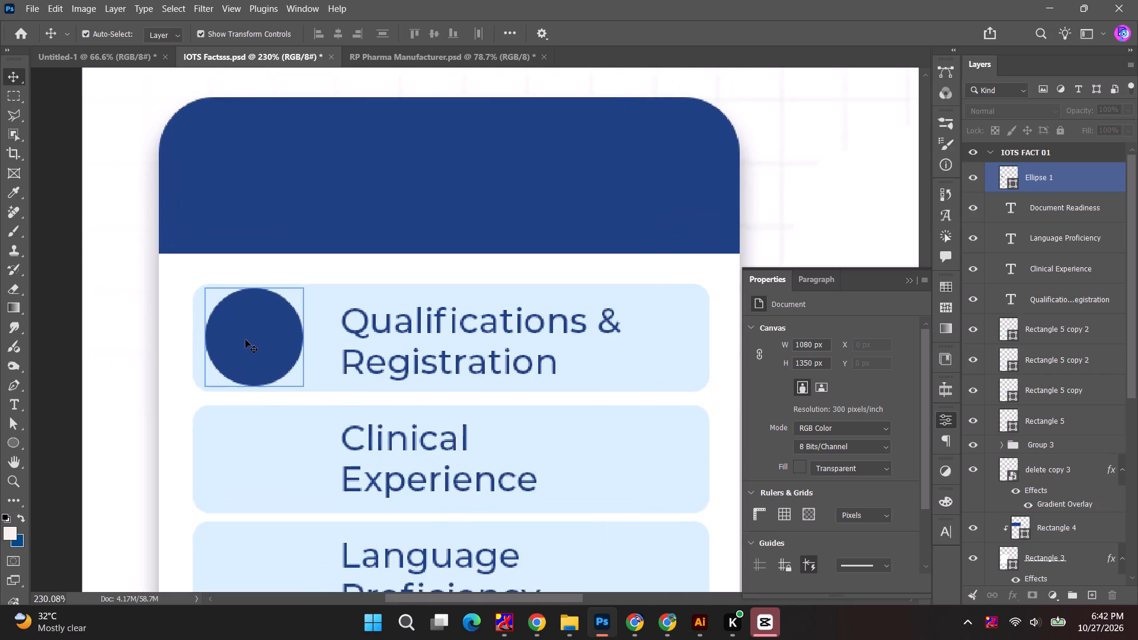
pyautogui.press('space')
pyautogui.press('space')
pyautogui.press('space')
pyautogui.press('space')
pyautogui.moveTo(245, 368); pyautogui.dragTo(257, 290)
pyautogui.keyDown('alt'); pyautogui.moveTo(266, 265); pyautogui.dragTo(268, 389); pyautogui.keyUp('alt')
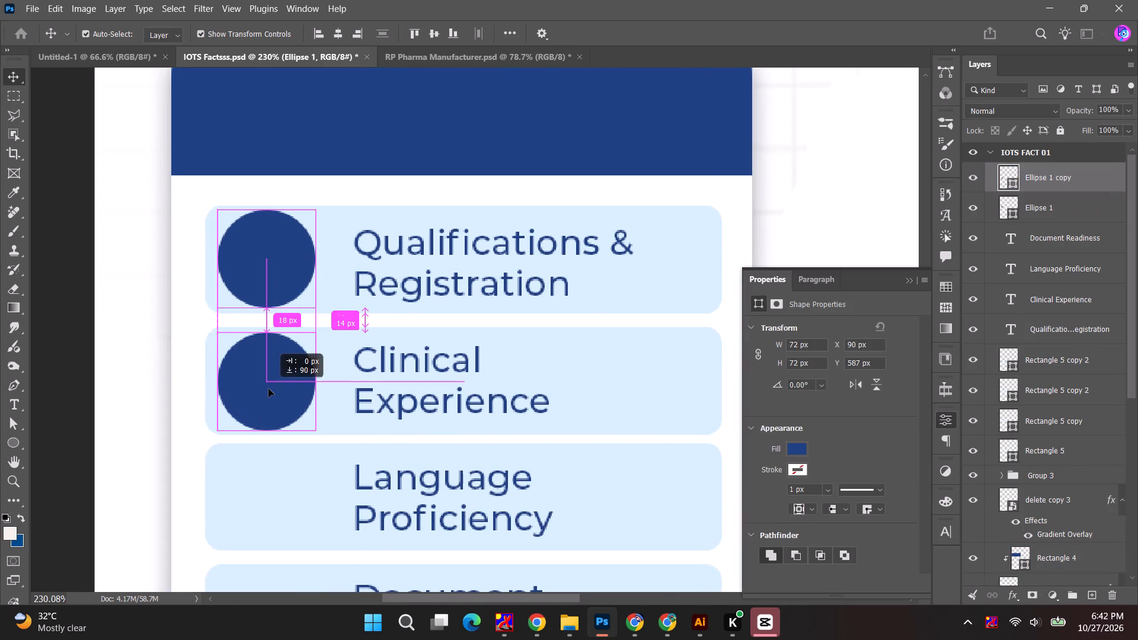
pyautogui.keyDown('alt'); pyautogui.moveTo(268, 389); pyautogui.dragTo(270, 387); pyautogui.keyUp('alt')
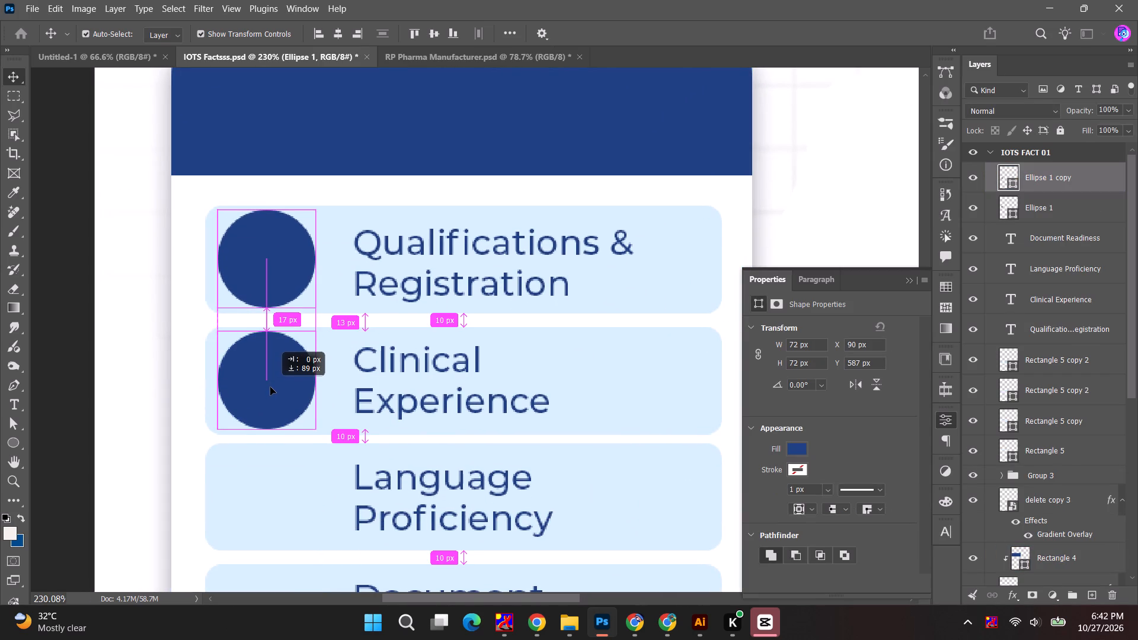
pyautogui.keyDown('alt'); pyautogui.moveTo(270, 387); pyautogui.dragTo(270, 388); pyautogui.keyUp('alt')
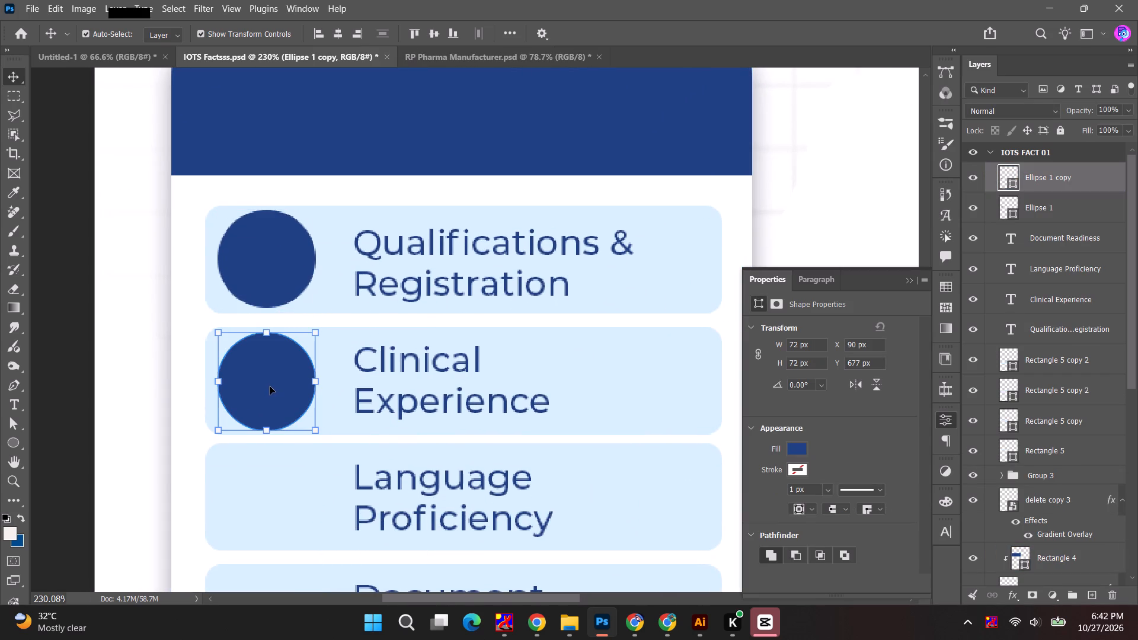
# Duplicate both circles together onto the "Language Proficiency" and "Document Readiness" bars, aligned with the upper pair.
pyautogui.keyDown('shift'); pyautogui.click(272, 260); pyautogui.keyUp('shift')
pyautogui.keyDown('alt'); pyautogui.scroll(-4, 261, 331); pyautogui.keyUp('alt')
pyautogui.keyDown('alt'); pyautogui.moveTo(262, 277); pyautogui.dragTo(260, 428); pyautogui.keyUp('alt')
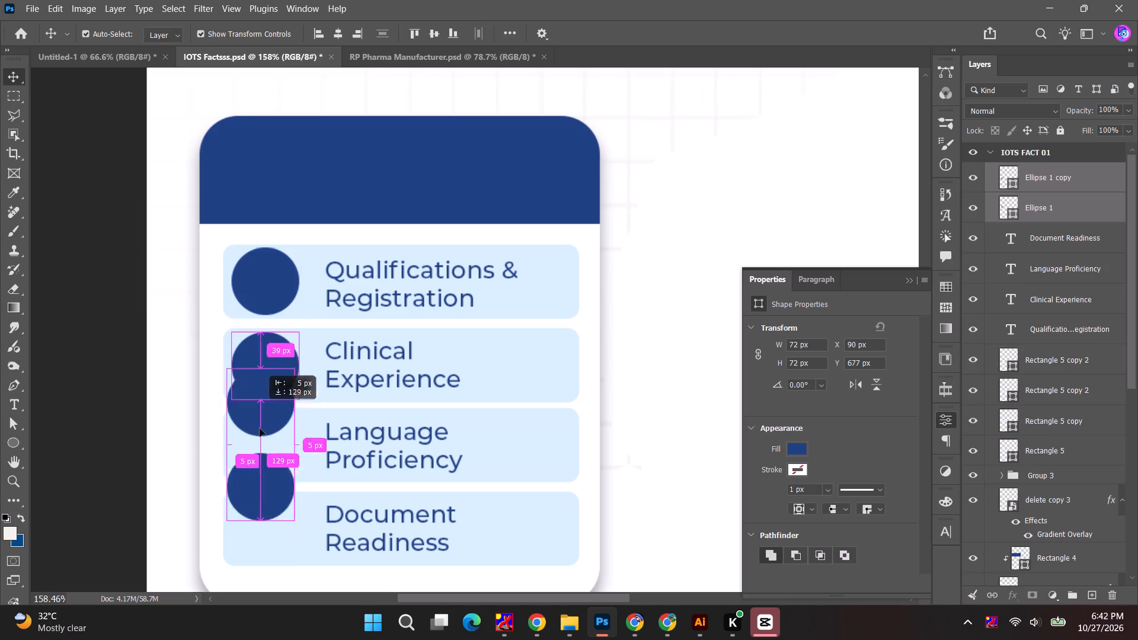
pyautogui.keyDown('alt'); pyautogui.moveTo(260, 428); pyautogui.dragTo(261, 442); pyautogui.keyUp('alt')
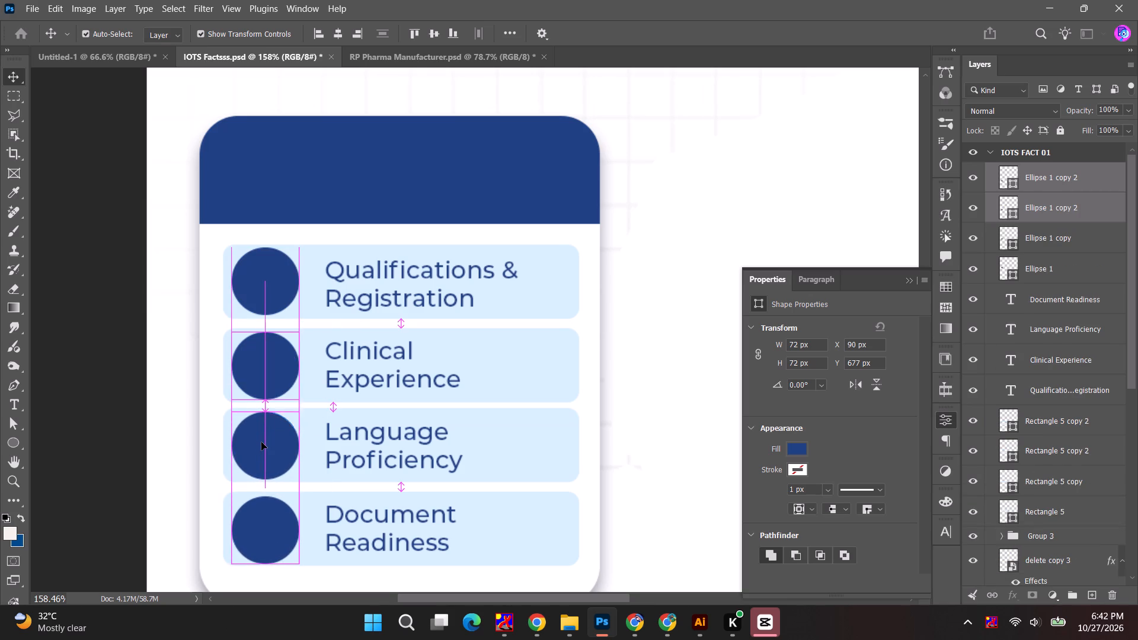
pyautogui.click(28, 382)
# Move the "Document Readiness" circle up about 2 px to centre it on its bar.
pyautogui.keyDown('alt'); pyautogui.scroll(4, 209, 431); pyautogui.keyUp('alt')
pyautogui.press('space')
pyautogui.moveTo(256, 437); pyautogui.dragTo(260, 337)
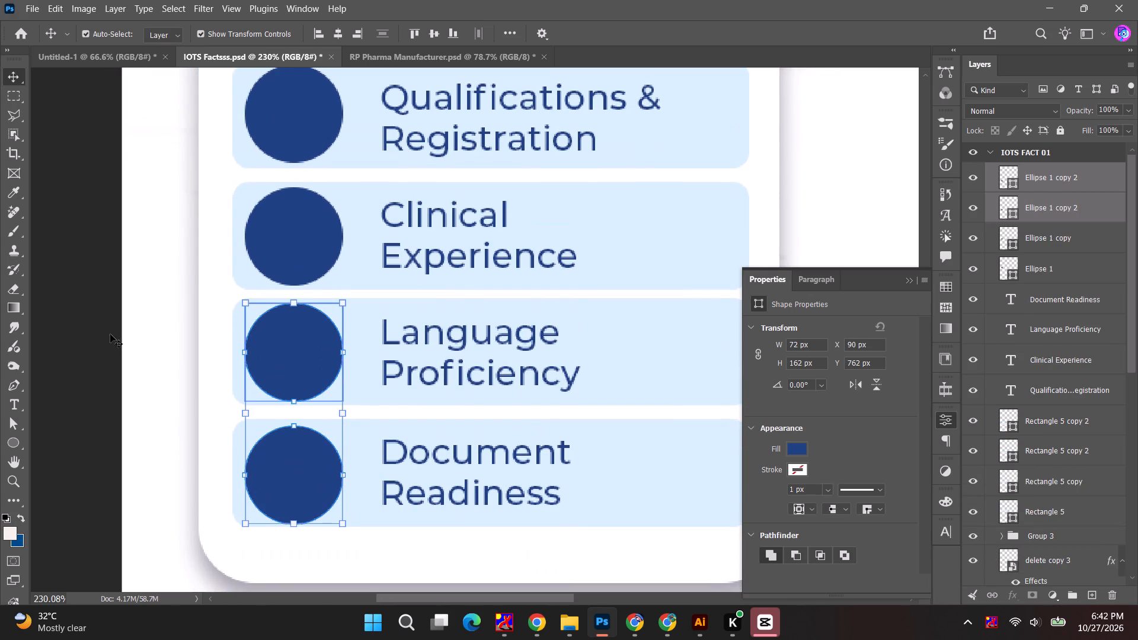
pyautogui.click(89, 300)
pyautogui.click(279, 367)
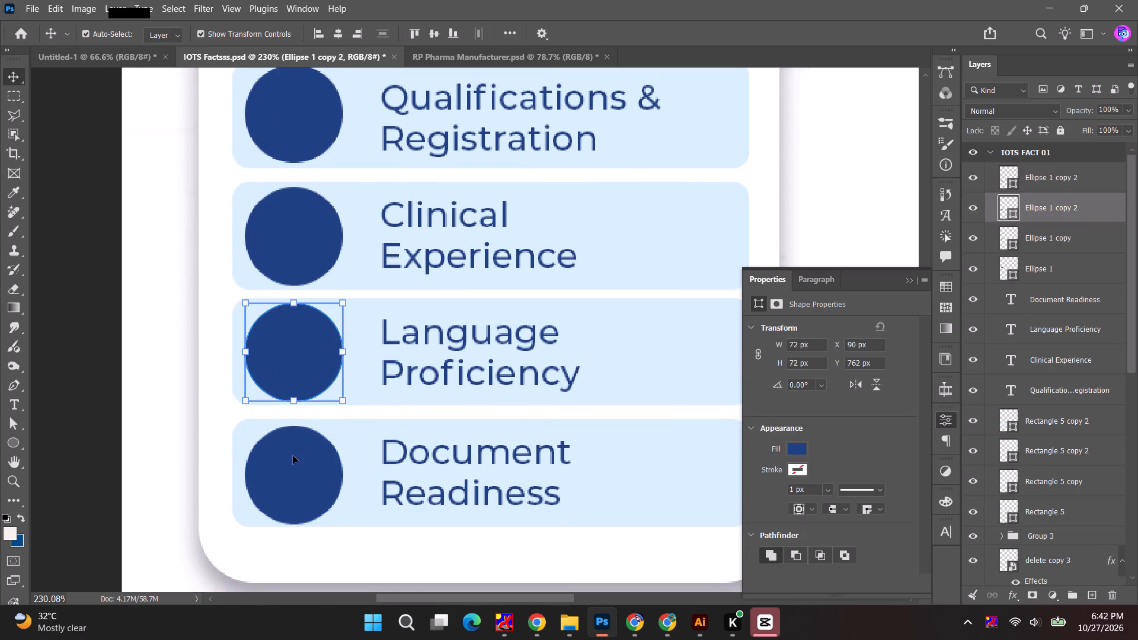
pyautogui.click(293, 464)
pyautogui.click(301, 472)
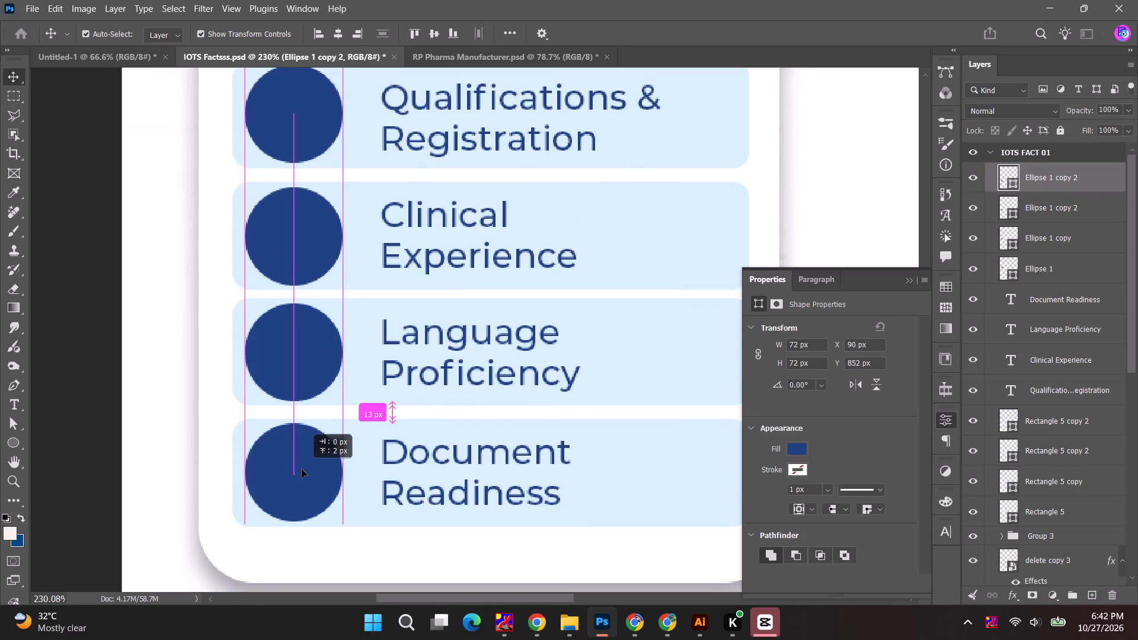
# Narrow all four light-blue bars from their left edge to 290 px wide so they start beside the circles.
pyautogui.keyDown('alt'); pyautogui.scroll(-10, 302, 469); pyautogui.keyUp('alt')
pyautogui.click(460, 327)
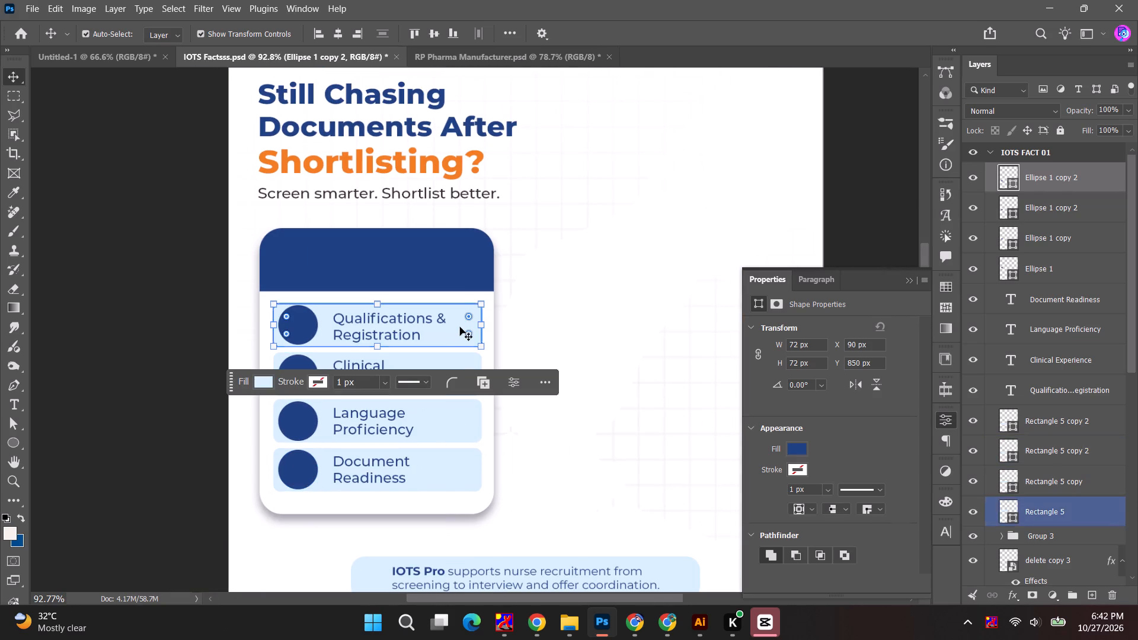
pyautogui.keyDown('shift'); pyautogui.click(450, 481); pyautogui.keyUp('shift')
pyautogui.keyDown('shift'); pyautogui.click(461, 425); pyautogui.keyUp('shift')
pyautogui.keyDown('shift'); pyautogui.click(459, 377); pyautogui.keyUp('shift')
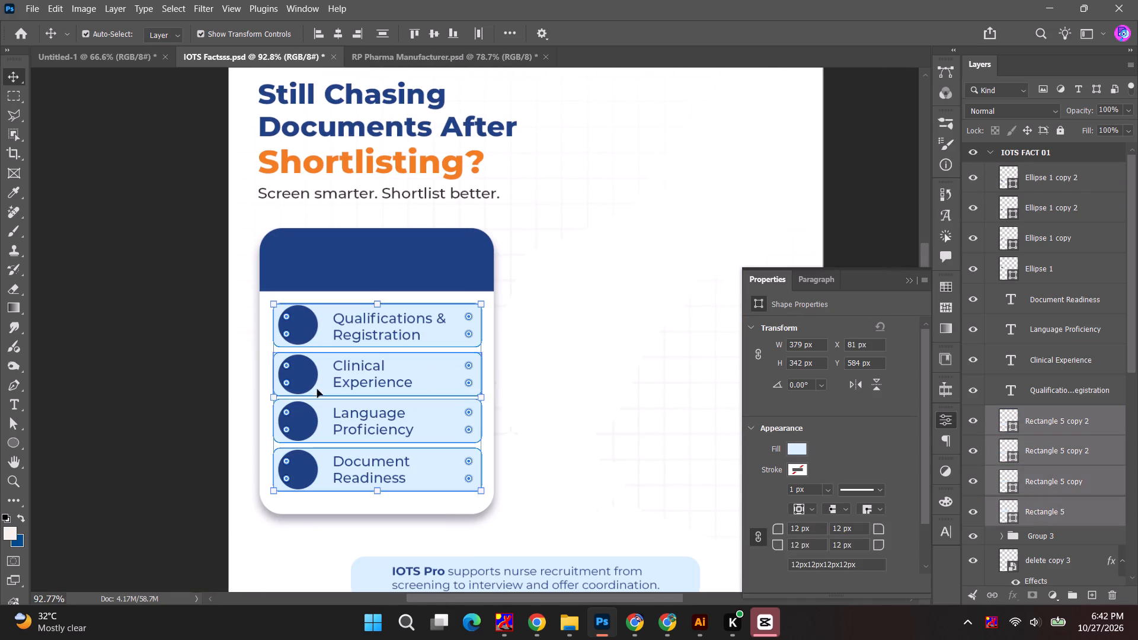
pyautogui.moveTo(271, 402); pyautogui.dragTo(320, 400)
pyautogui.click(734, 38)
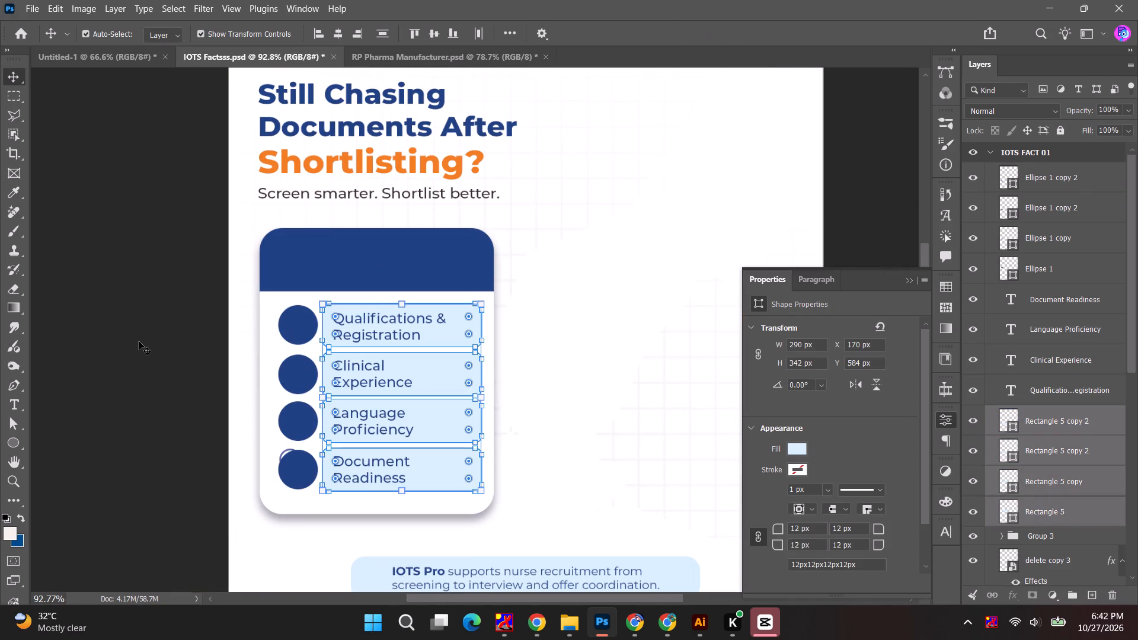
pyautogui.click(136, 343)
# Delete the stray ring outline behind the "Document Readiness" circle.
pyautogui.keyDown('alt'); pyautogui.scroll(9, 254, 434); pyautogui.keyUp('alt')
pyautogui.click(304, 460)
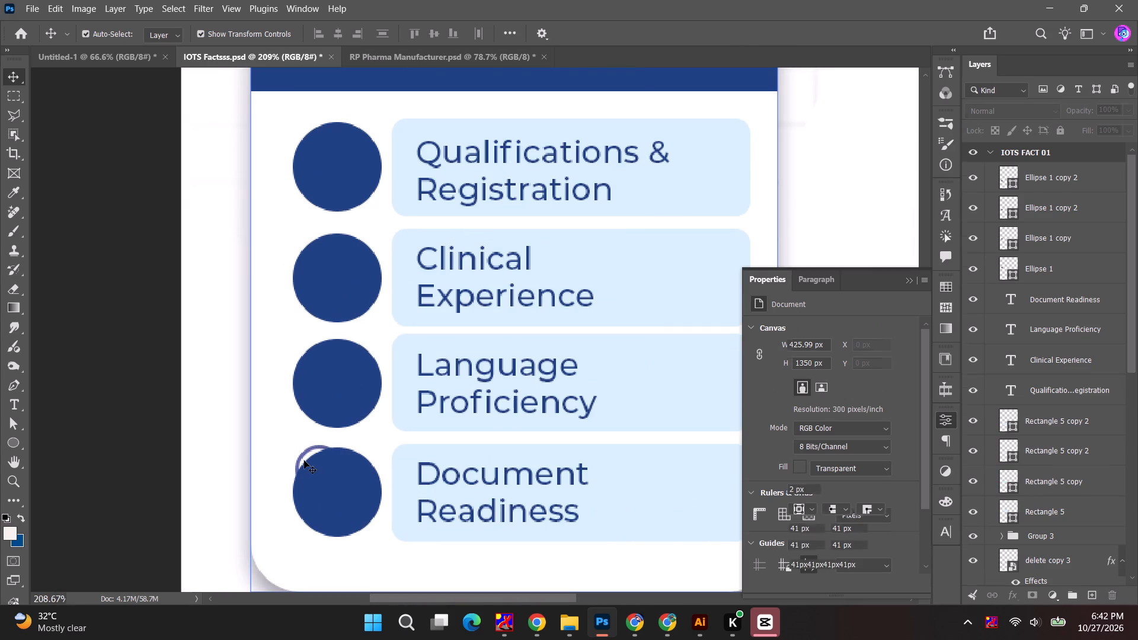
pyautogui.click(299, 456)
pyautogui.press('BackSpace')
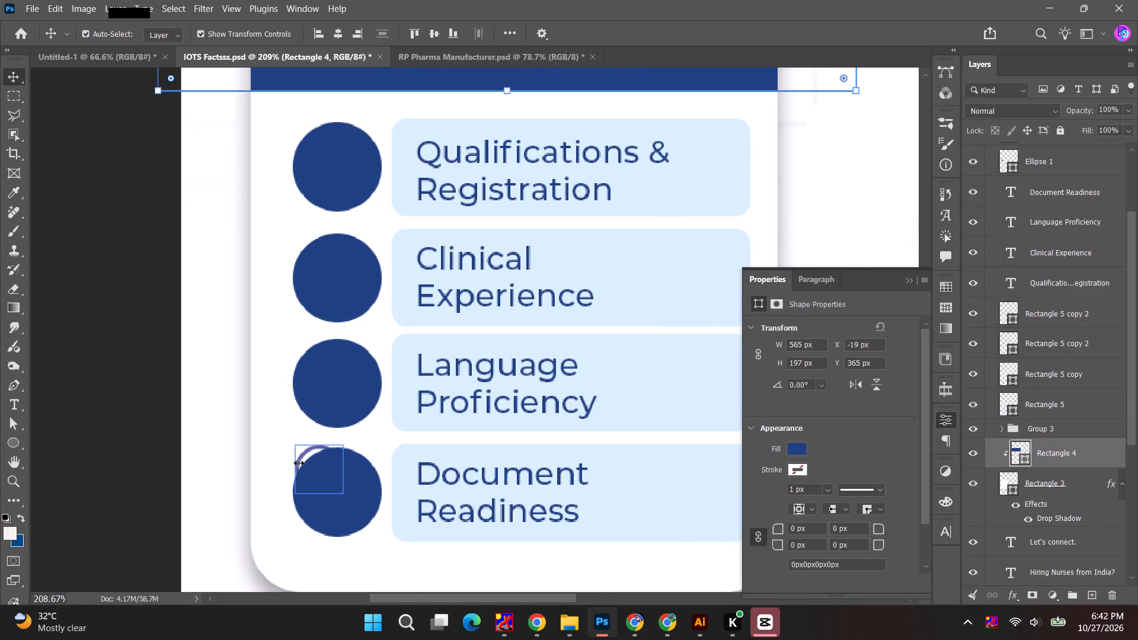
pyautogui.keyDown('alt'); pyautogui.scroll(-5, 291, 467); pyautogui.keyUp('alt')
pyautogui.click(104, 392)
# Compare the checklist card's proportions and layout in the full post with the reference image in Chrome.
pyautogui.keyDown('alt'); pyautogui.scroll(-13, 107, 396); pyautogui.keyUp('alt')
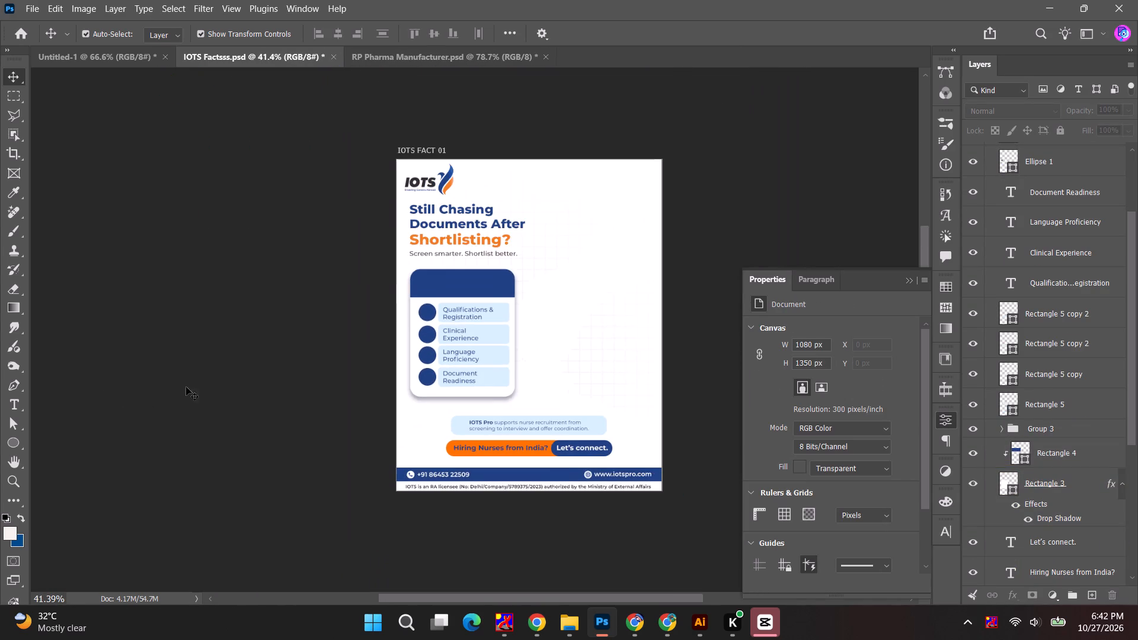
pyautogui.press('space')
pyautogui.press('space')
pyautogui.moveTo(176, 380); pyautogui.dragTo(105, 377)
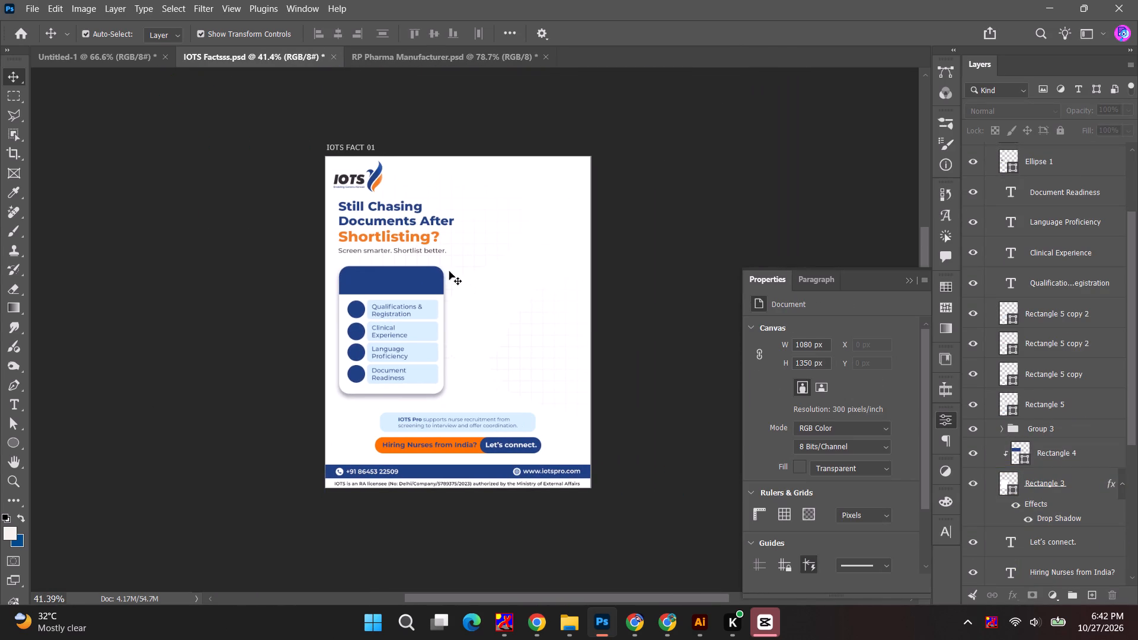
pyautogui.hotkey('alt', 'Tab')
pyautogui.hotkey('alt', 'Tab')
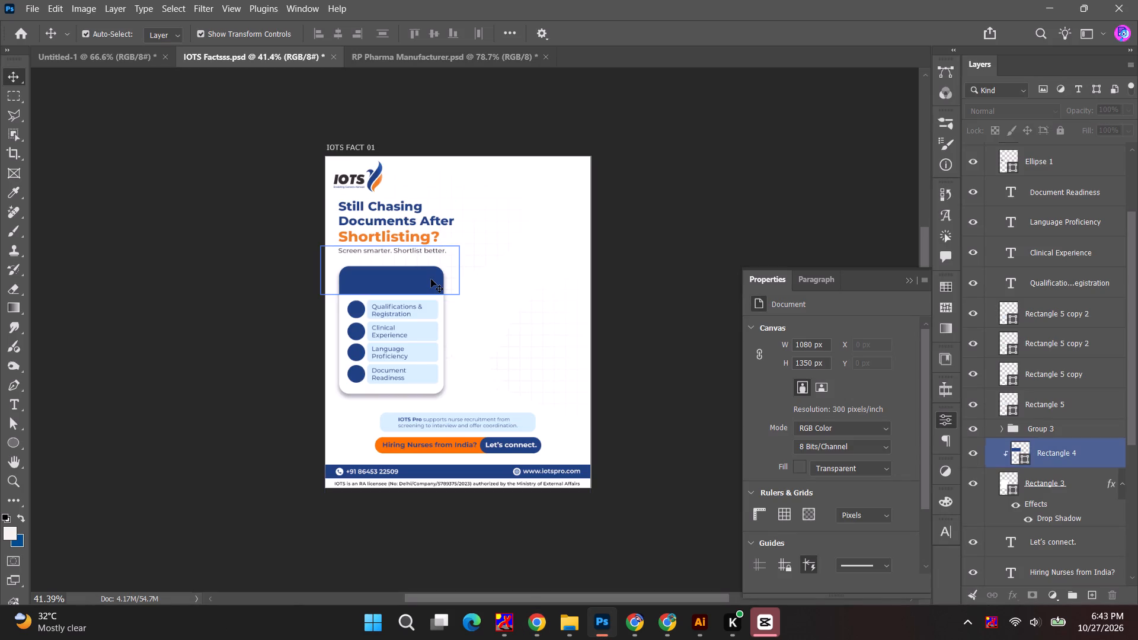
pyautogui.hotkey('alt', 'Tab')
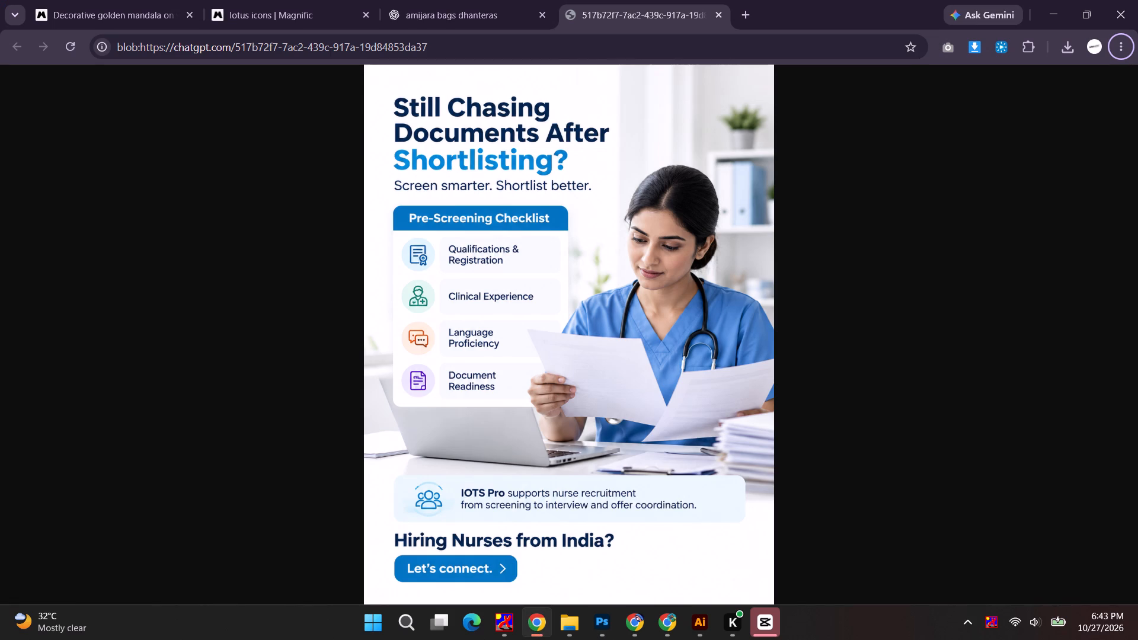
pyautogui.hotkey('alt', 'Tab')
# Widen the white checklist card to about 495 px and raise its top edge so it is 534 px high.
pyautogui.keyDown('alt'); pyautogui.scroll(4, 436, 388); pyautogui.keyUp('alt')
pyautogui.click(434, 393)
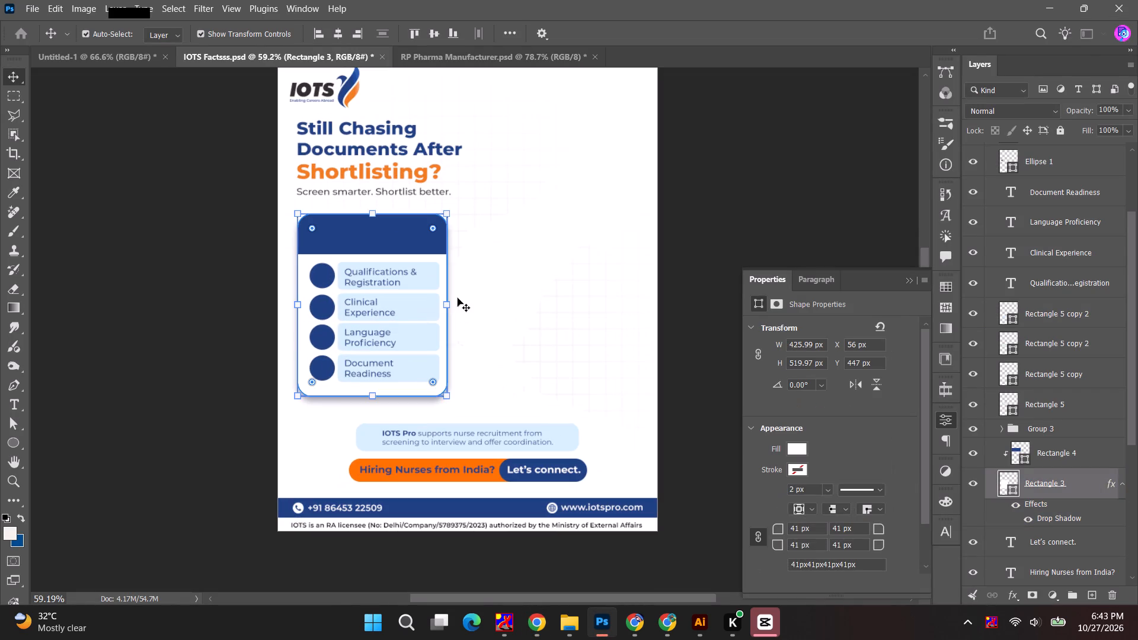
pyautogui.moveTo(450, 306); pyautogui.dragTo(471, 307)
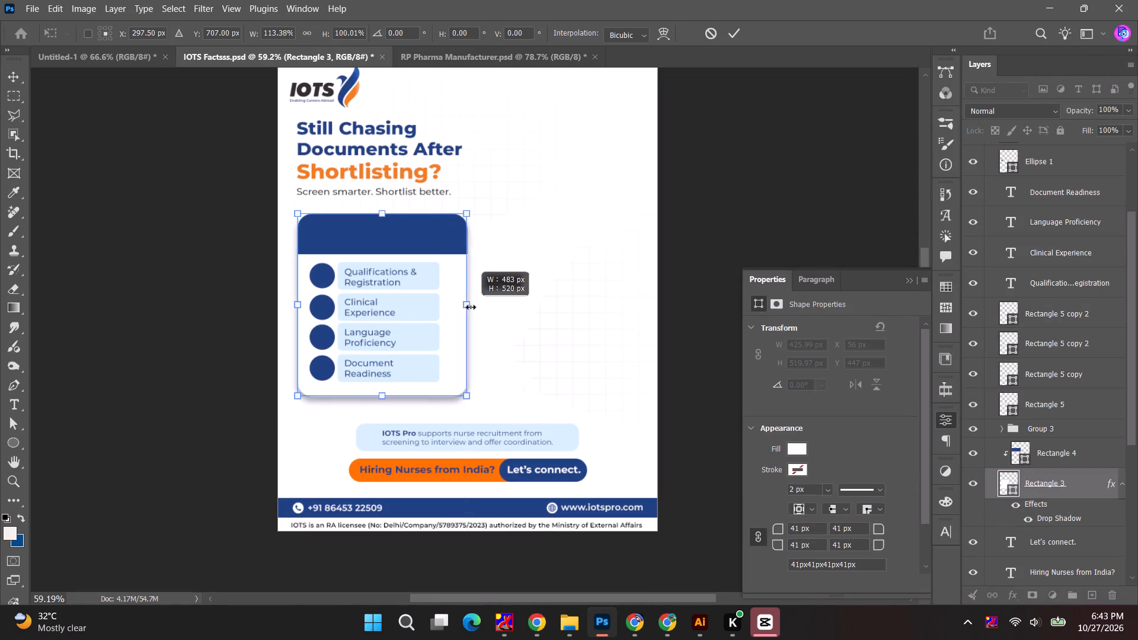
pyautogui.moveTo(471, 307); pyautogui.dragTo(474, 307)
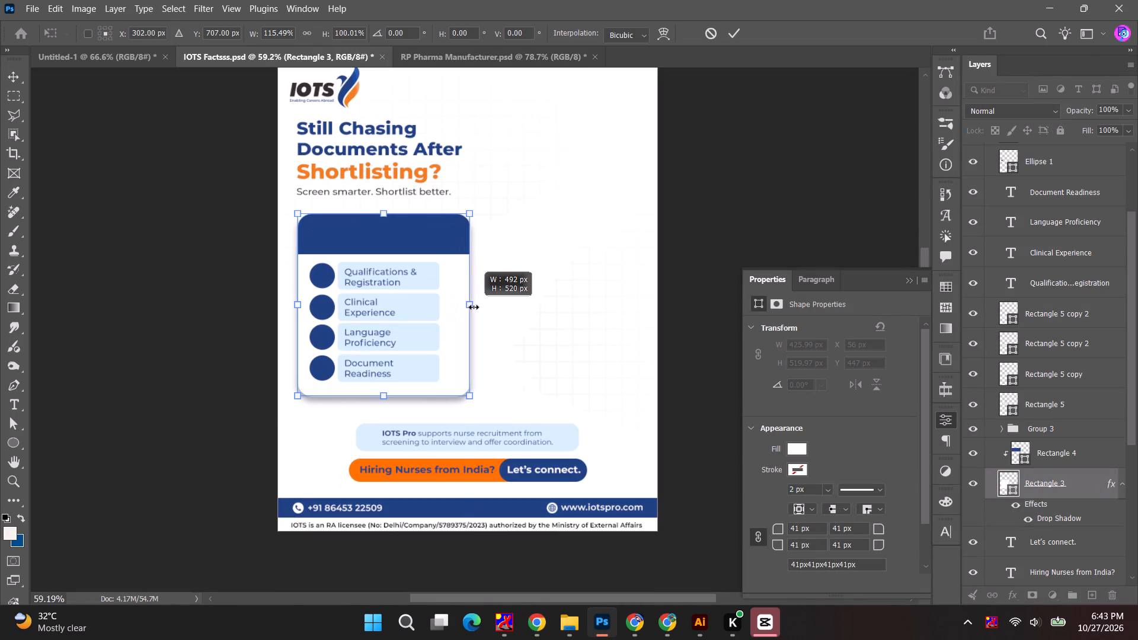
pyautogui.moveTo(474, 307); pyautogui.dragTo(474, 307)
pyautogui.click(382, 212)
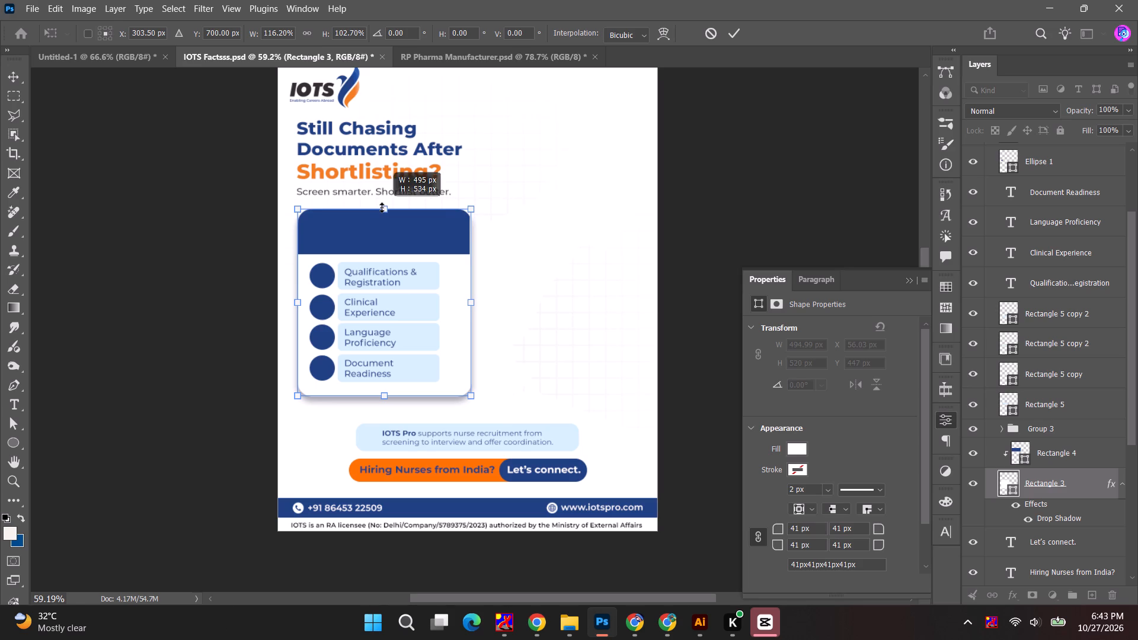
pyautogui.click(1057, 309)
# Move the four light-blue bars and their item labels together to the right, to X 190 px.
pyautogui.click(1056, 416)
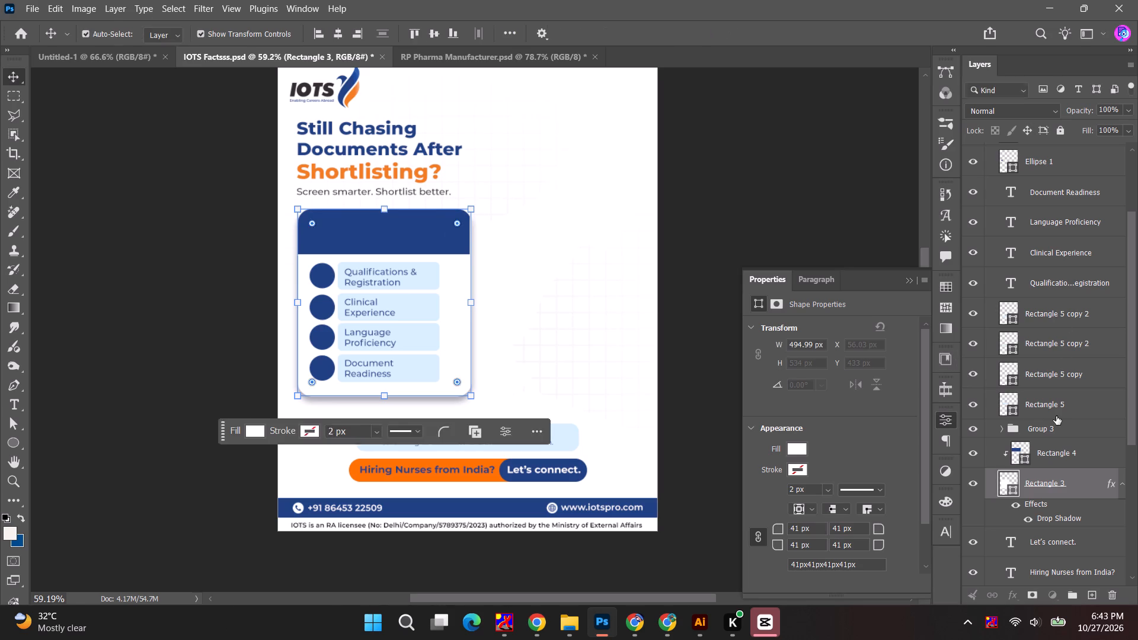
pyautogui.keyDown('shift'); pyautogui.click(1079, 199); pyautogui.keyUp('shift')
pyautogui.hotkey('shift', 'Right')
pyautogui.hotkey('shift', 'Right')
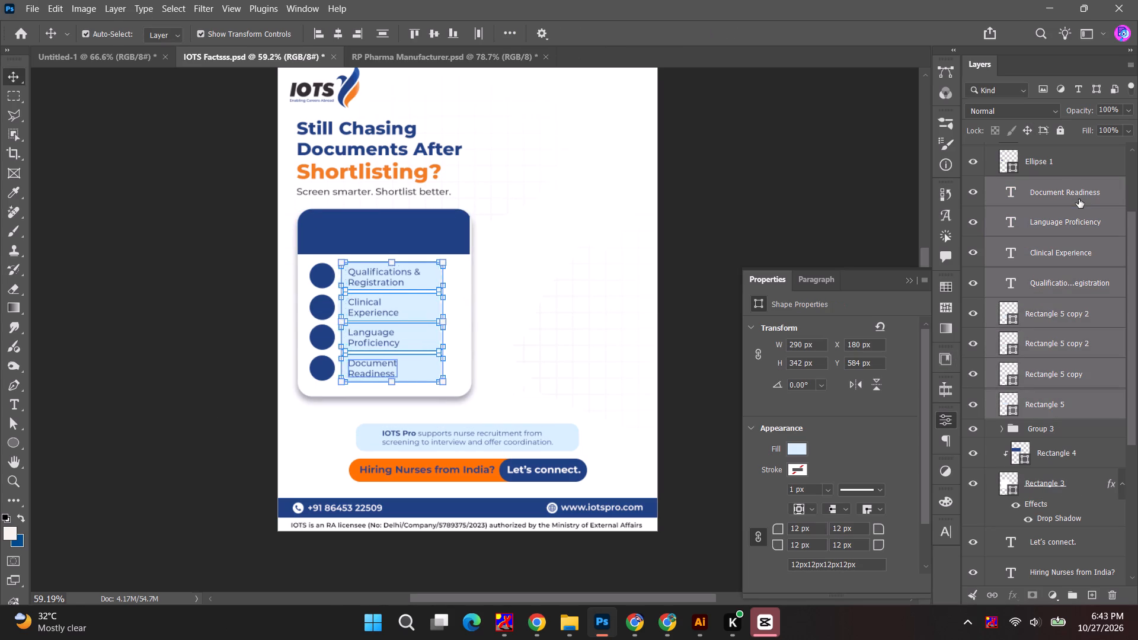
pyautogui.hotkey('shift', 'Right')
pyautogui.hotkey('shift', 'Left')
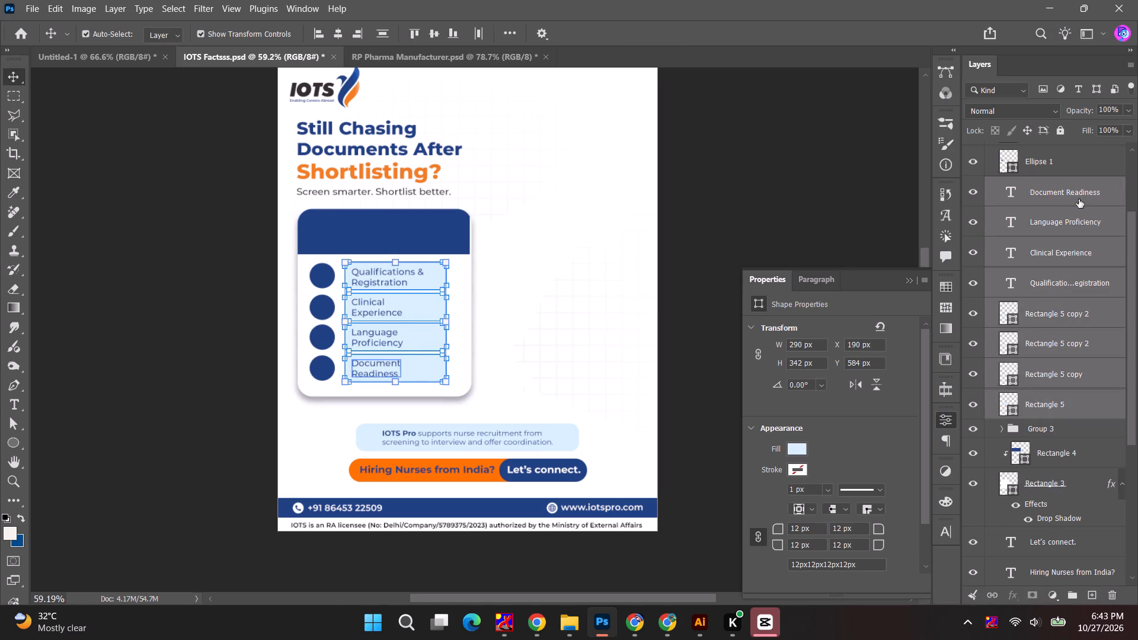
pyautogui.click(144, 244)
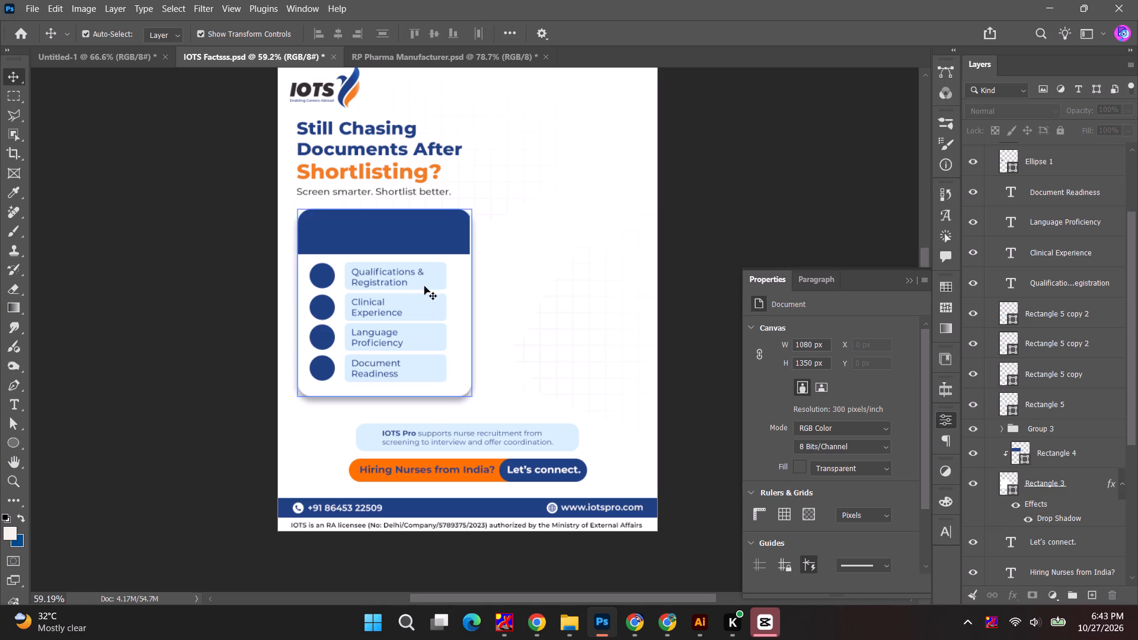
pyautogui.click(228, 306)
# Extend the left edge of all four light-blue bars toward the circles, making them 306 px wide starting at X 174 px.
pyautogui.keyDown('alt'); pyautogui.scroll(3, 429, 289); pyautogui.keyUp('alt')
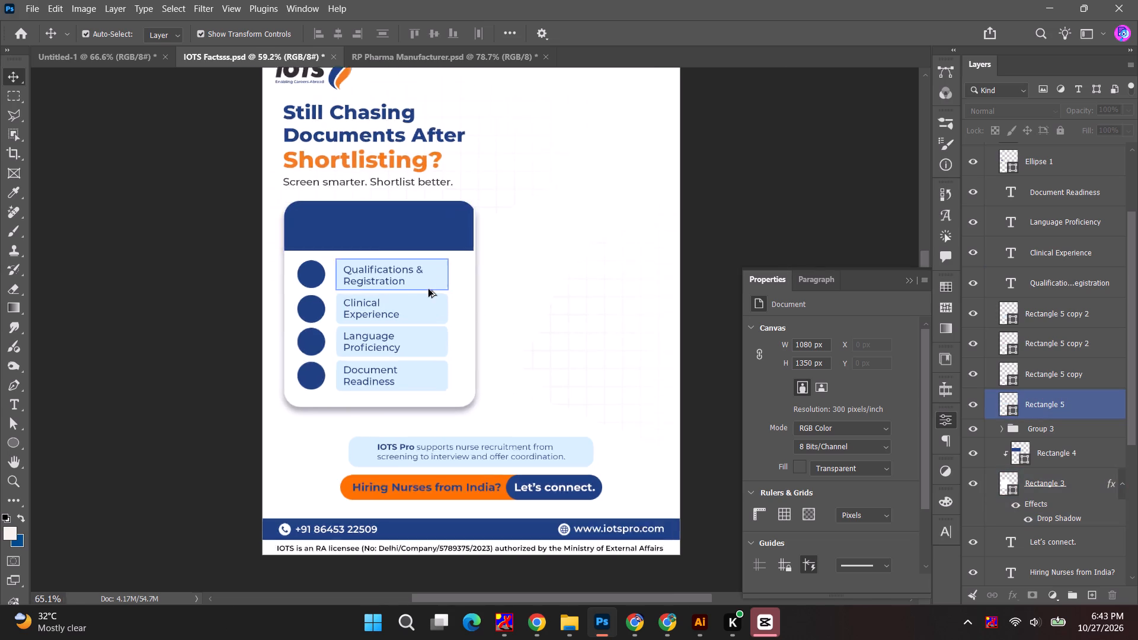
pyautogui.keyDown('alt'); pyautogui.scroll(7, 429, 289); pyautogui.keyUp('alt')
pyautogui.click(431, 291)
pyautogui.click(443, 282)
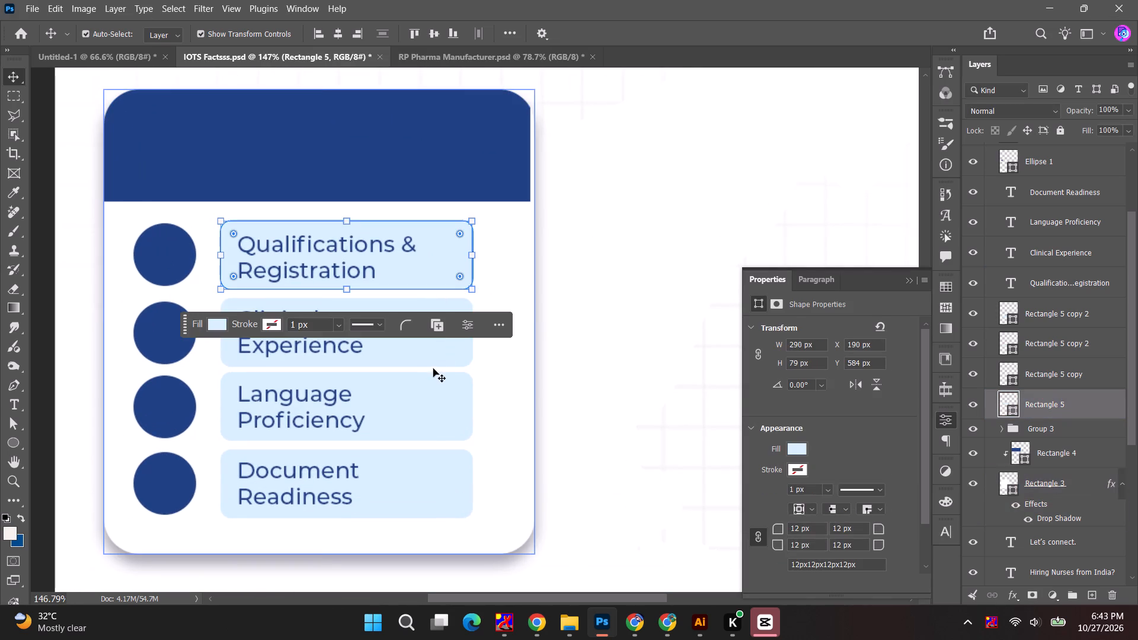
pyautogui.keyDown('shift'); pyautogui.click(433, 369); pyautogui.keyUp('shift')
pyautogui.keyDown('shift'); pyautogui.click(433, 357); pyautogui.keyUp('shift')
pyautogui.keyDown('shift'); pyautogui.click(435, 415); pyautogui.keyUp('shift')
pyautogui.keyDown('shift'); pyautogui.click(427, 507); pyautogui.keyUp('shift')
pyautogui.keyDown('shift'); pyautogui.click(513, 439); pyautogui.keyUp('shift')
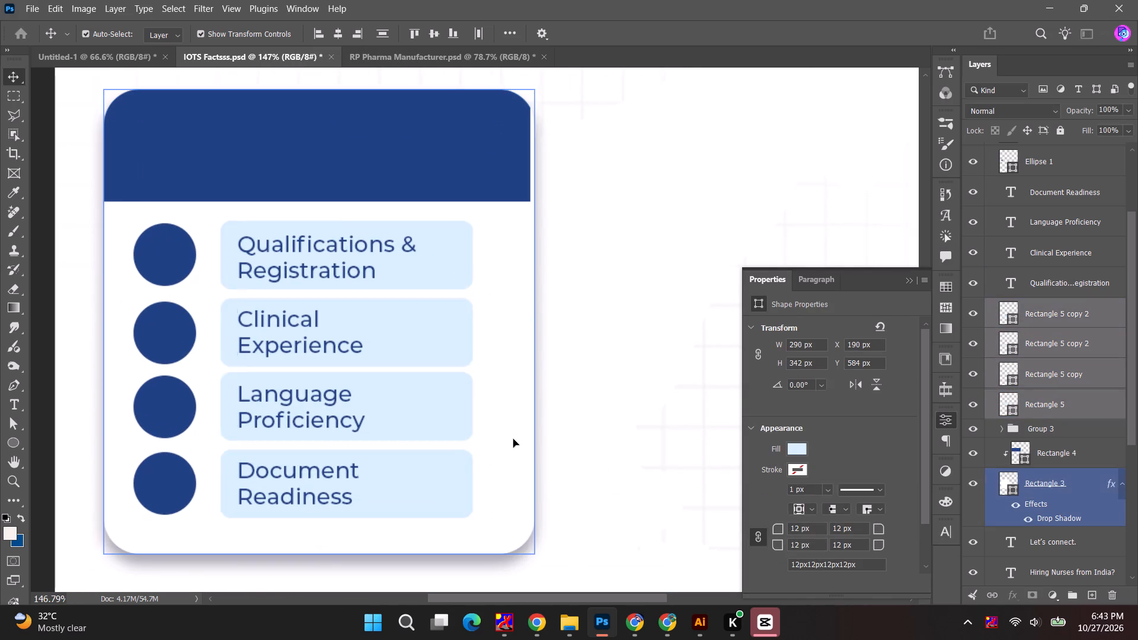
pyautogui.moveTo(221, 370); pyautogui.dragTo(207, 370)
pyautogui.click(728, 30)
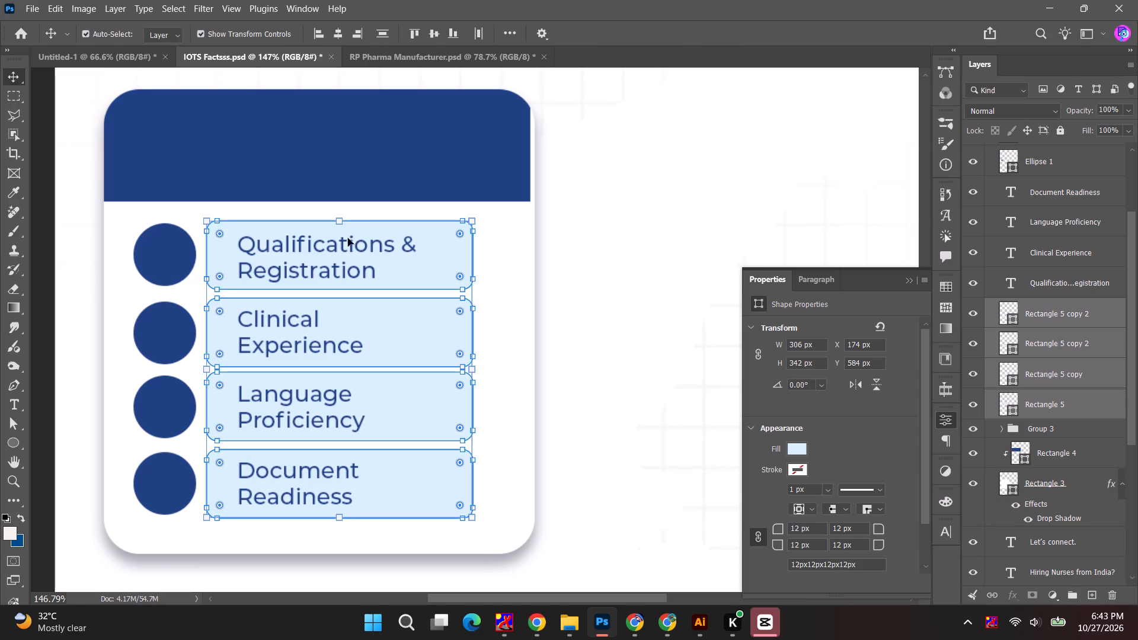
pyautogui.keyDown('alt'); pyautogui.scroll(-8, 47, 263); pyautogui.keyUp('alt')
pyautogui.click(69, 236)
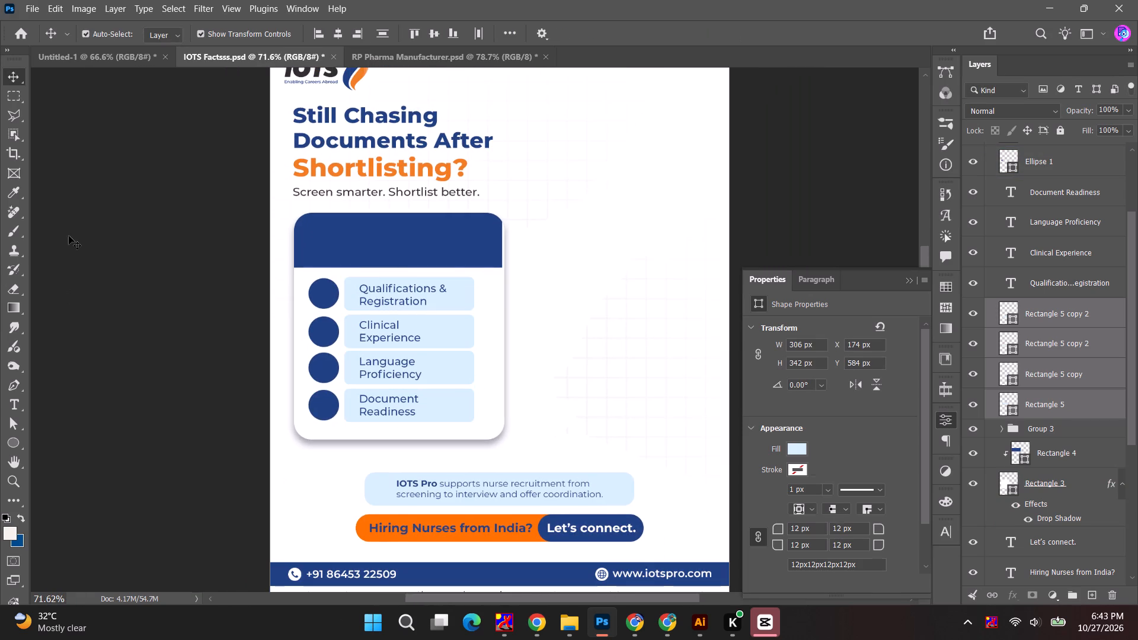
# Scale the headline and the "Screen smarter. Shortlist better." line together to about 106% so the headline spans the card's width.
pyautogui.press('space')
pyautogui.press('space')
pyautogui.moveTo(73, 251); pyautogui.dragTo(56, 291)
pyautogui.hotkey('alt', 'Tab')
pyautogui.hotkey('alt', 'Tab')
pyautogui.click(426, 176)
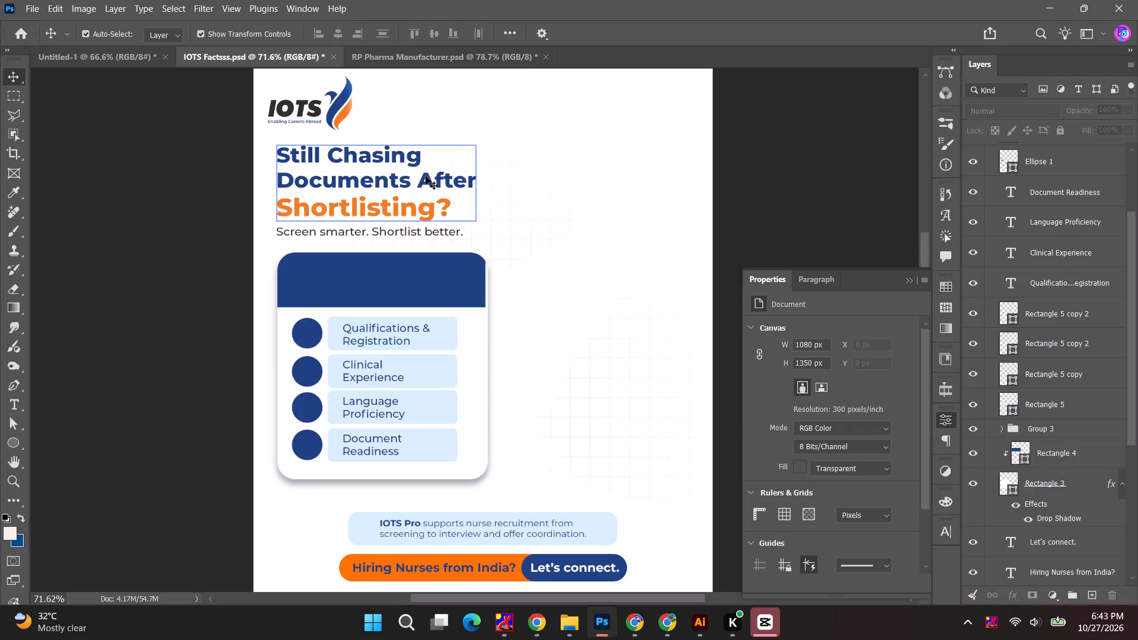
pyautogui.keyDown('alt'); pyautogui.scroll(3, 411, 234); pyautogui.keyUp('alt')
pyautogui.keyDown('shift'); pyautogui.click(459, 235); pyautogui.keyUp('shift')
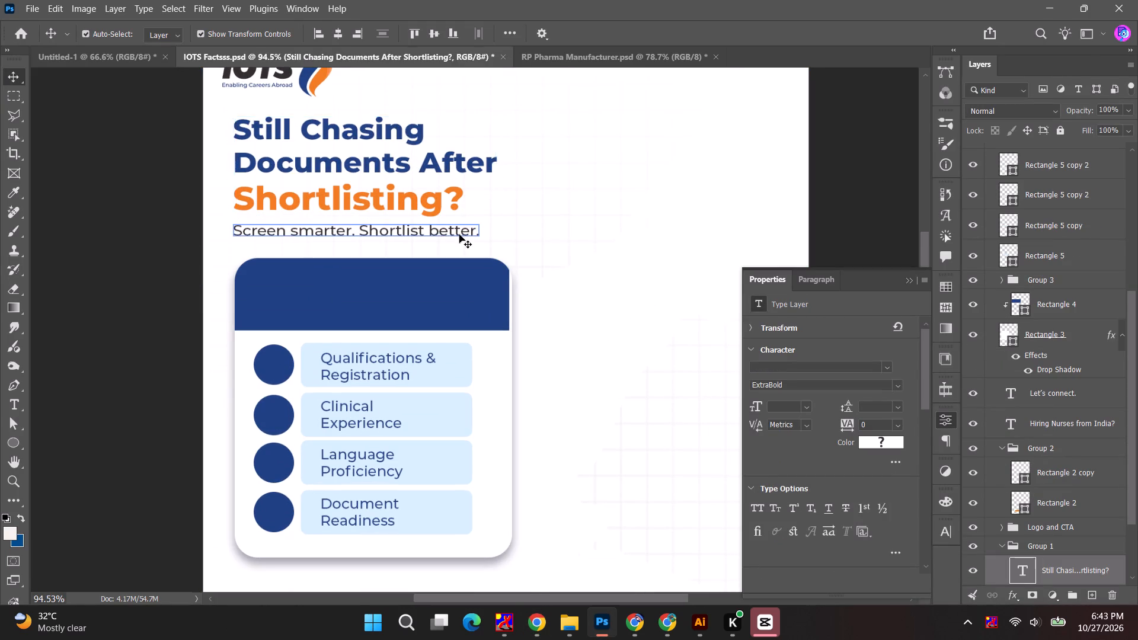
pyautogui.keyDown('shift'); pyautogui.moveTo(500, 237); pyautogui.dragTo(514, 247); pyautogui.keyUp('shift')
pyautogui.click(191, 216)
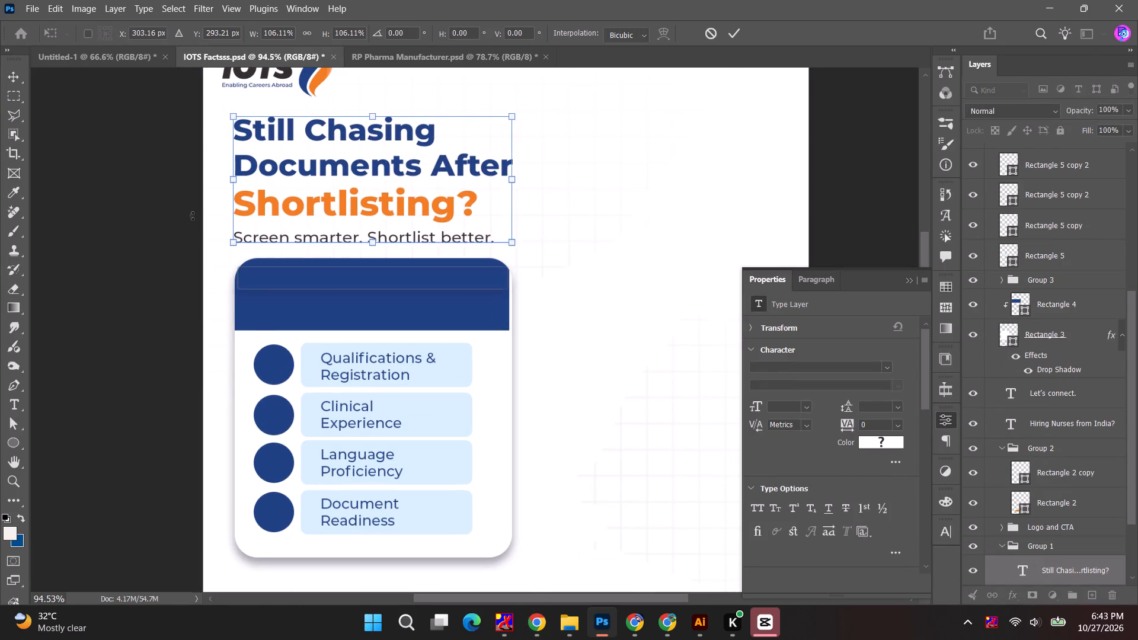
pyautogui.keyDown('alt'); pyautogui.scroll(-4, 184, 224); pyautogui.keyUp('alt')
# Switch to the browser window showing the generated nurse checklist poster and copy the poster image.
pyautogui.hotkey('alt', 'Tab')
pyautogui.keyDown('alt'); pyautogui.click(473, 190); pyautogui.keyUp('alt')
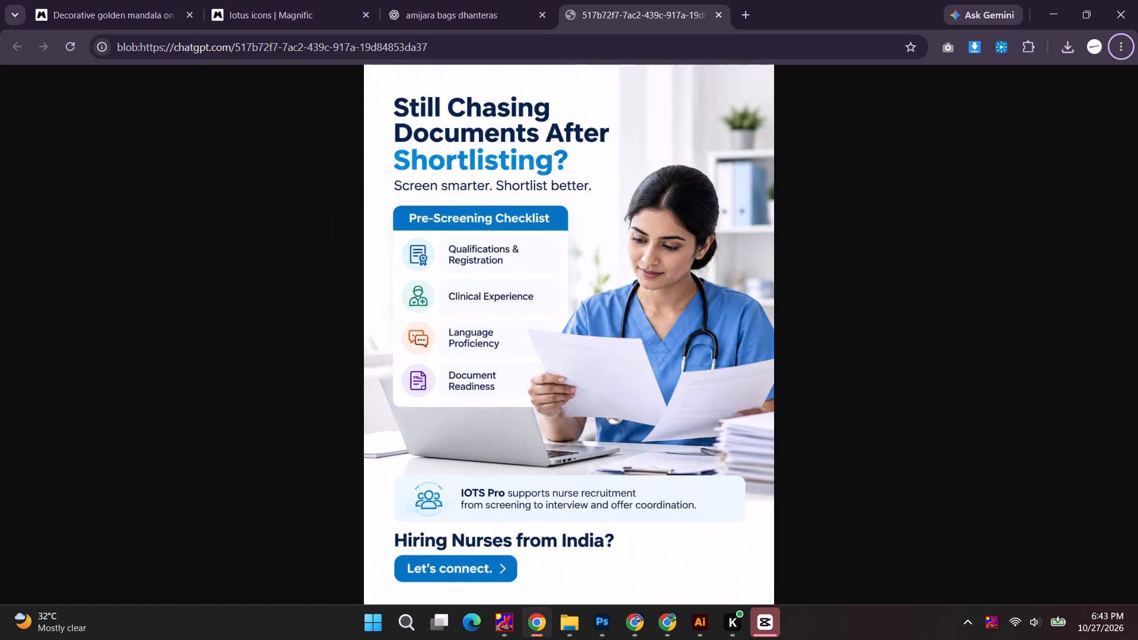
pyautogui.rightClick(696, 264)
pyautogui.click(738, 324)
# Switch to the other Chrome window and open the Canva "Remove BG" design in the empty tab.
pyautogui.hotkey('alt', 'Tab')
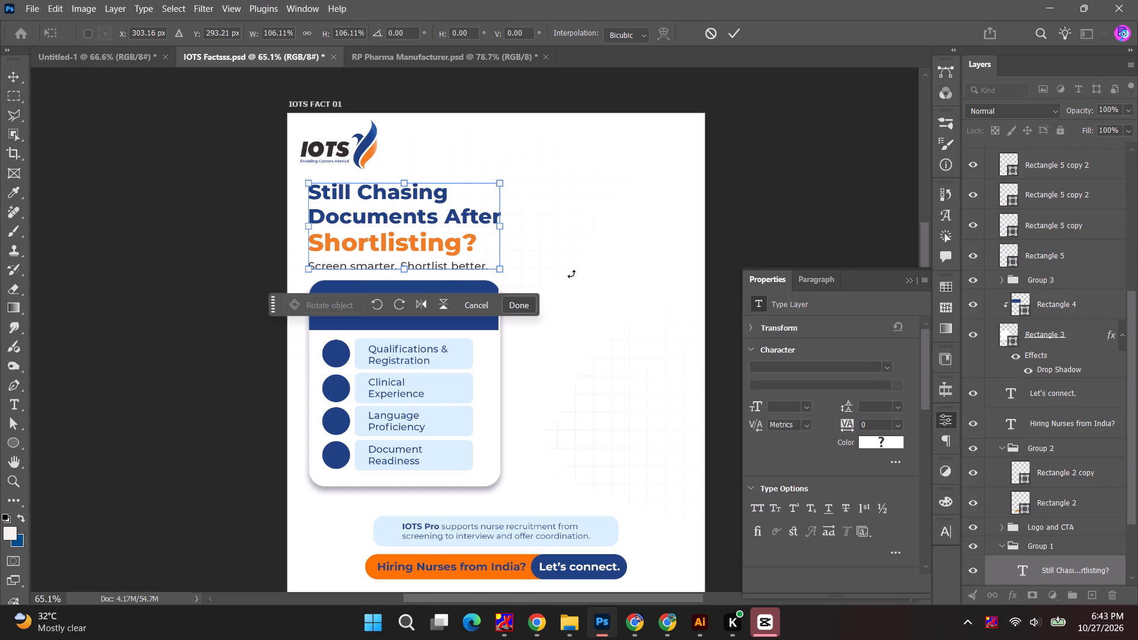
pyautogui.hotkey('alt', 'Tab')
pyautogui.keyDown('alt'); pyautogui.click(824, 129); pyautogui.keyUp('alt')
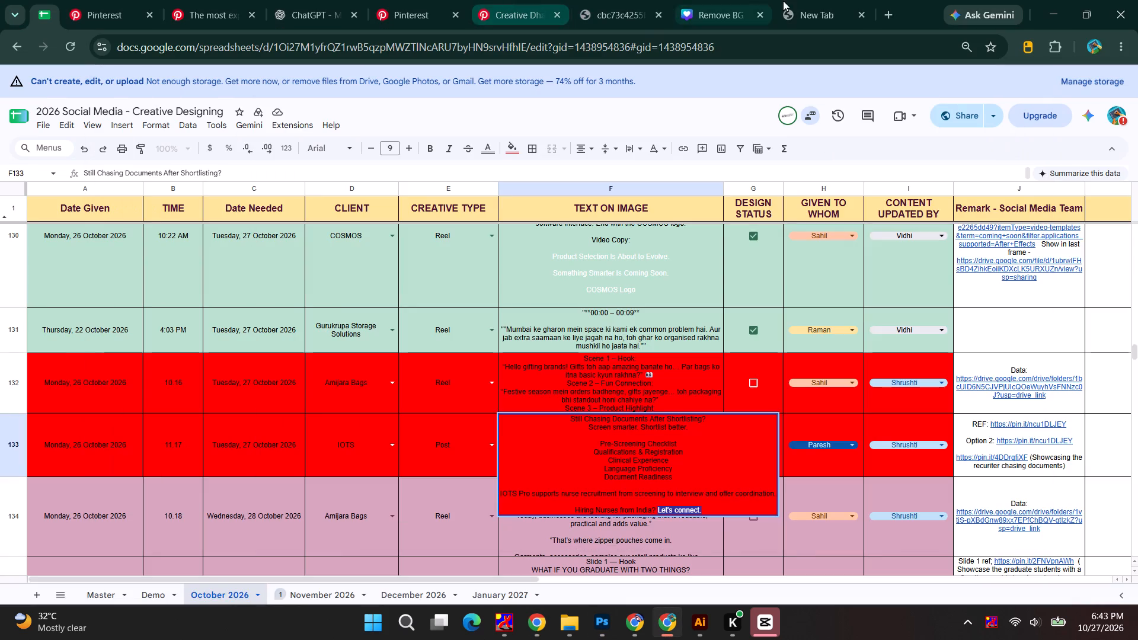
pyautogui.click(839, 0)
pyautogui.click(779, 53)
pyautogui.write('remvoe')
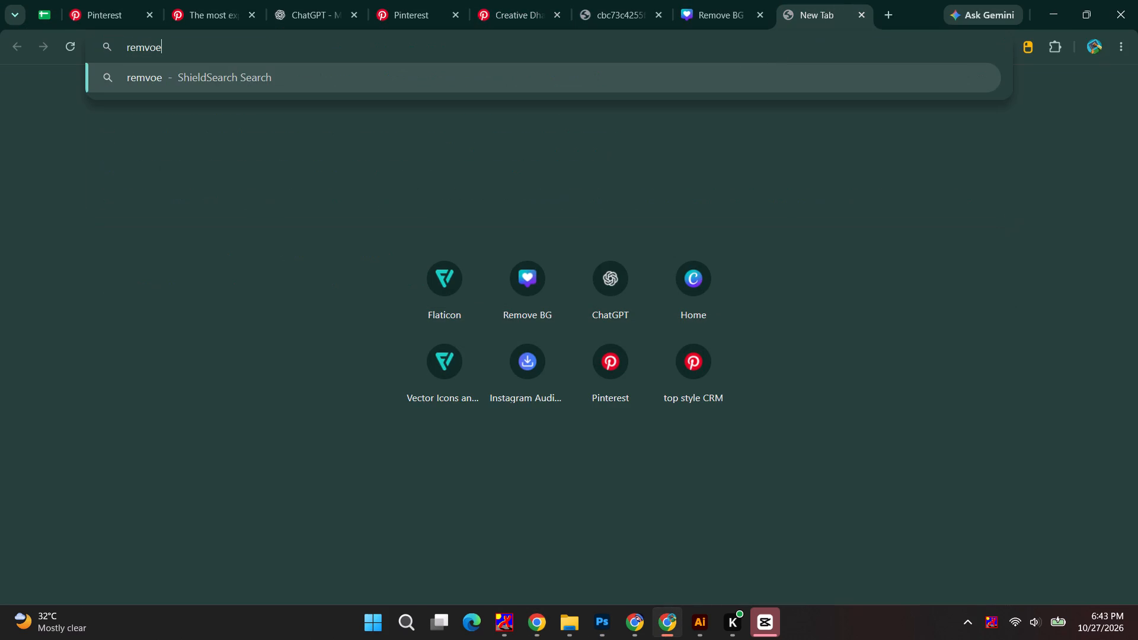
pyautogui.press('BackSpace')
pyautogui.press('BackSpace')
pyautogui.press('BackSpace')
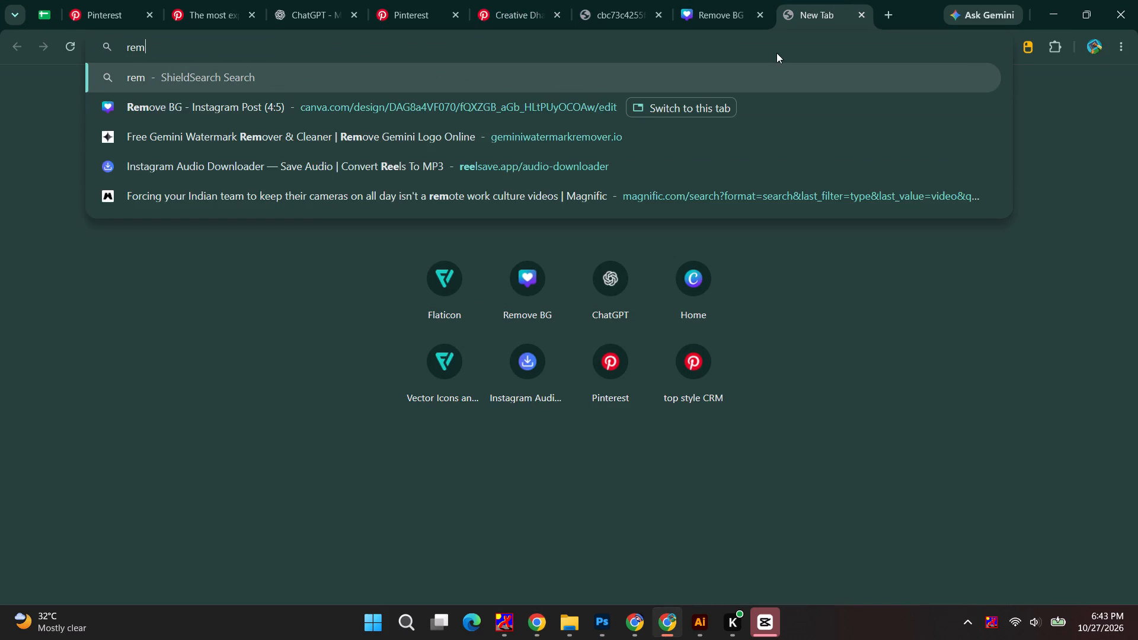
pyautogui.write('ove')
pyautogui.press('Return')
# Replace the golden Hindi lettering on the Canva page with the copied nurse poster image.
pyautogui.click(570, 335)
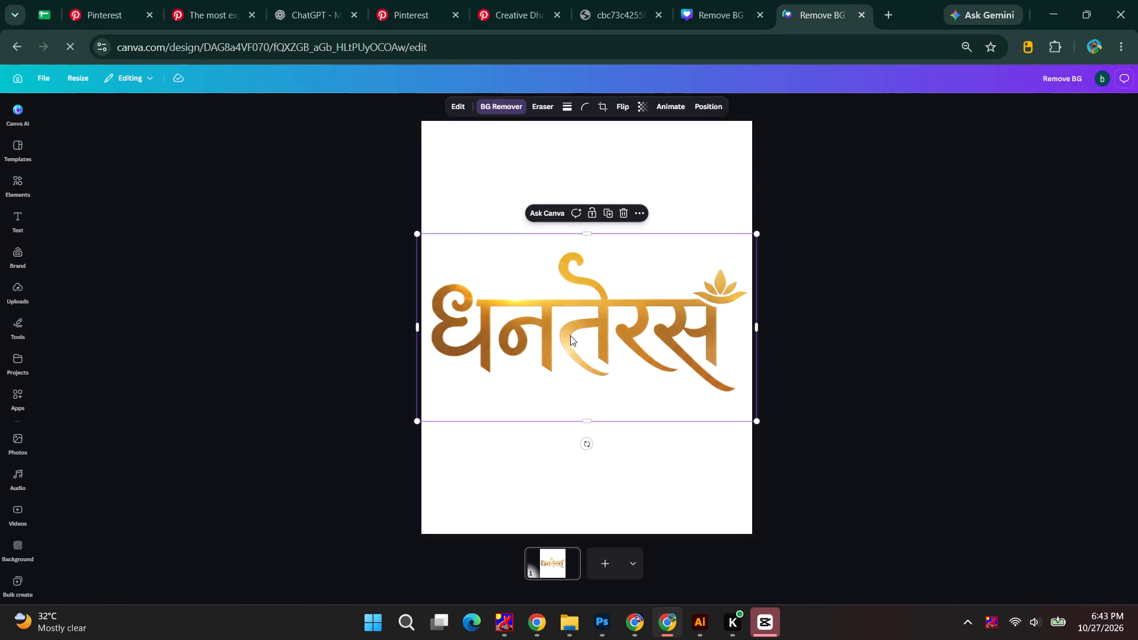
pyautogui.press('BackSpace')
pyautogui.hotkey('ctrl', 'v')
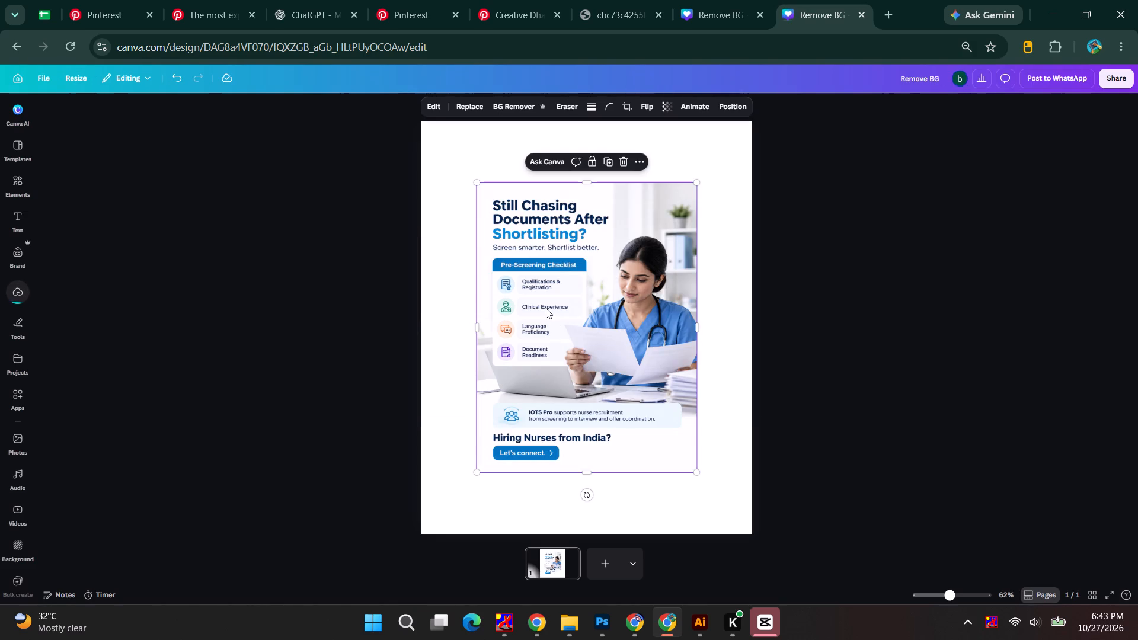
# Align the poster with the page's top-left corner and enlarge it to the full page width.
pyautogui.moveTo(546, 308); pyautogui.dragTo(491, 245)
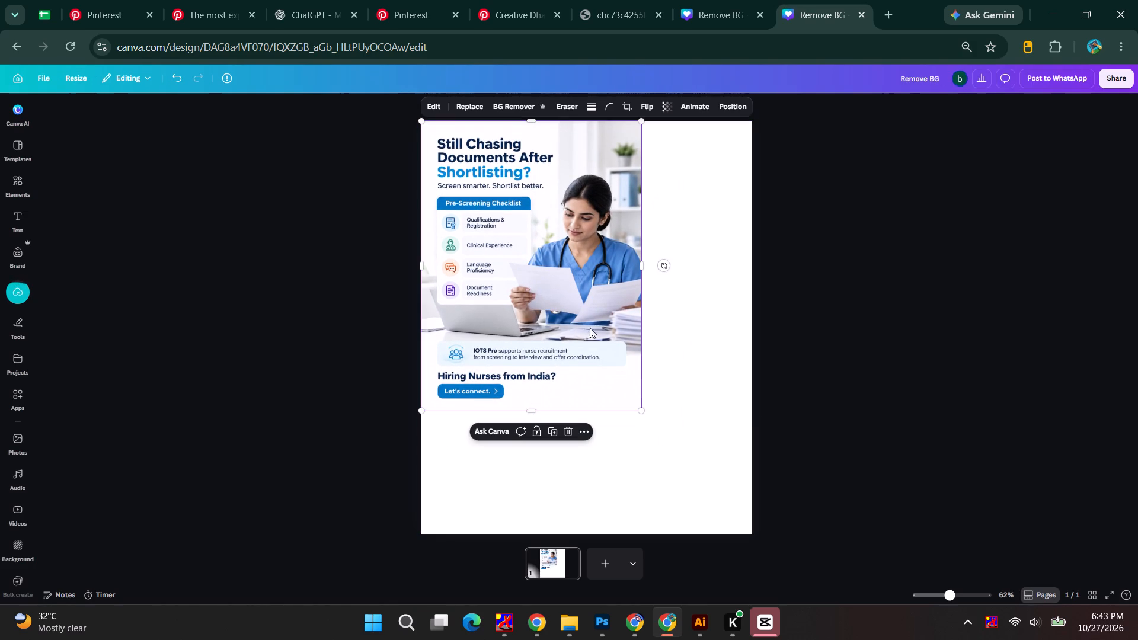
pyautogui.moveTo(640, 409); pyautogui.dragTo(747, 514)
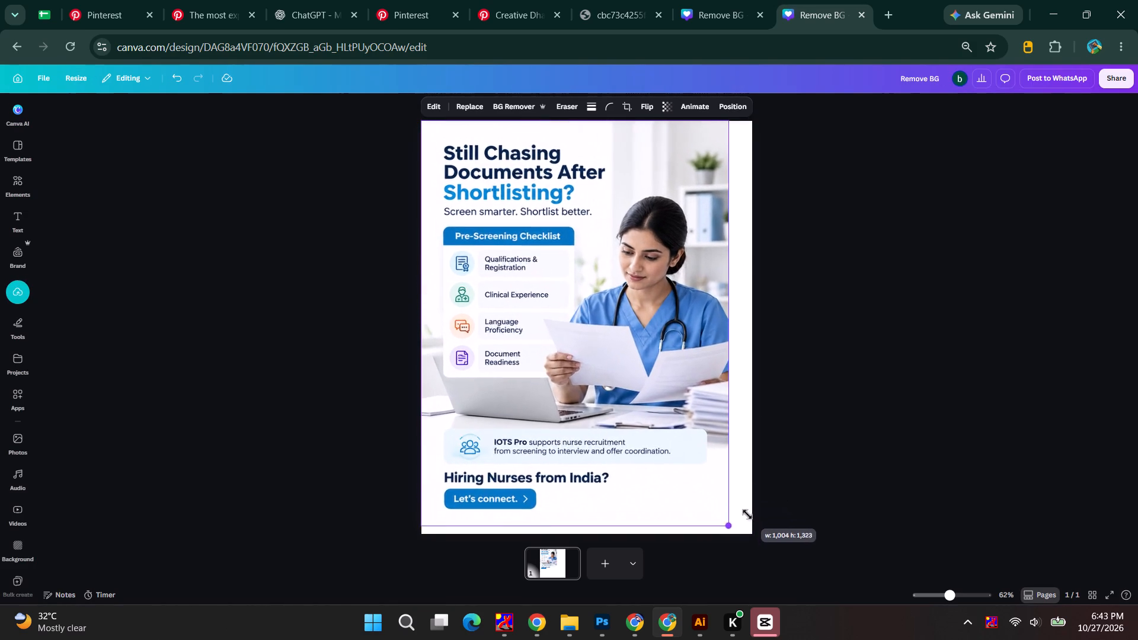
pyautogui.moveTo(747, 514); pyautogui.dragTo(766, 545)
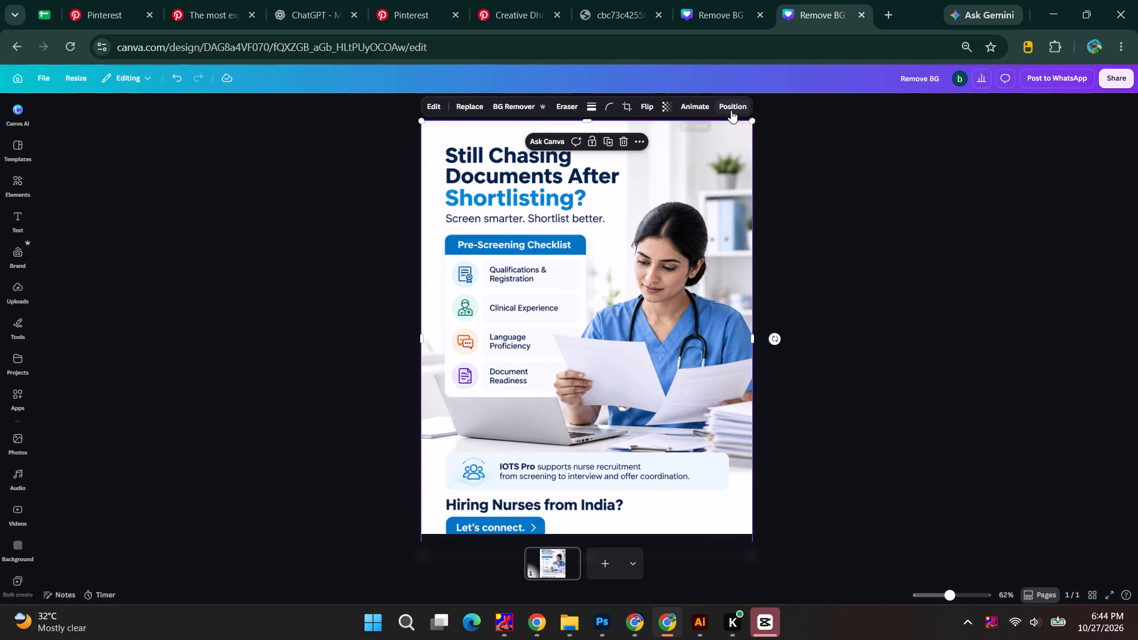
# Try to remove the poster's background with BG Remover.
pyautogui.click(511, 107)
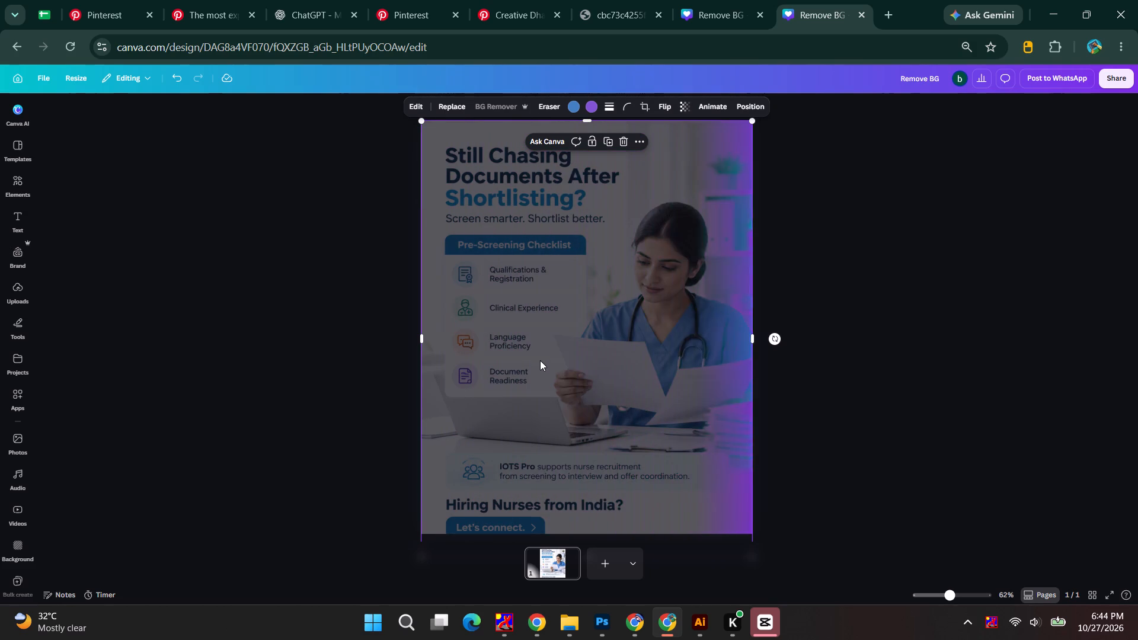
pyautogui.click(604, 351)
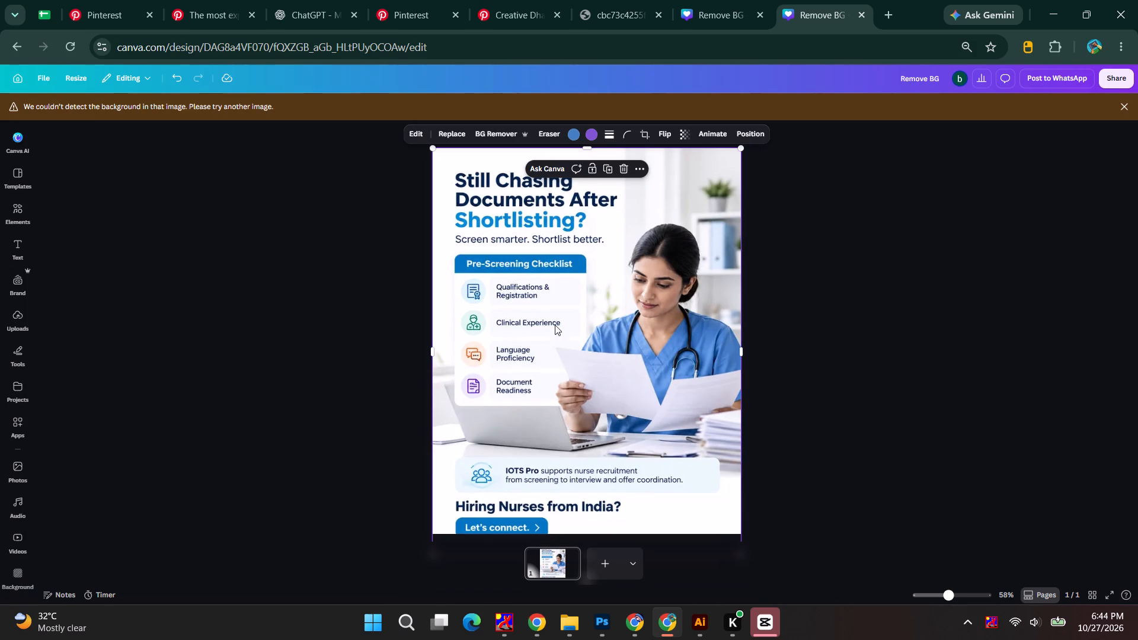
# Split the poster image into separate editable layers with Magic Layers, and clear the selection.
pyautogui.click(516, 226)
pyautogui.click(414, 135)
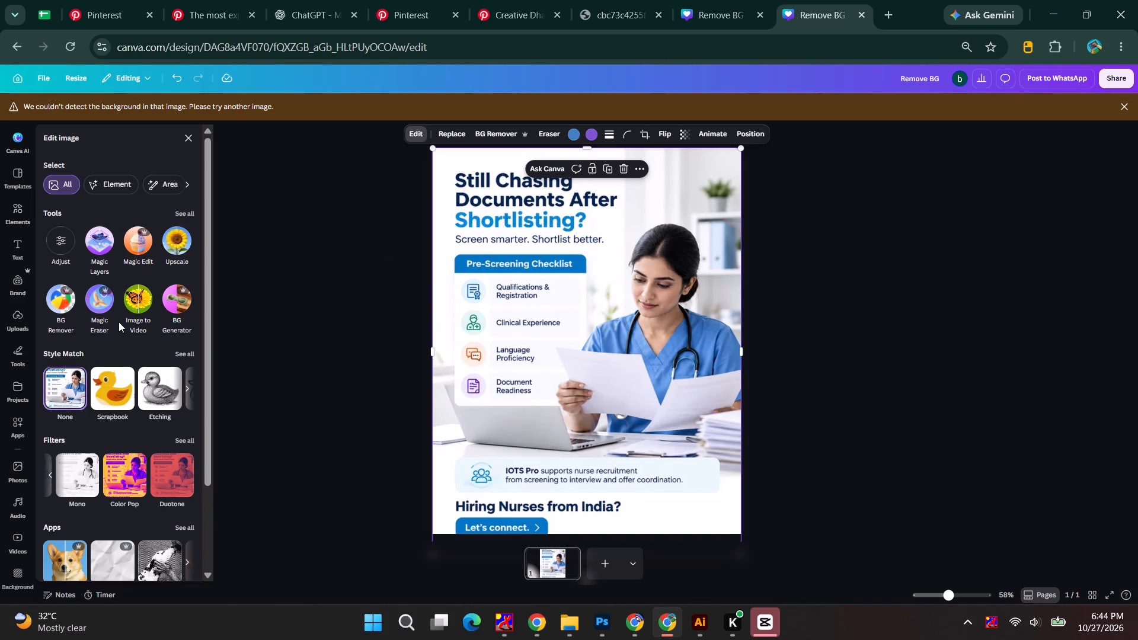
pyautogui.click(187, 215)
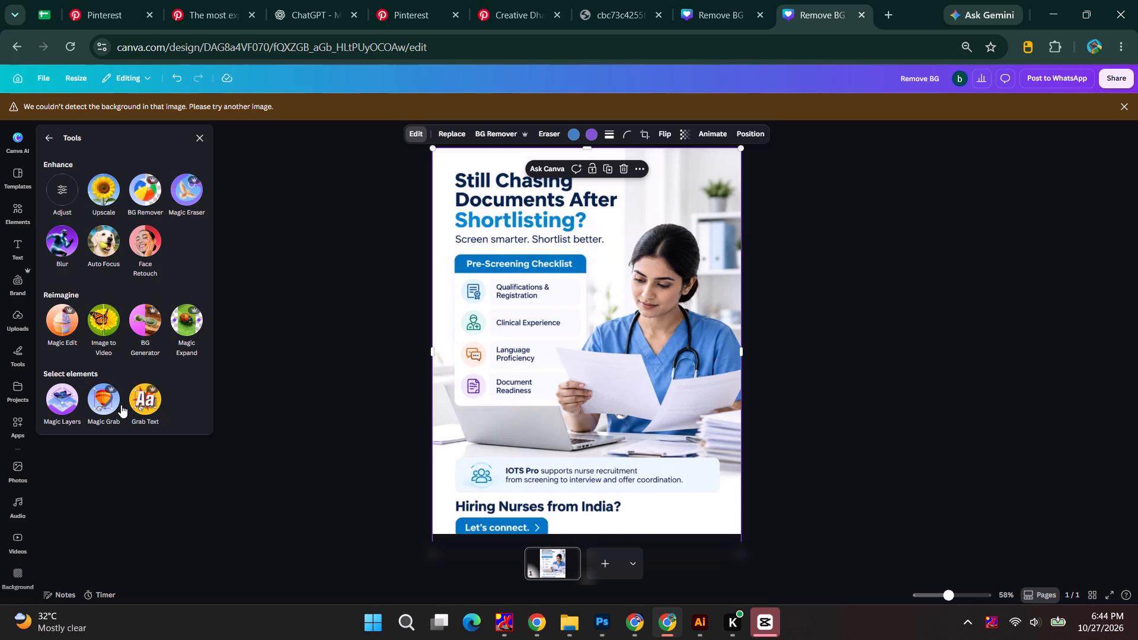
pyautogui.click(62, 396)
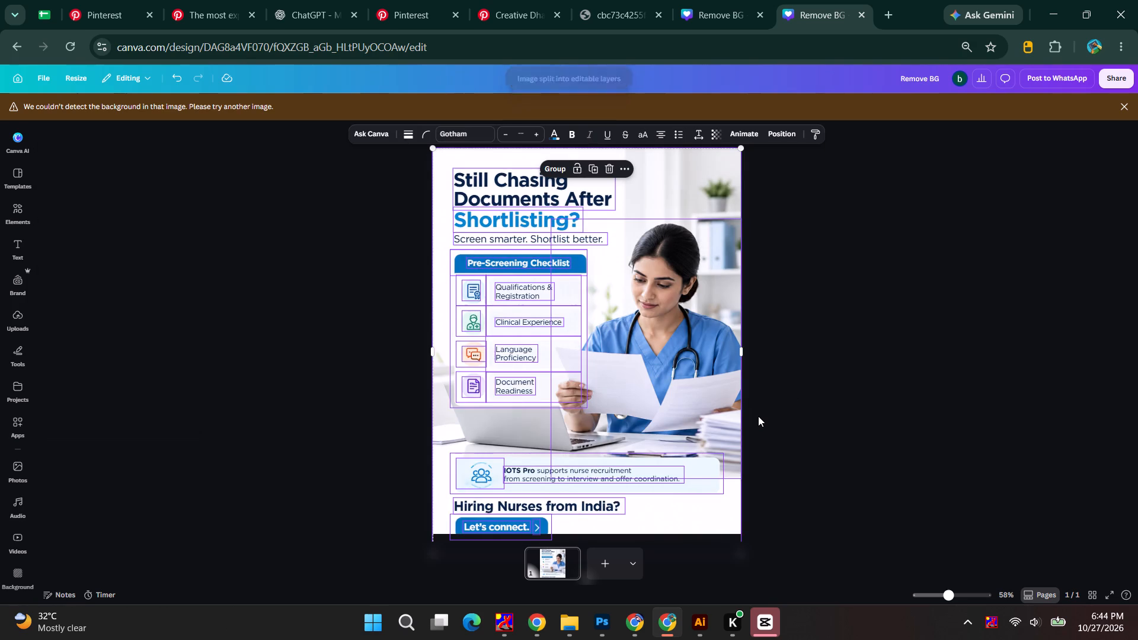
pyautogui.click(844, 364)
# Delete the two-part headline, the tagline and the "Pre-Screening Checklist" header text and bar from the split image.
pyautogui.click(456, 196)
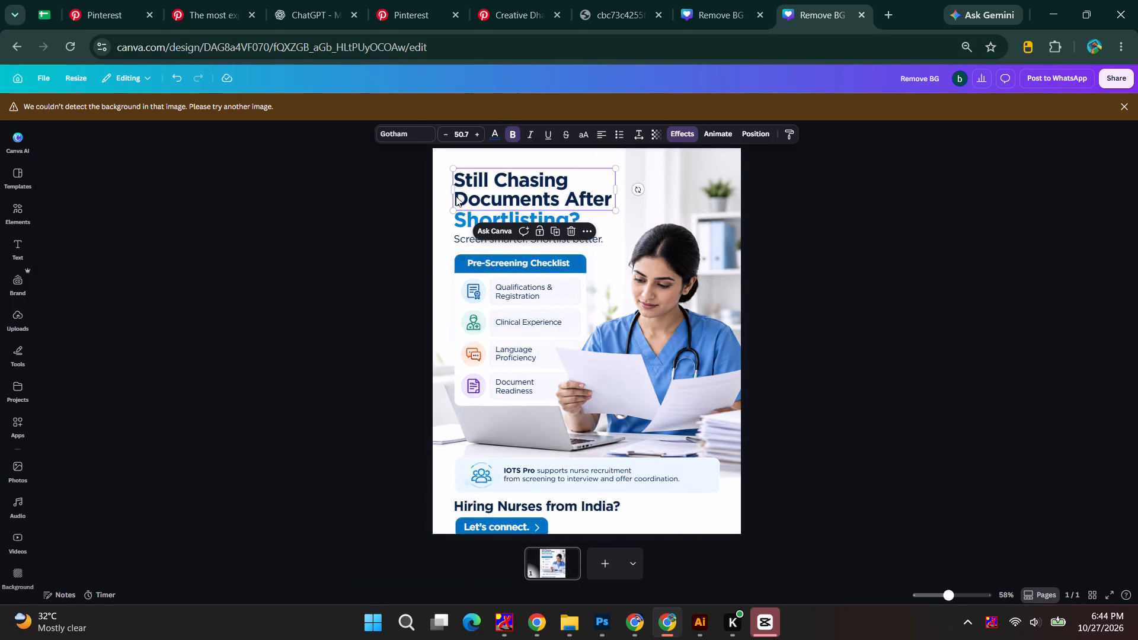
pyautogui.keyDown('shift'); pyautogui.click(469, 220); pyautogui.keyUp('shift')
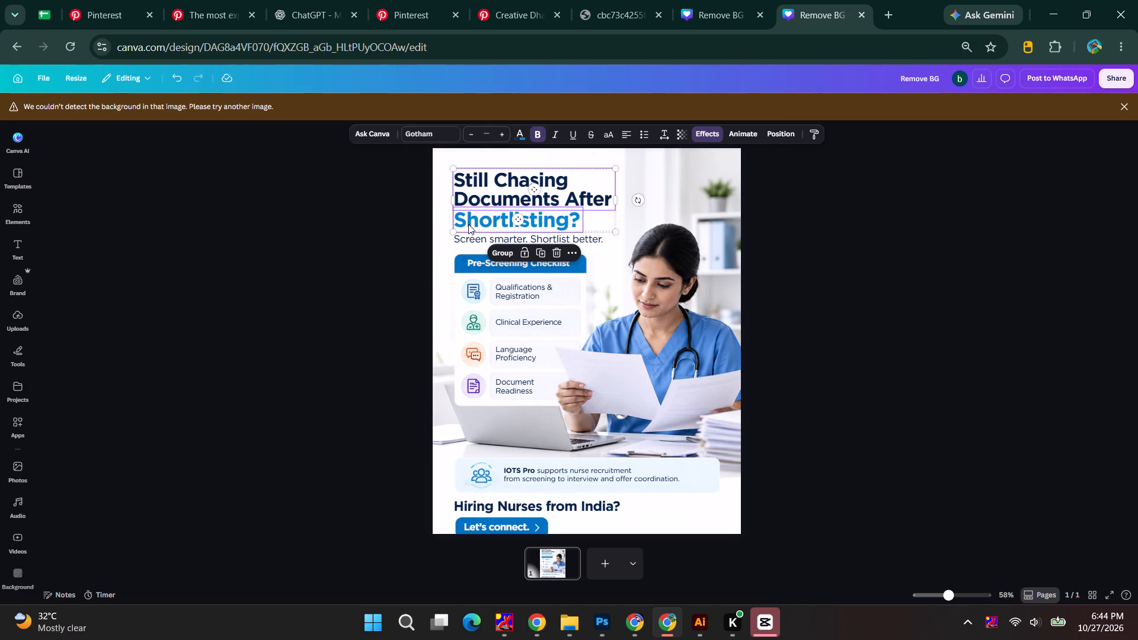
pyautogui.press('BackSpace')
pyautogui.click(493, 241)
pyautogui.press('BackSpace')
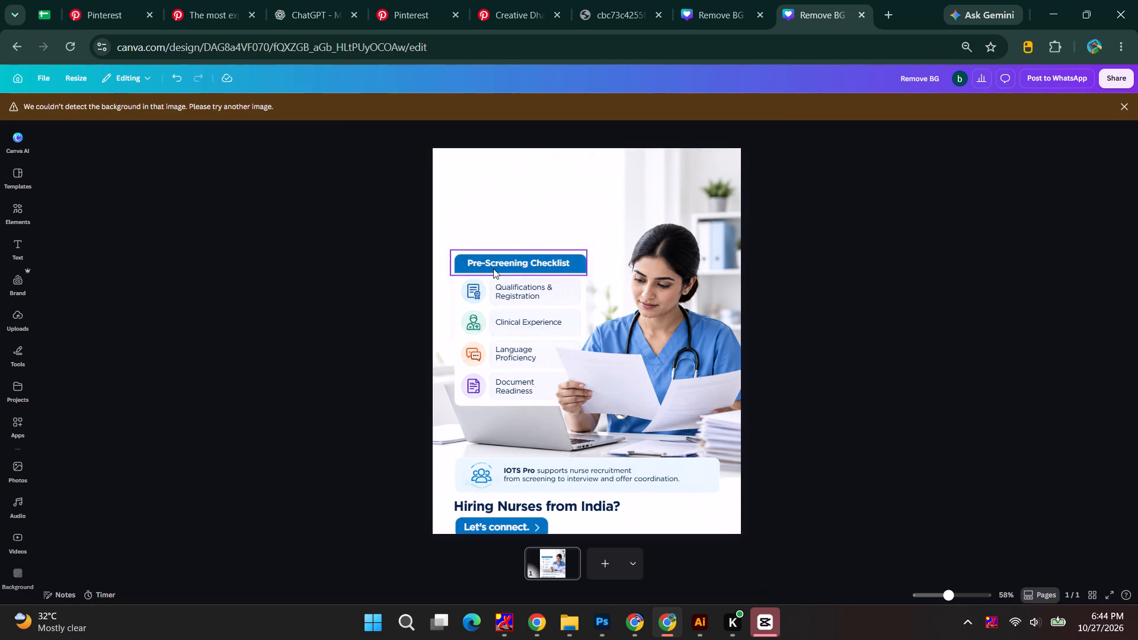
pyautogui.click(493, 266)
pyautogui.press('BackSpace')
pyautogui.click(493, 267)
pyautogui.press('BackSpace')
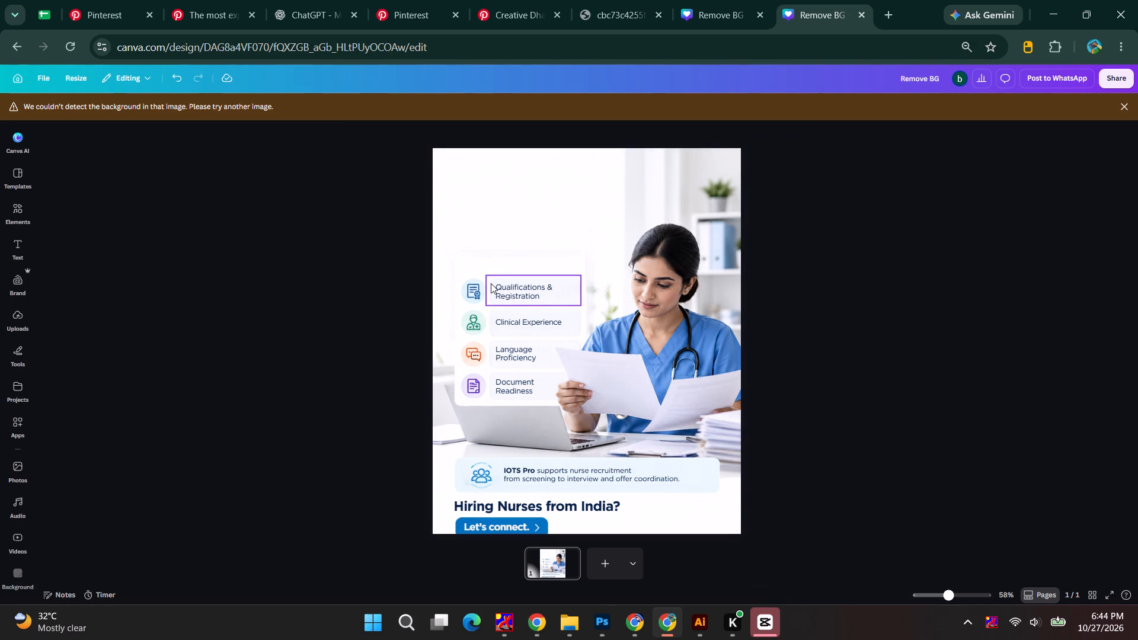
# Delete the four checklist item labels and the pale bars of the "Qualifications & Registration" and "Clinical Experience" rows.
pyautogui.click(491, 283)
pyautogui.press('BackSpace')
pyautogui.click(496, 312)
pyautogui.press('BackSpace')
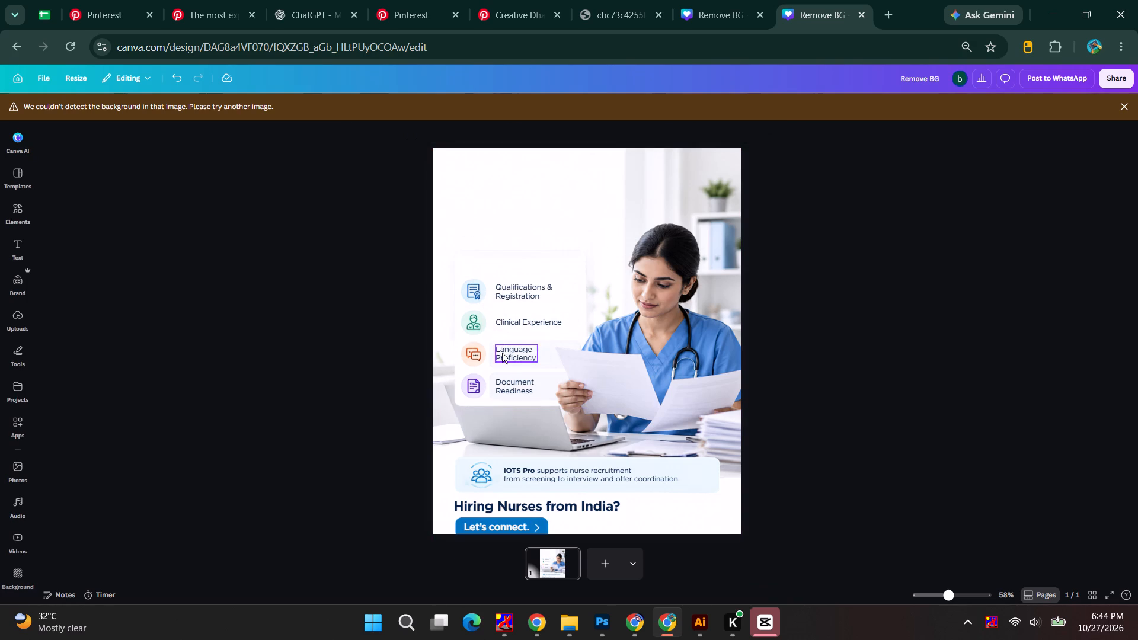
pyautogui.click(502, 353)
pyautogui.press('BackSpace')
pyautogui.click(499, 380)
pyautogui.press('BackSpace')
pyautogui.click(491, 392)
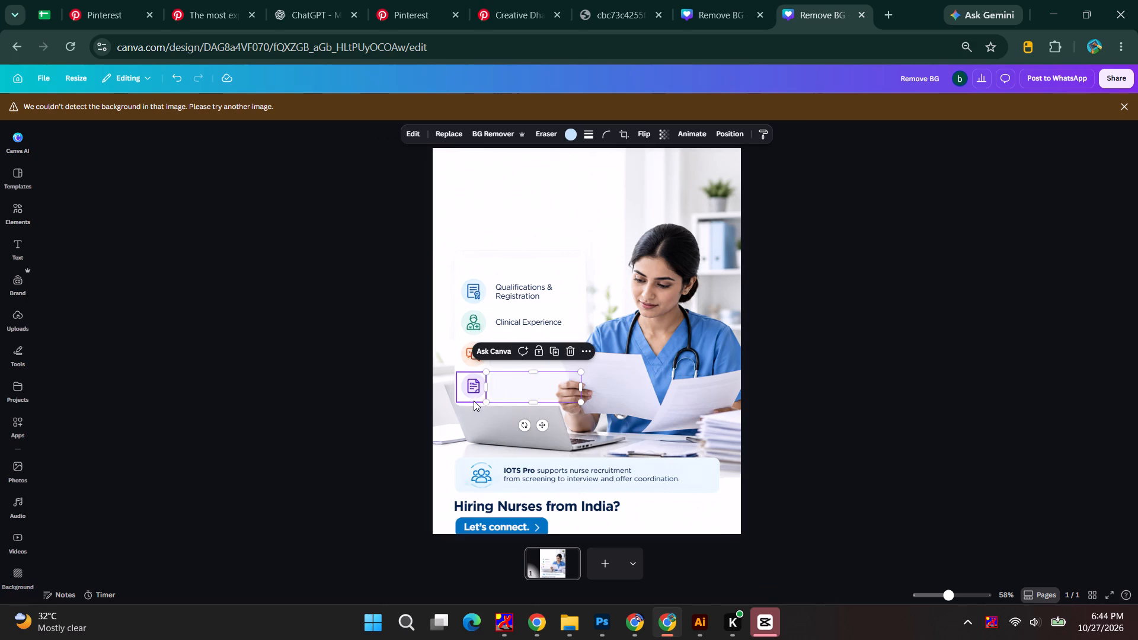
pyautogui.click(505, 288)
pyautogui.press('BackSpace')
pyautogui.click(504, 324)
pyautogui.press('BackSpace')
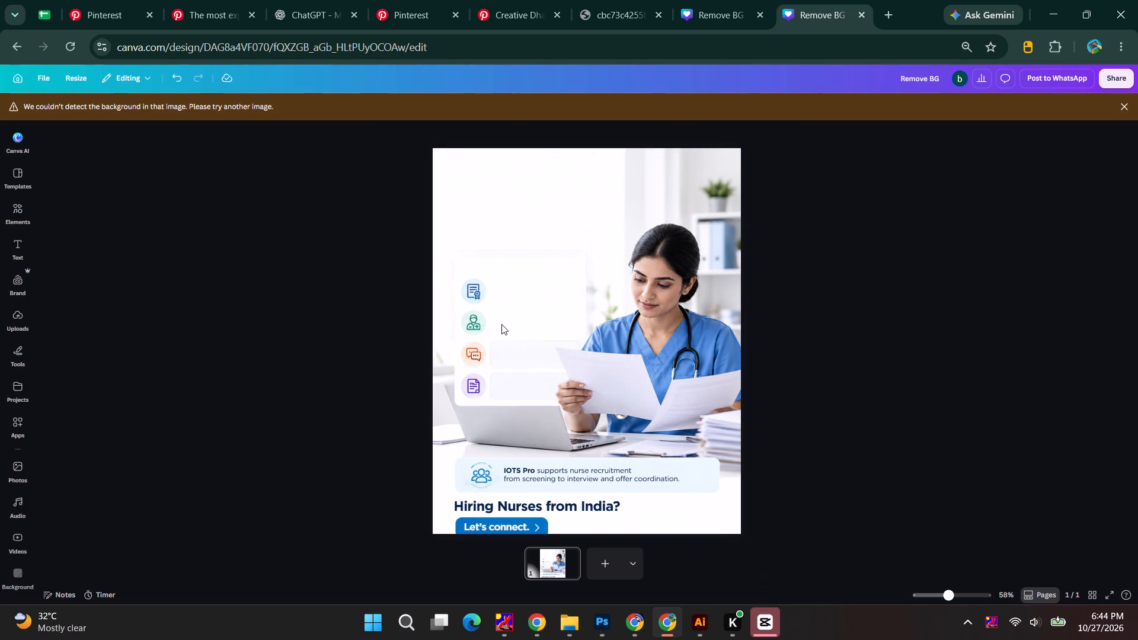
# Delete the four checklist icons and the pastel circles behind them.
pyautogui.click(477, 325)
pyautogui.press('BackSpace')
pyautogui.press('BackSpace')
pyautogui.click(474, 358)
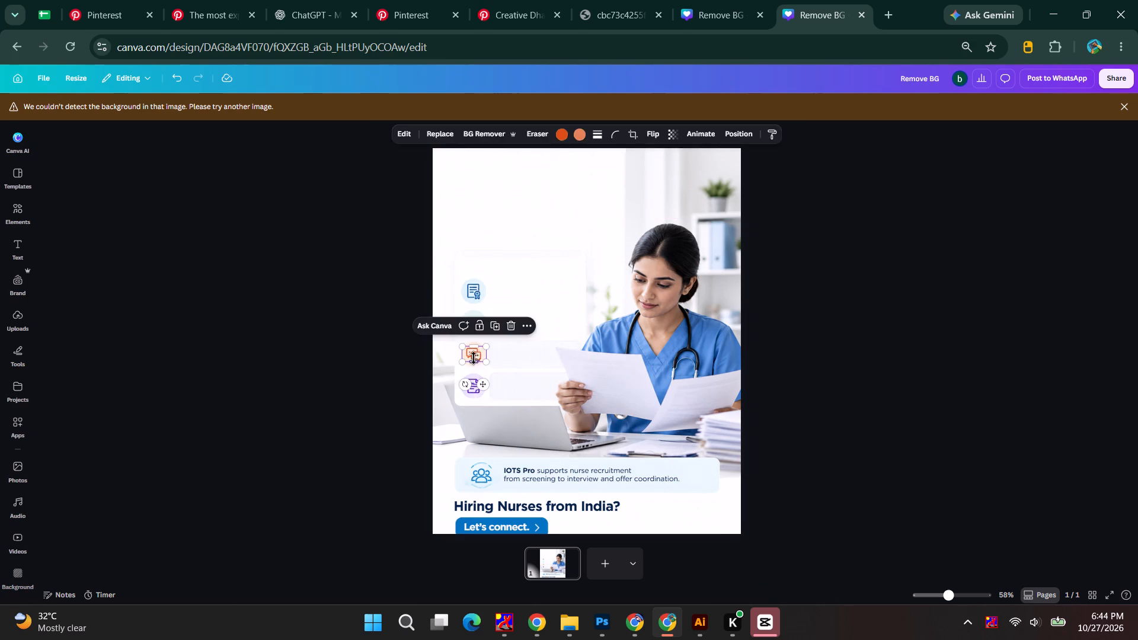
pyautogui.press('BackSpace')
pyautogui.press('BackSpace')
pyautogui.click(475, 383)
pyautogui.press('BackSpace')
pyautogui.click(475, 389)
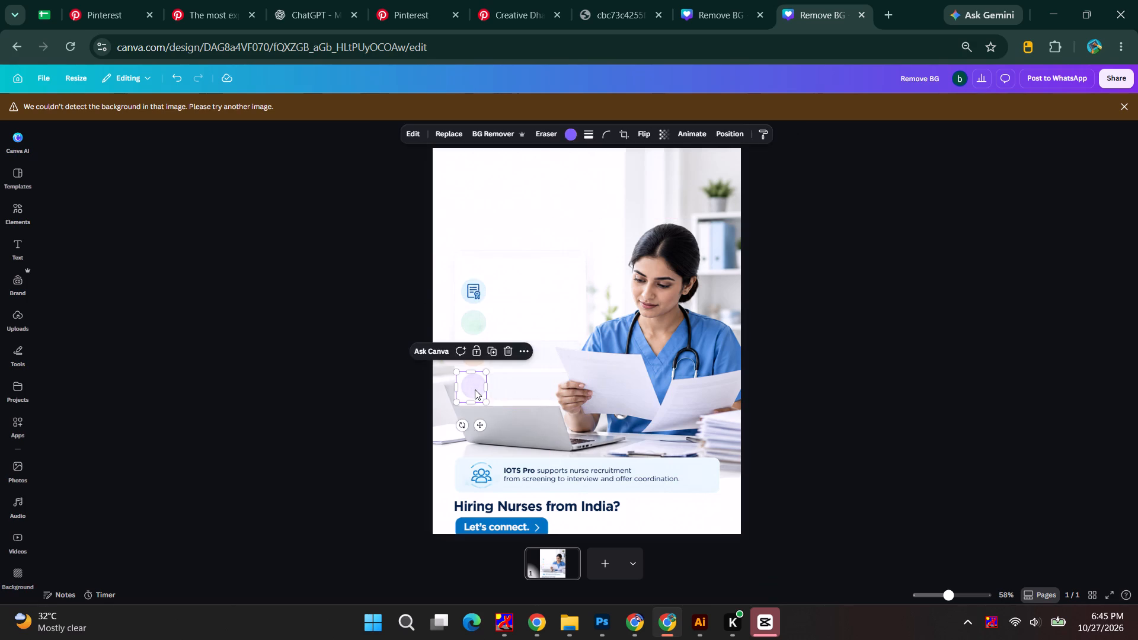
pyautogui.press('BackSpace')
pyautogui.click(476, 350)
pyautogui.press('BackSpace')
pyautogui.click(472, 319)
pyautogui.press('BackSpace')
pyautogui.click(472, 293)
pyautogui.press('BackSpace')
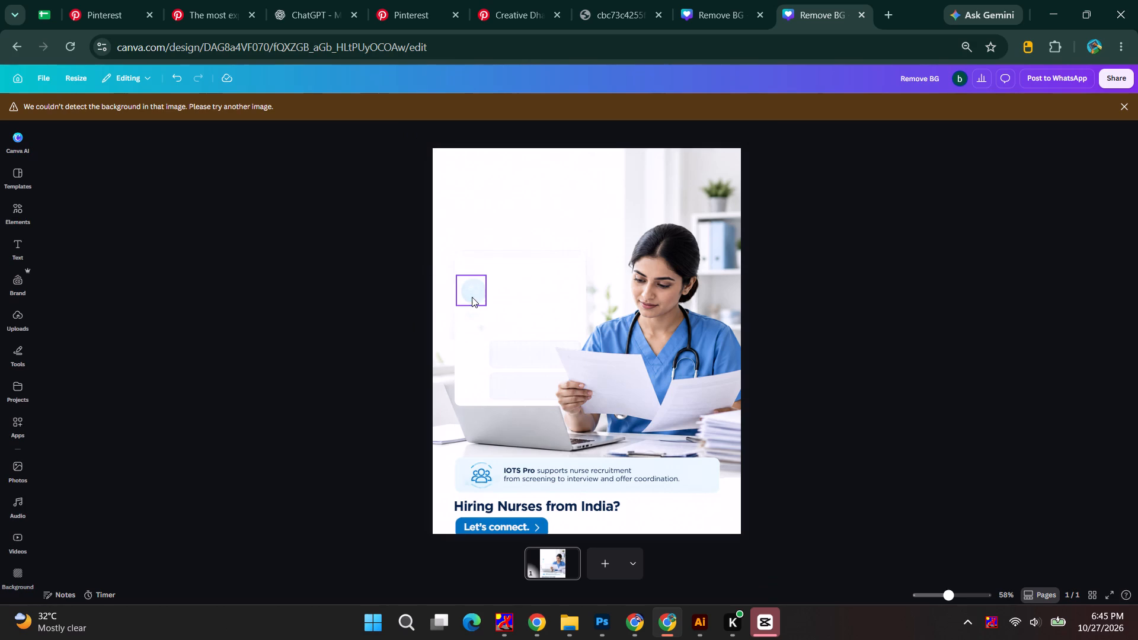
pyautogui.click(474, 294)
pyautogui.press('BackSpace')
# Delete the white checklist card and the two remaining pale item bars in front of the laptop.
pyautogui.click(519, 316)
pyautogui.press('BackSpace')
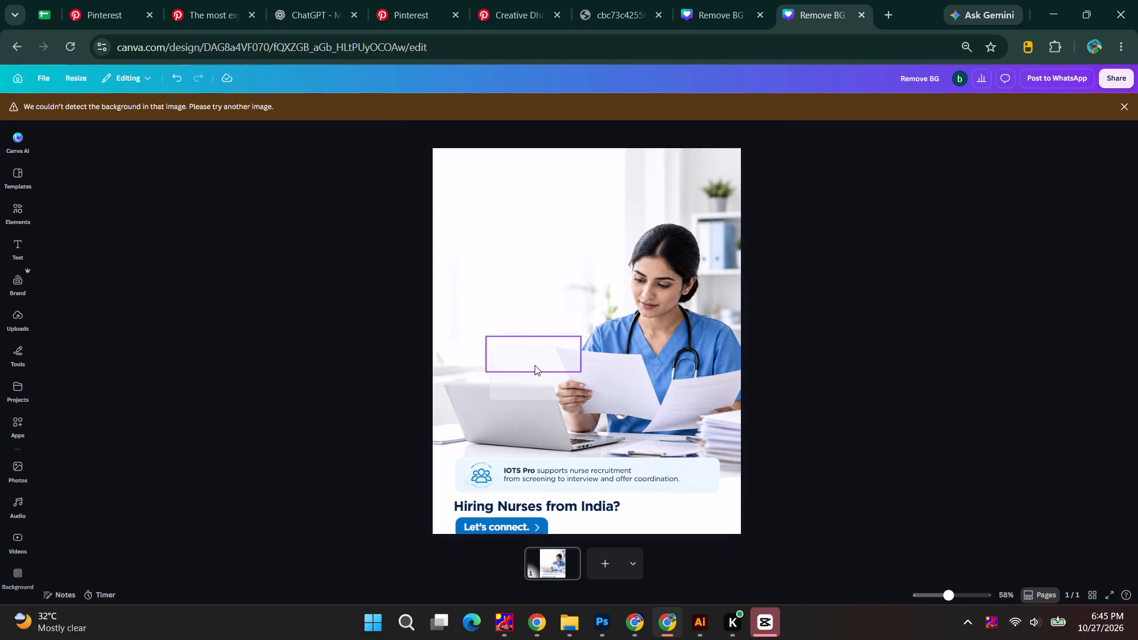
pyautogui.click(535, 365)
pyautogui.press('BackSpace')
pyautogui.click(525, 386)
pyautogui.press('BackSpace')
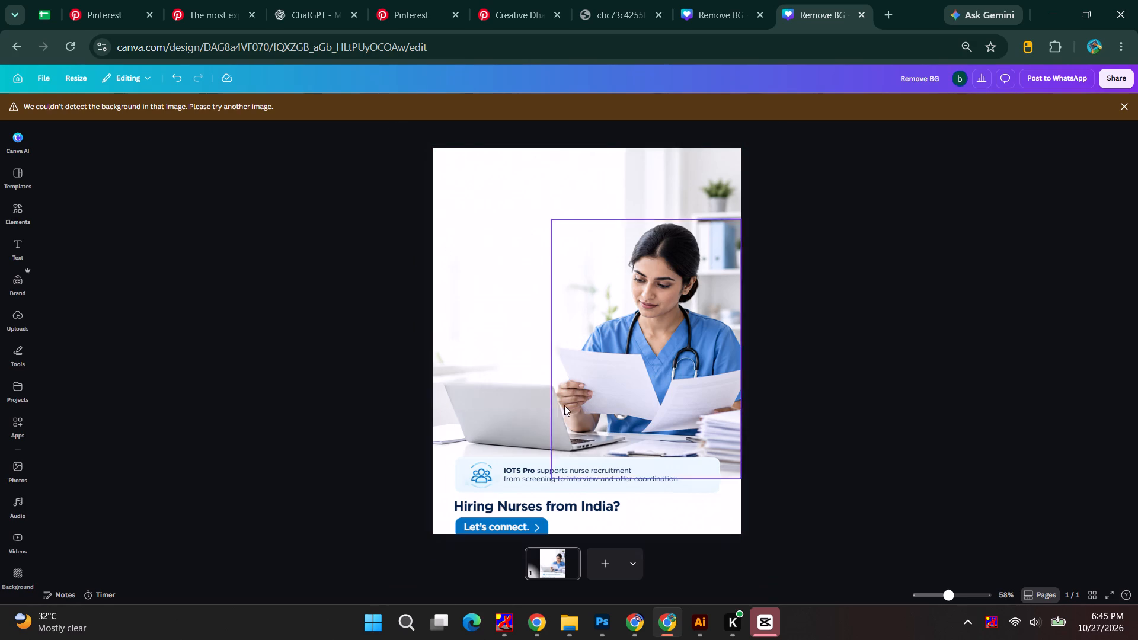
# Delete the IOTS Pro line with its pale bar and people icon, the "Hiring Nurses from India?" text and the "Let's connect." button.
pyautogui.click(578, 482)
pyautogui.press('BackSpace')
pyautogui.click(567, 489)
pyautogui.press('BackSpace')
pyautogui.click(490, 484)
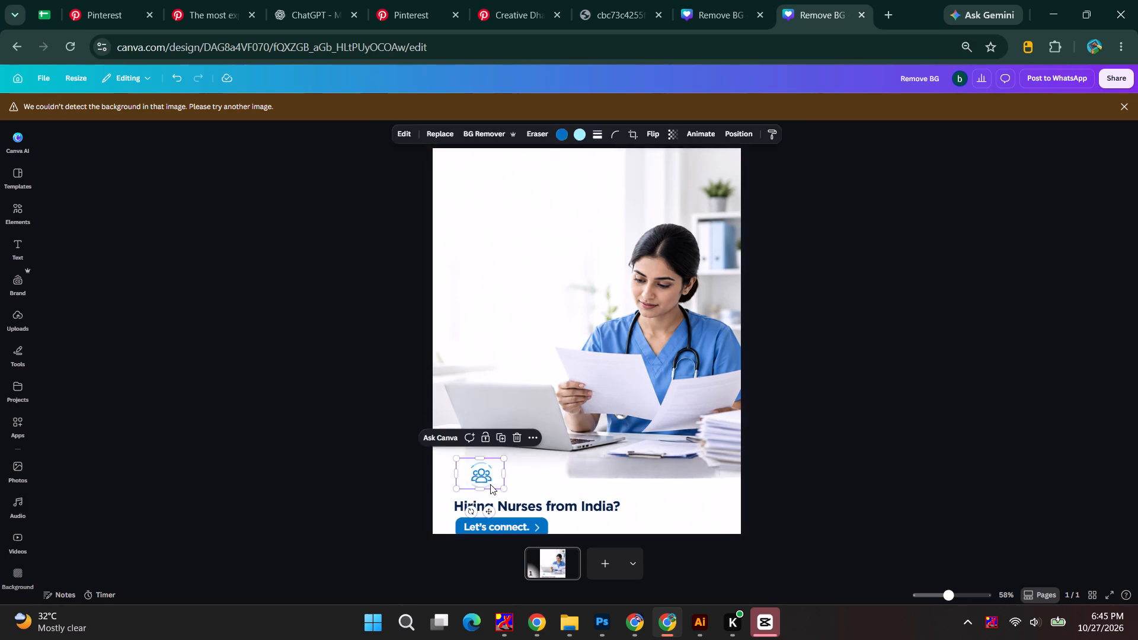
pyautogui.press('BackSpace')
pyautogui.click(506, 507)
pyautogui.press('BackSpace')
pyautogui.click(519, 521)
pyautogui.press('BackSpace')
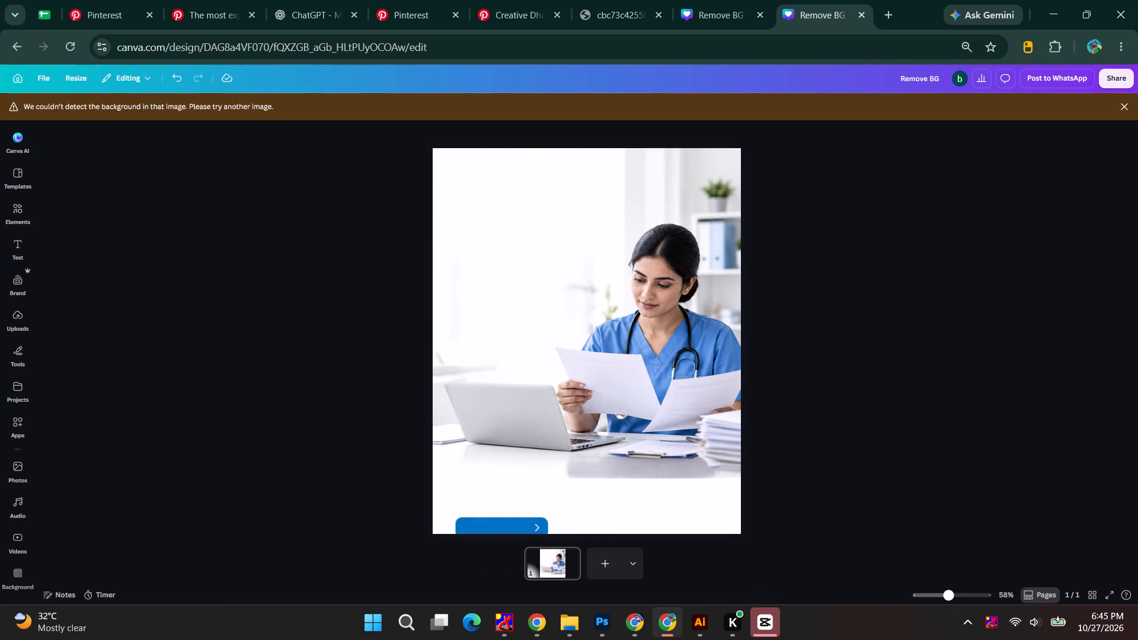
pyautogui.click(523, 526)
pyautogui.press('BackSpace')
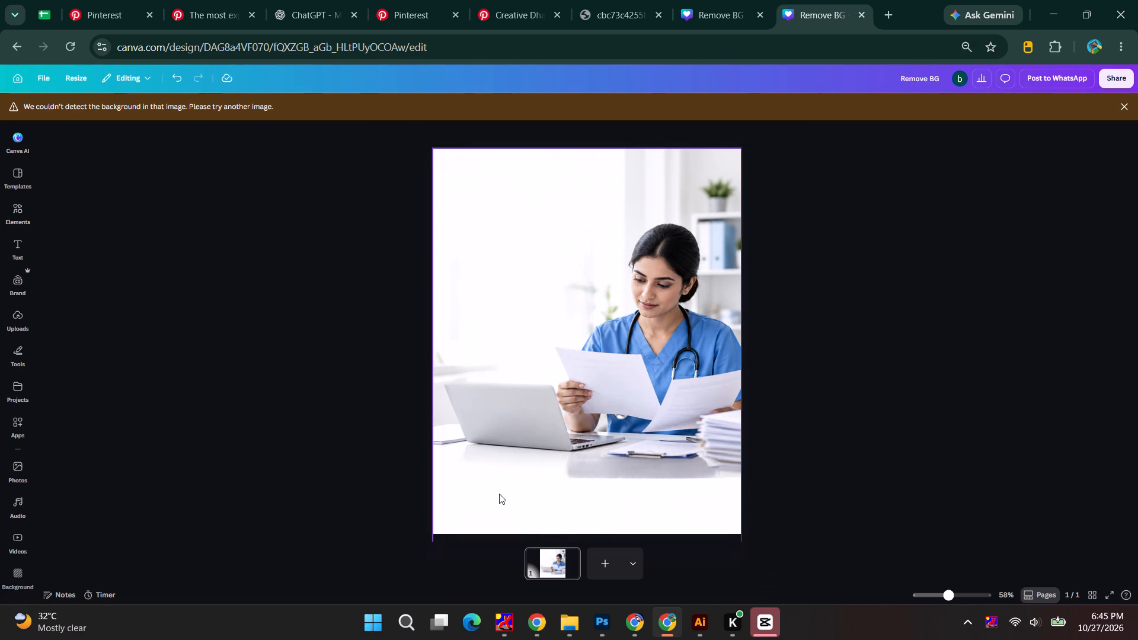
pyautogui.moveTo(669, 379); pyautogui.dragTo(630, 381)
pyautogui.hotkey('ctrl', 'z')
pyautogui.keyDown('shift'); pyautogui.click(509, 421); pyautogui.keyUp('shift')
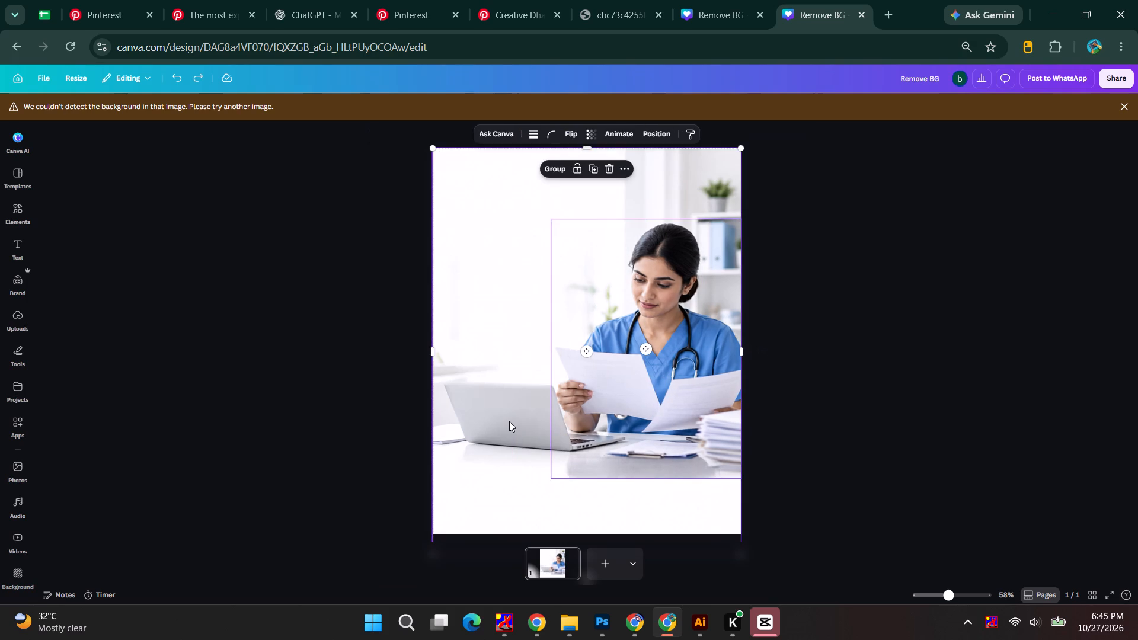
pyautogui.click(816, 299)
# Download the cleaned nurse photo as a PNG.
pyautogui.click(1102, 76)
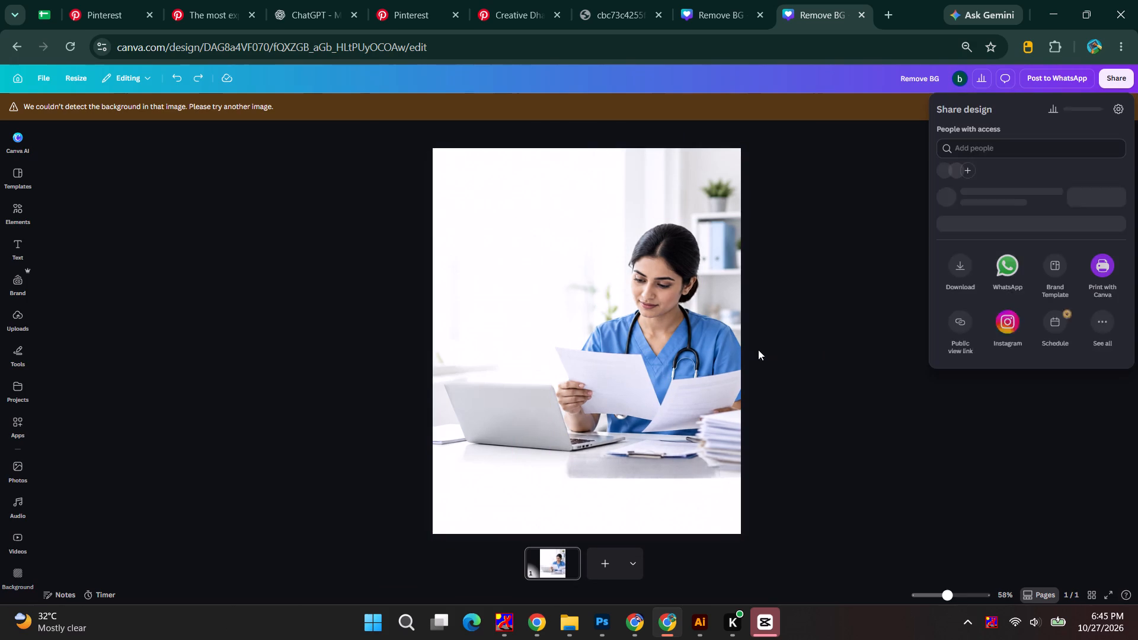
pyautogui.click(969, 313)
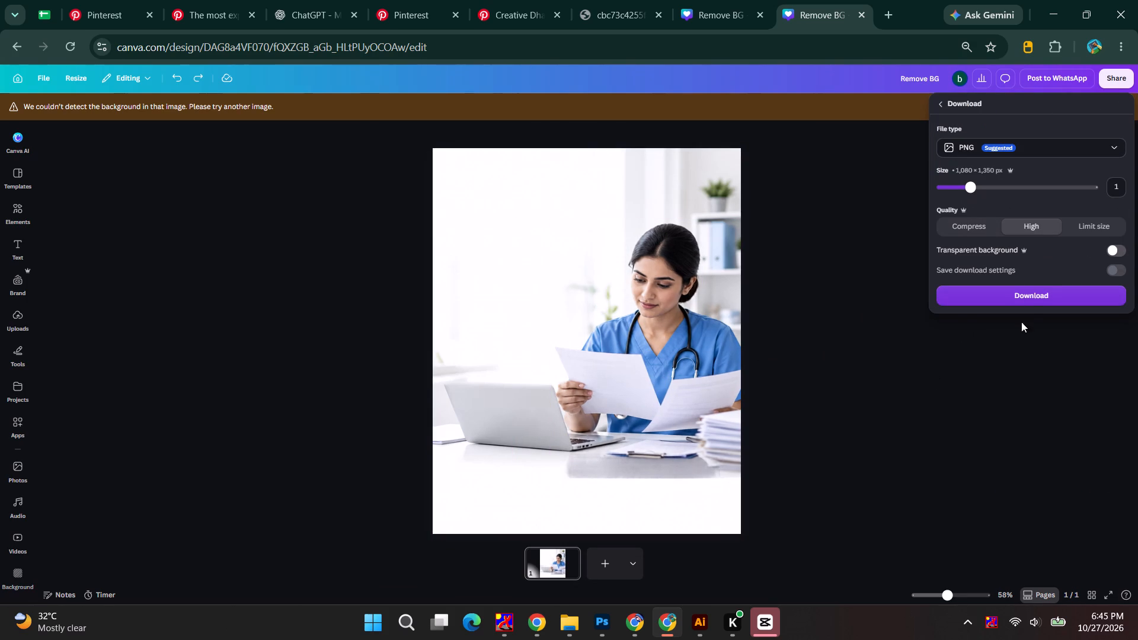
pyautogui.click(1027, 298)
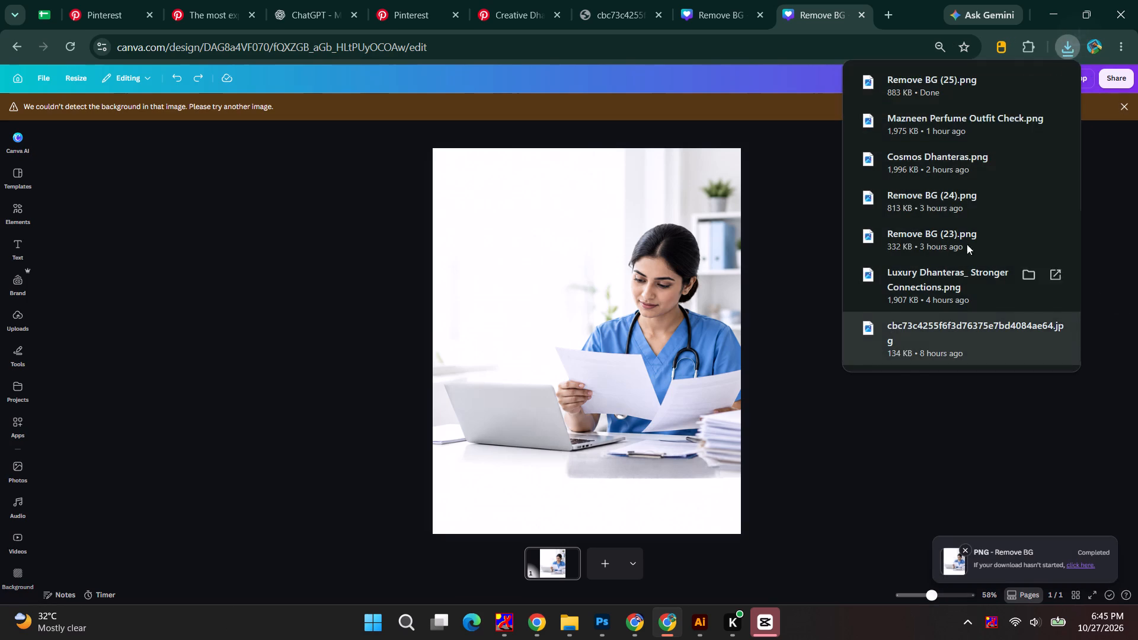
# Switch to Photoshop and apply the headline text's pending 106.11% scaling in the IOTS Factsss document.
pyautogui.moveTo(932, 92); pyautogui.dragTo(828, 272)
pyautogui.hotkey('alt', 'Tab')
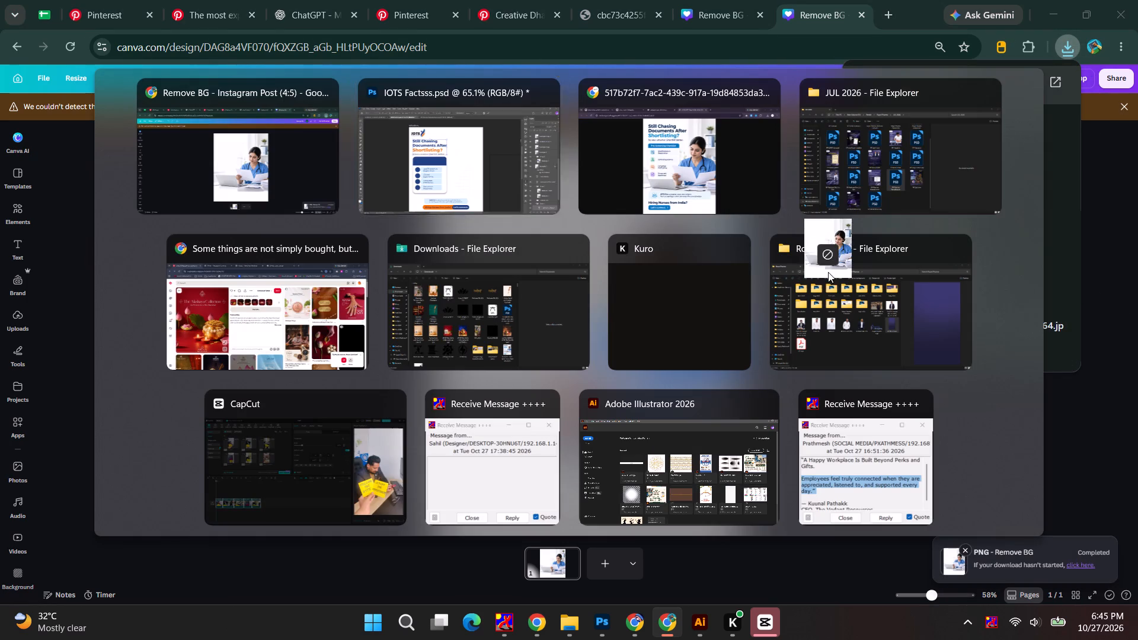
pyautogui.moveTo(828, 272); pyautogui.dragTo(551, 367)
pyautogui.click(727, 34)
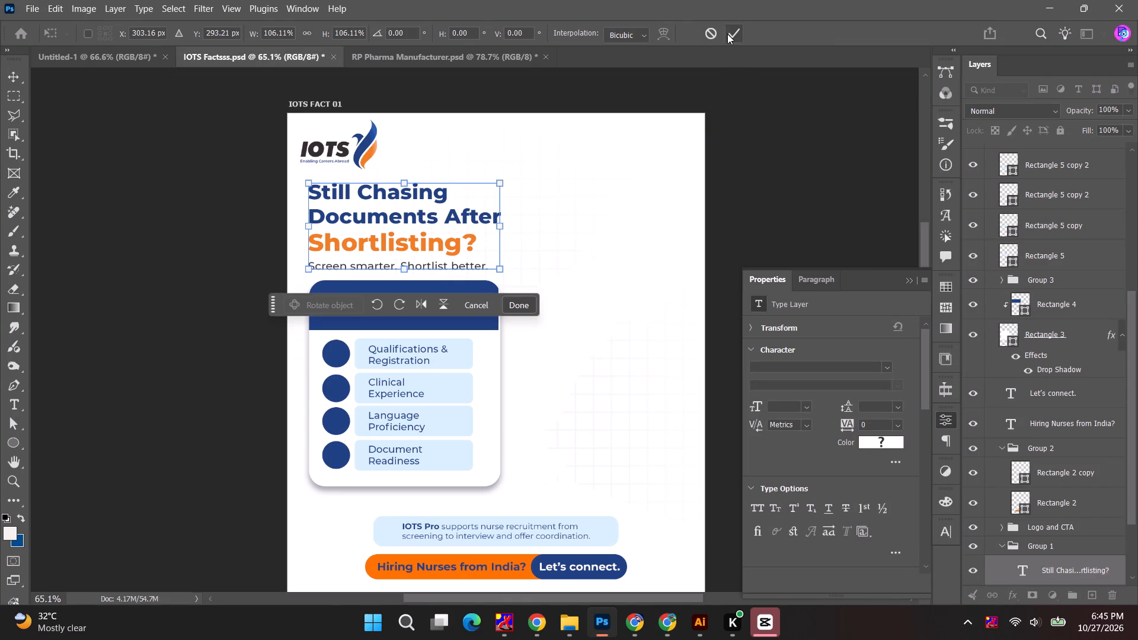
# Place the downloaded Remove BG (25) image from Chrome into the IOTS FACT 01 artboard, behind the checklist card, at 24% scale.
pyautogui.hotkey('alt', 'Tab')
pyautogui.moveTo(941, 88); pyautogui.dragTo(729, 258)
pyautogui.hotkey('alt', 'Tab')
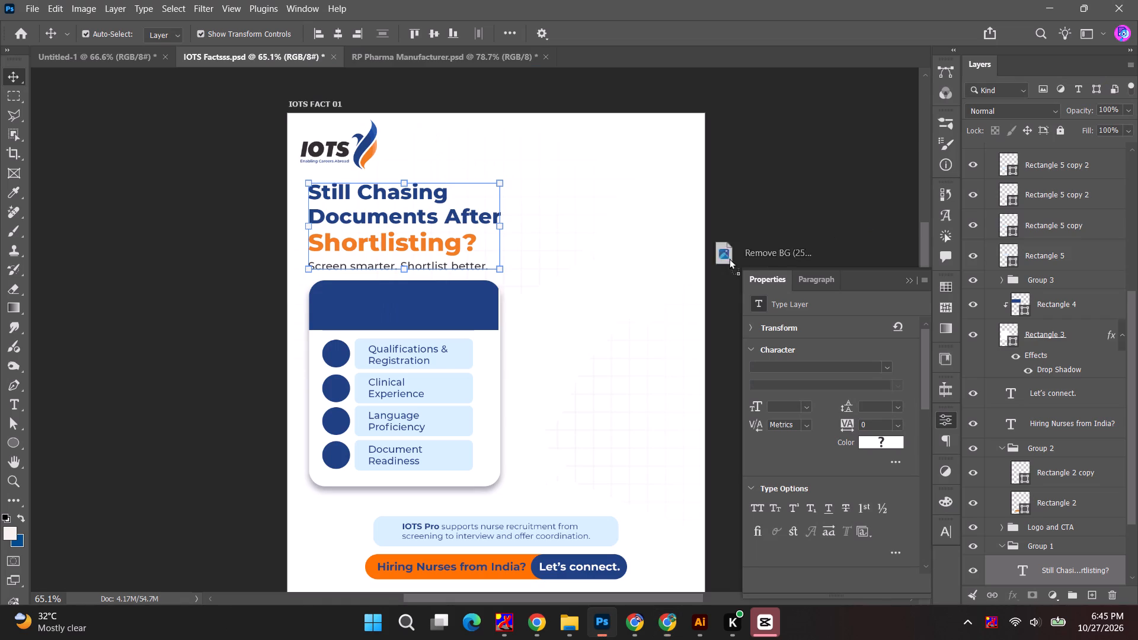
pyautogui.moveTo(729, 258); pyautogui.dragTo(610, 287)
pyautogui.press('space')
pyautogui.press('space')
pyautogui.press('space')
pyautogui.press('space')
pyautogui.press('space')
pyautogui.press('space')
pyautogui.press('space')
pyautogui.press('space')
pyautogui.moveTo(603, 299); pyautogui.dragTo(596, 206)
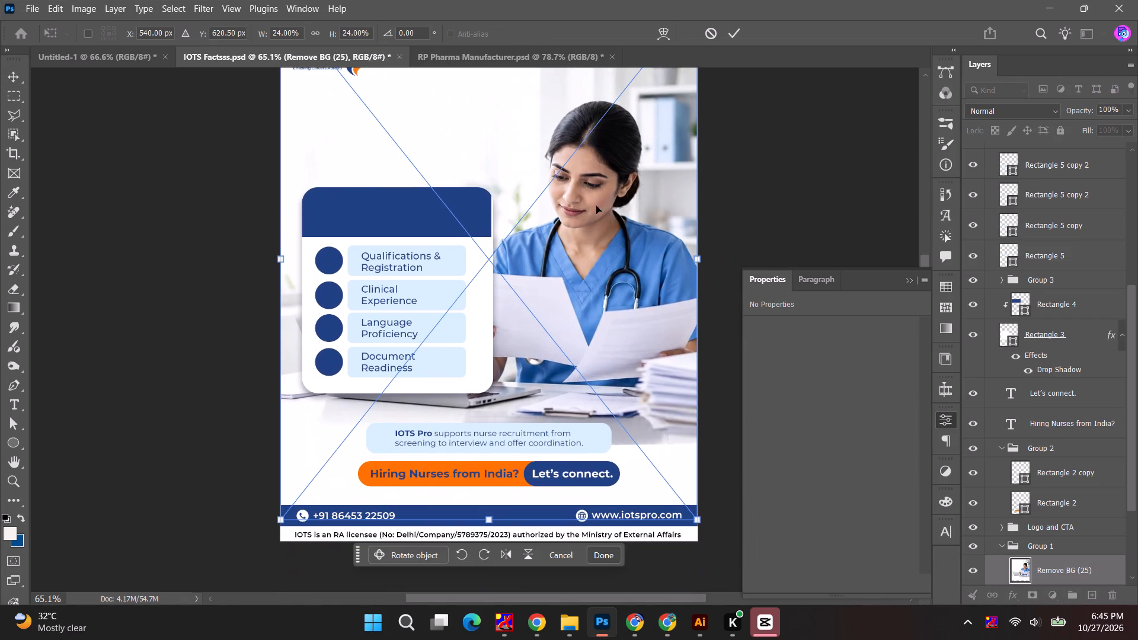
pyautogui.hotkey('ctrl', 't')
pyautogui.press('space')
pyautogui.press('space')
pyautogui.press('space')
pyautogui.press('space')
pyautogui.moveTo(641, 156); pyautogui.dragTo(631, 333)
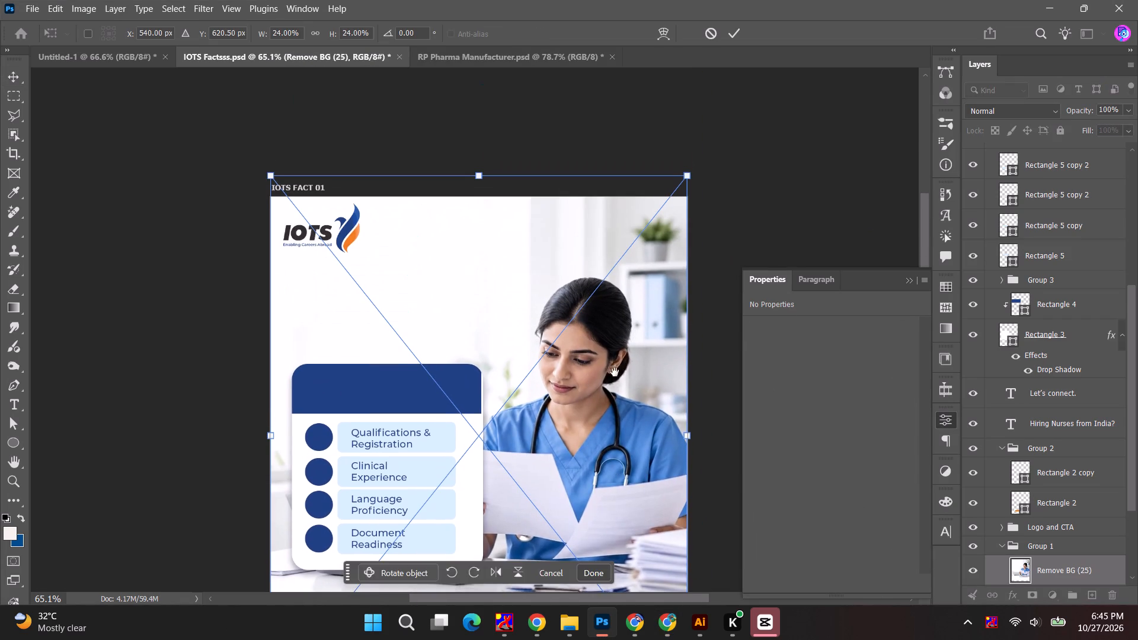
pyautogui.press('space')
pyautogui.press('space')
pyautogui.press('space')
pyautogui.press('space')
pyautogui.press('space')
pyautogui.press('space')
pyautogui.moveTo(615, 369); pyautogui.dragTo(615, 259)
pyautogui.keyDown('alt'); pyautogui.scroll(-5, 615, 259); pyautogui.keyUp('alt')
pyautogui.click(736, 33)
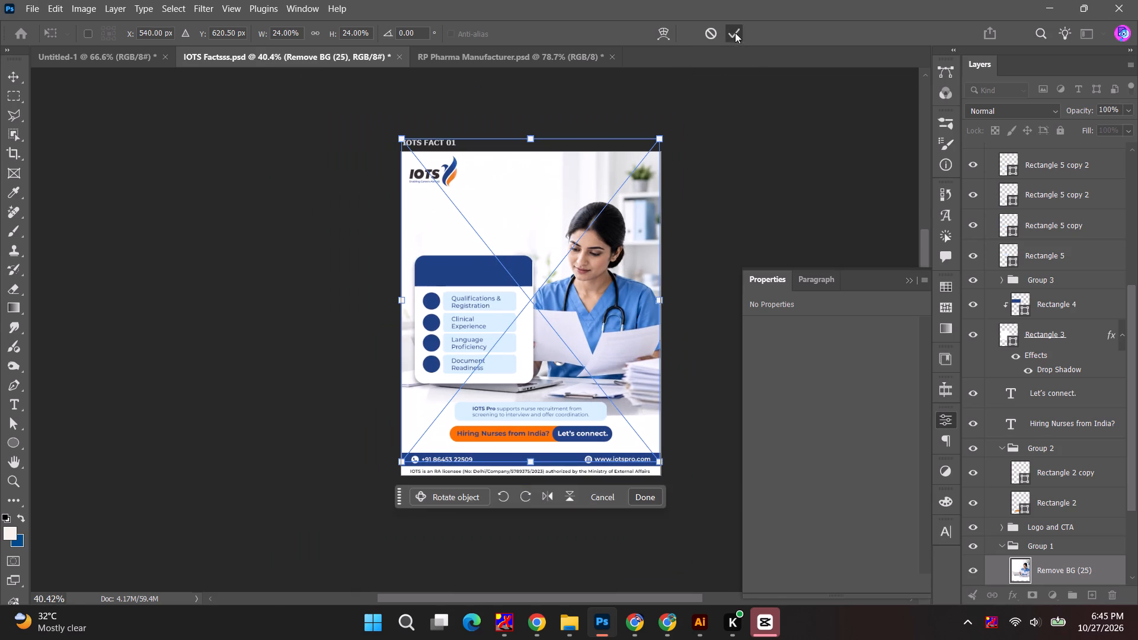
# Align the placed nurse photo to the artboard's top edge.
pyautogui.click(411, 31)
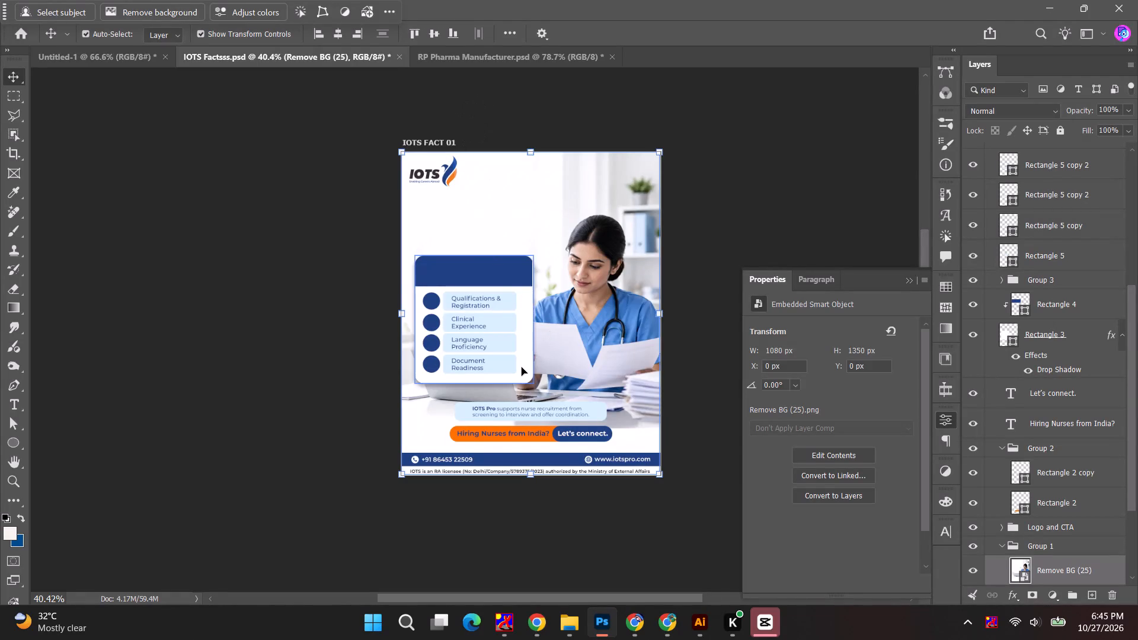
# Compare the post with the reference design, examining how the nurse and her papers relate to the checklist card.
pyautogui.hotkey('alt', 'Tab')
pyautogui.hotkey('alt', 'Tab')
pyautogui.hotkey('alt', 'Tab')
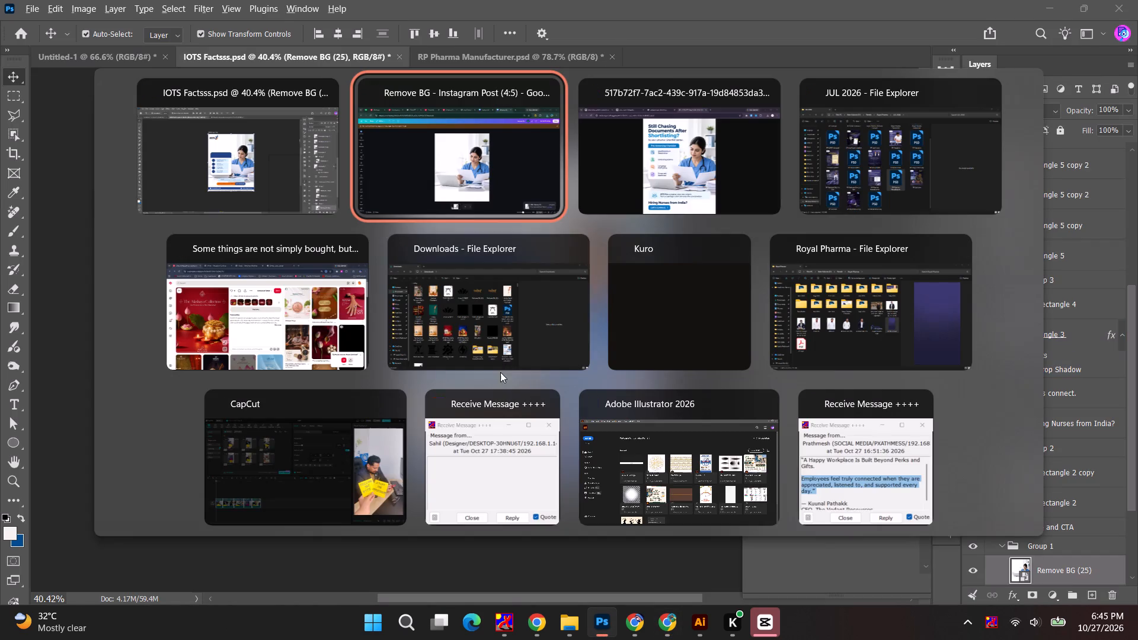
pyautogui.keyDown('alt'); pyautogui.click(644, 179); pyautogui.keyUp('alt')
pyautogui.hotkey('alt', 'Tab')
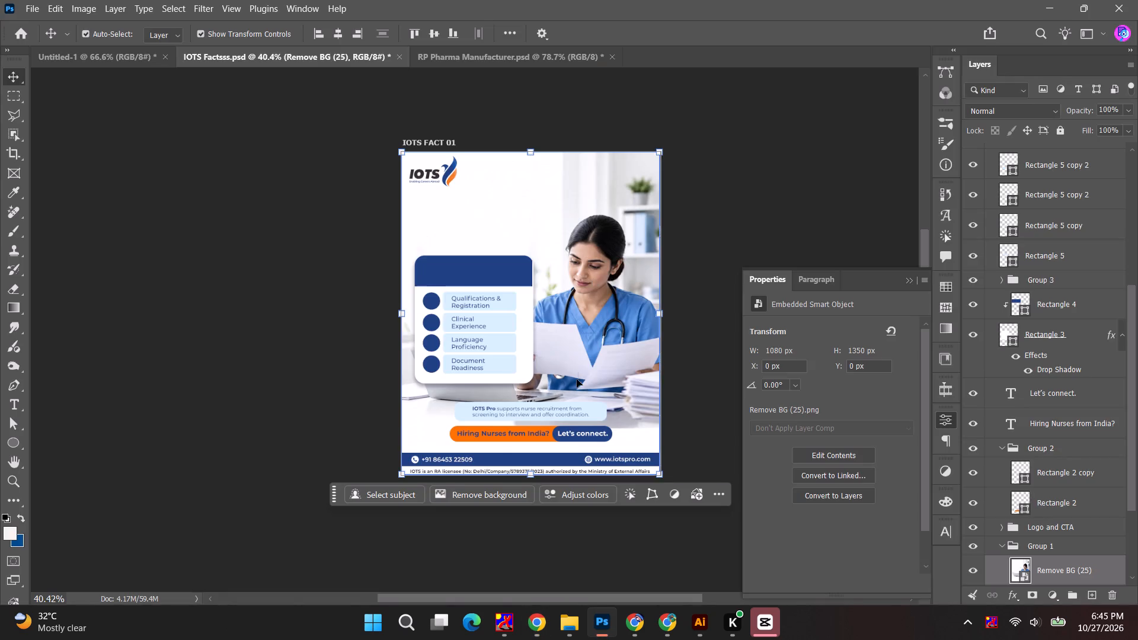
pyautogui.hotkey('alt', 'Tab')
pyautogui.hotkey('alt', 'Tab')
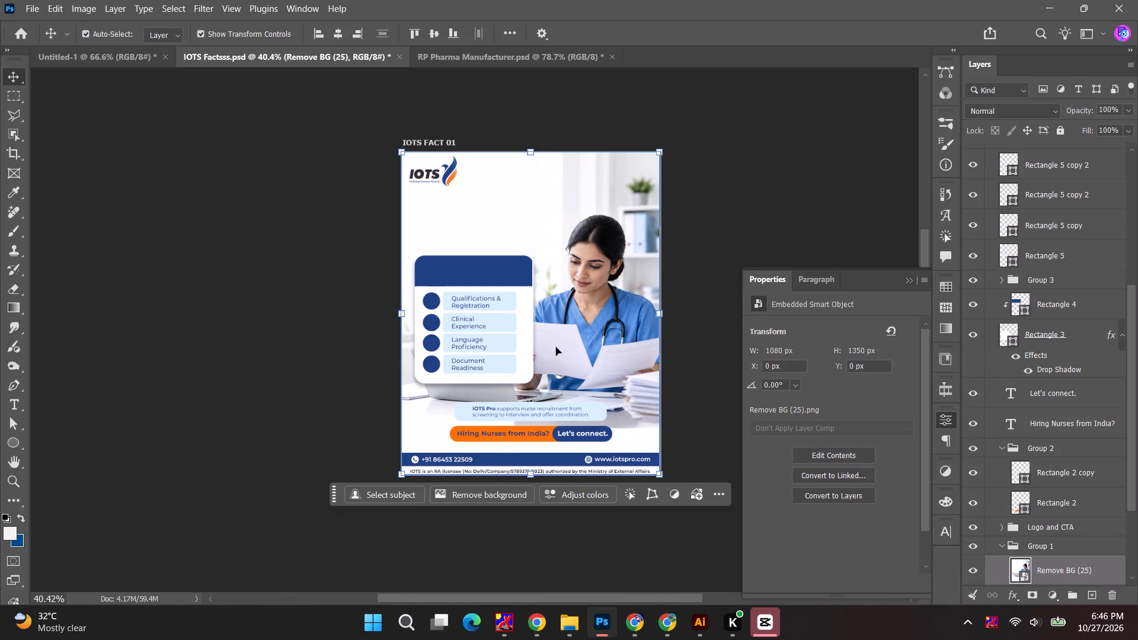
pyautogui.click(558, 345)
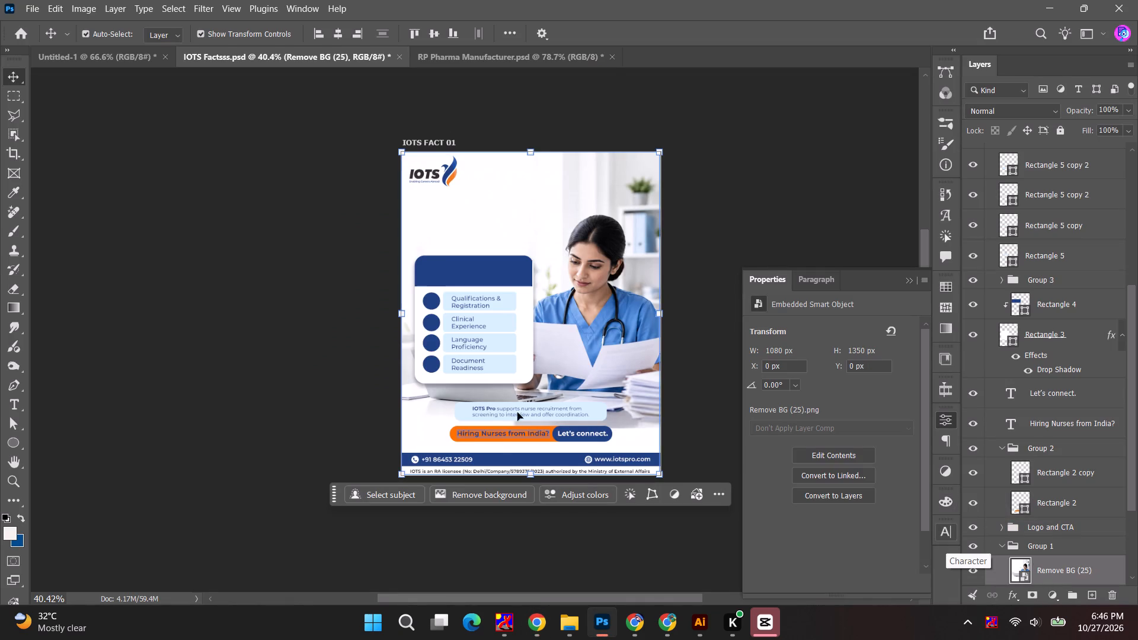
# Select the nurse and her held paper with the Object Selection tool and copy them to a new layer.
pyautogui.click(10, 129)
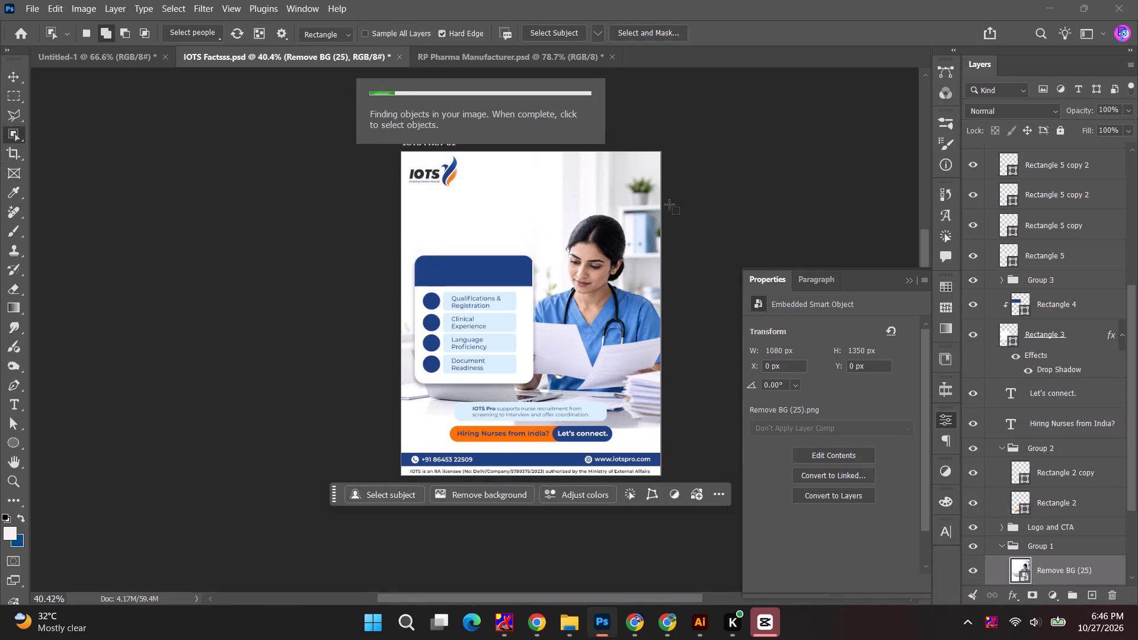
pyautogui.moveTo(669, 202); pyautogui.dragTo(503, 452)
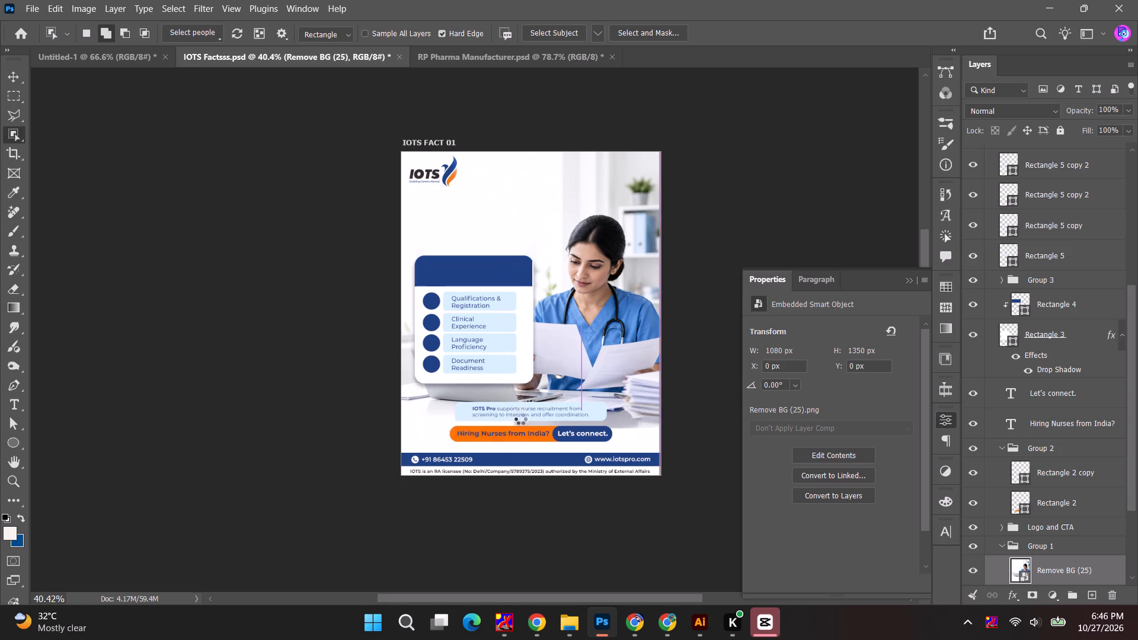
pyautogui.click(530, 340)
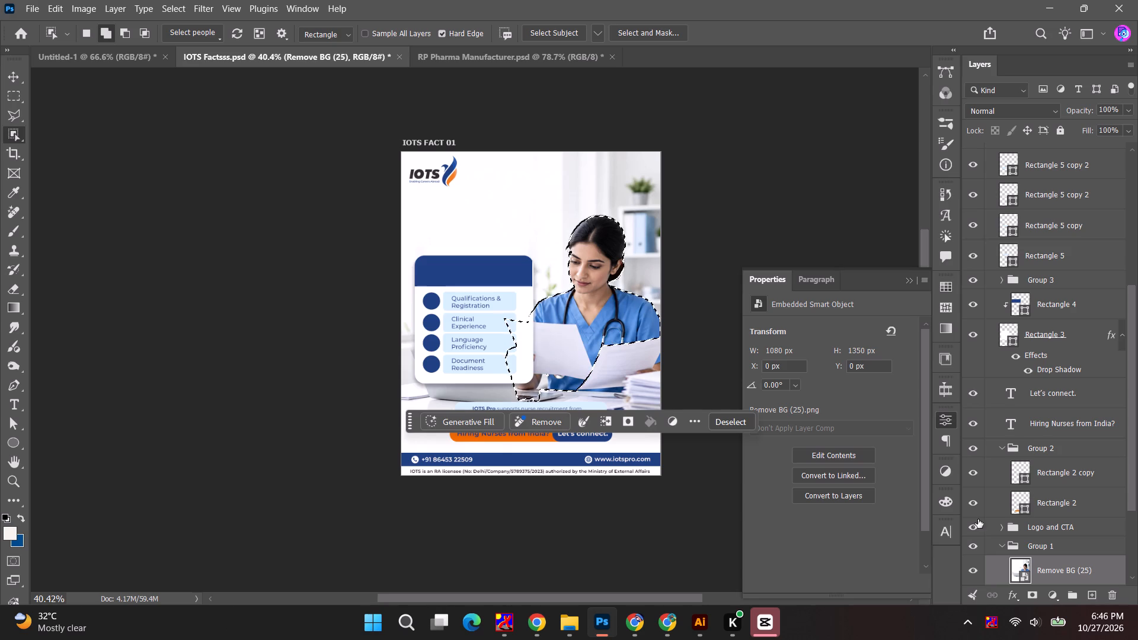
pyautogui.hotkey('ctrl', 'j')
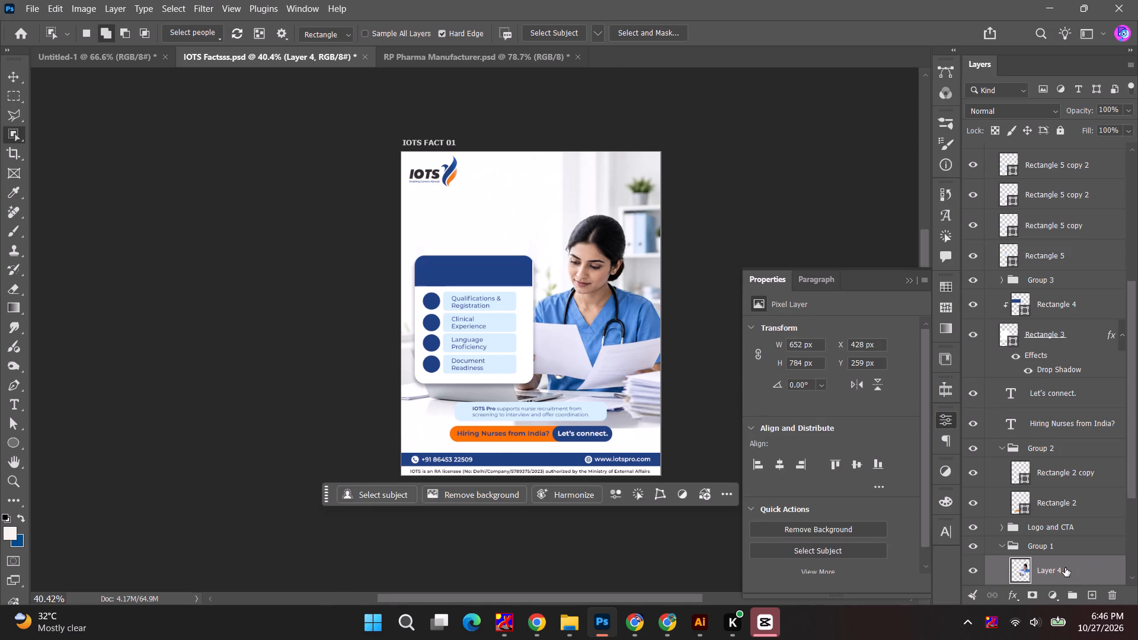
# Move the nurse cutout layer to the top of the IOTS FACT 01 artboard, in front of the checklist card.
pyautogui.moveTo(1065, 568); pyautogui.dragTo(1085, 113)
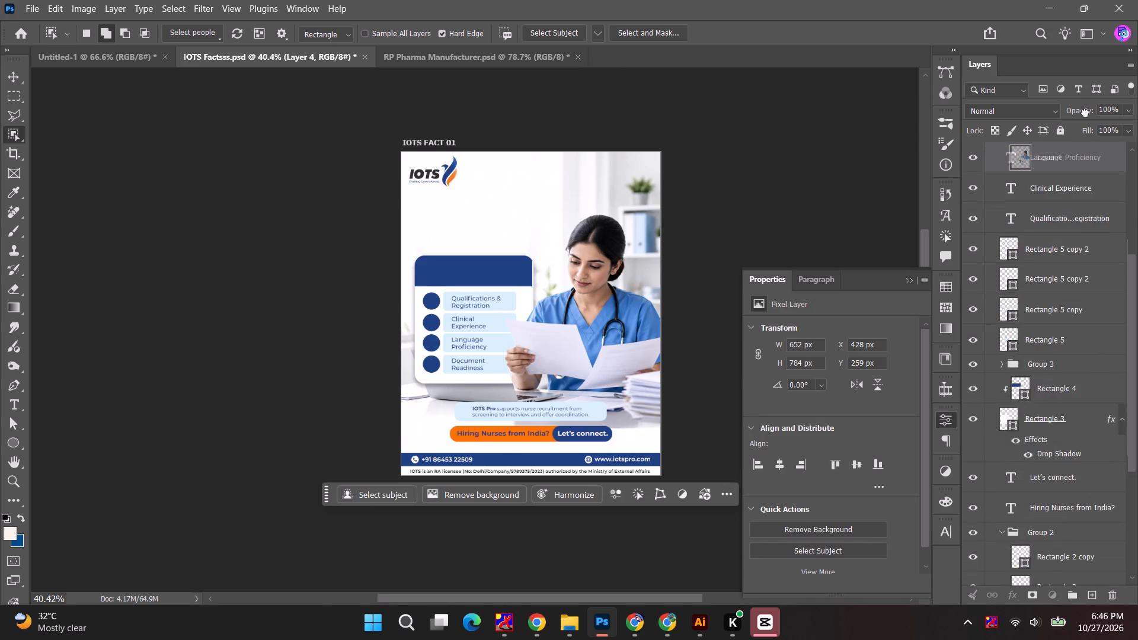
pyautogui.moveTo(1085, 113); pyautogui.dragTo(1091, 167)
pyautogui.click(7, 81)
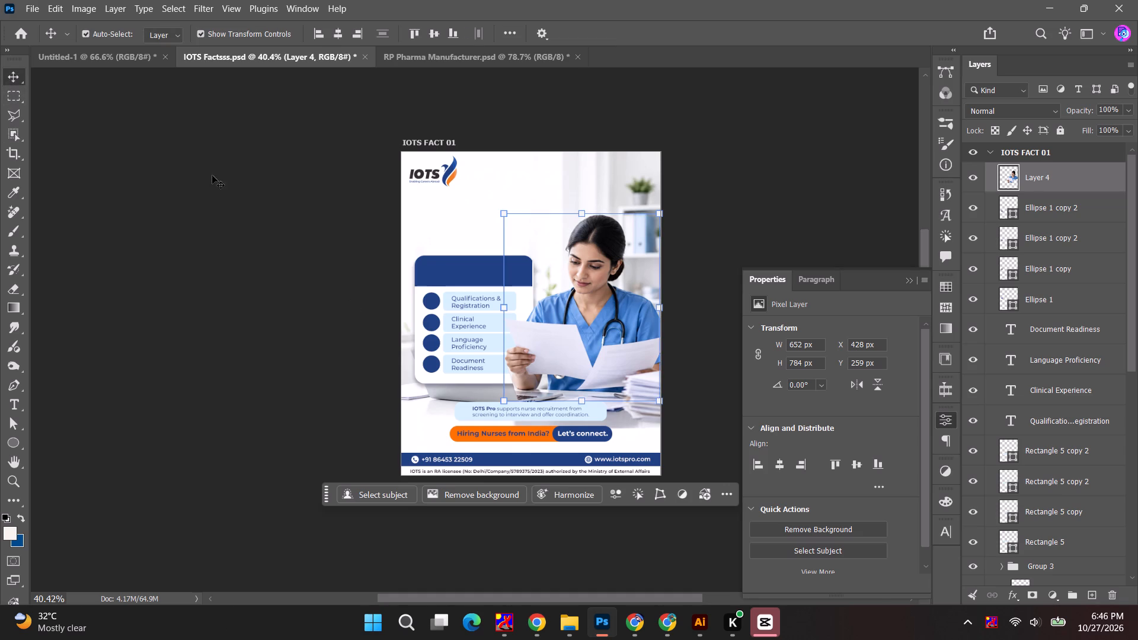
pyautogui.click(706, 258)
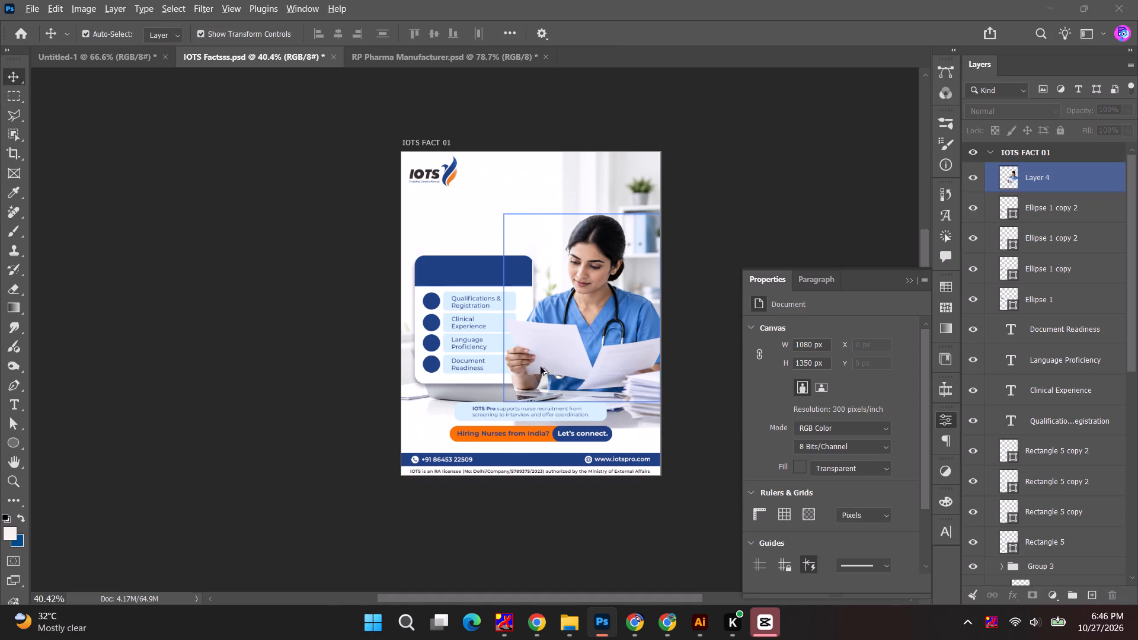
# Set the four checklist item labels to Montserrat SemiBold.
pyautogui.hotkey('alt', 'Tab')
pyautogui.hotkey('alt', 'Tab')
pyautogui.keyDown('alt'); pyautogui.scroll(2, 456, 362); pyautogui.keyUp('alt')
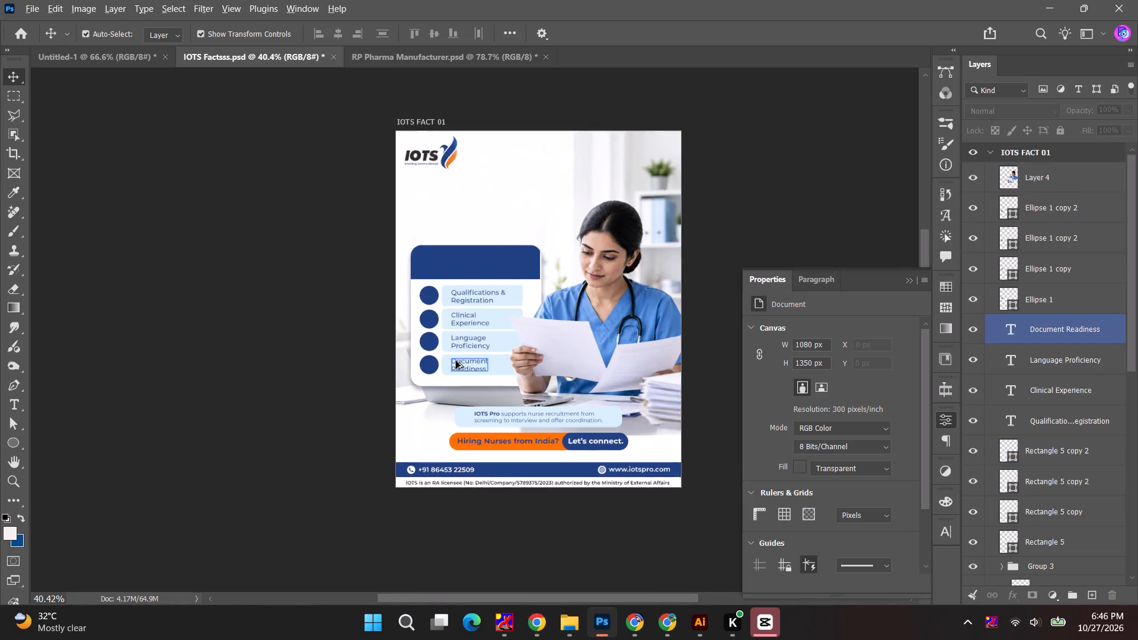
pyautogui.keyDown('alt'); pyautogui.scroll(8, 456, 361); pyautogui.keyUp('alt')
pyautogui.hotkey('alt', 'Tab')
pyautogui.hotkey('alt', 'Tab')
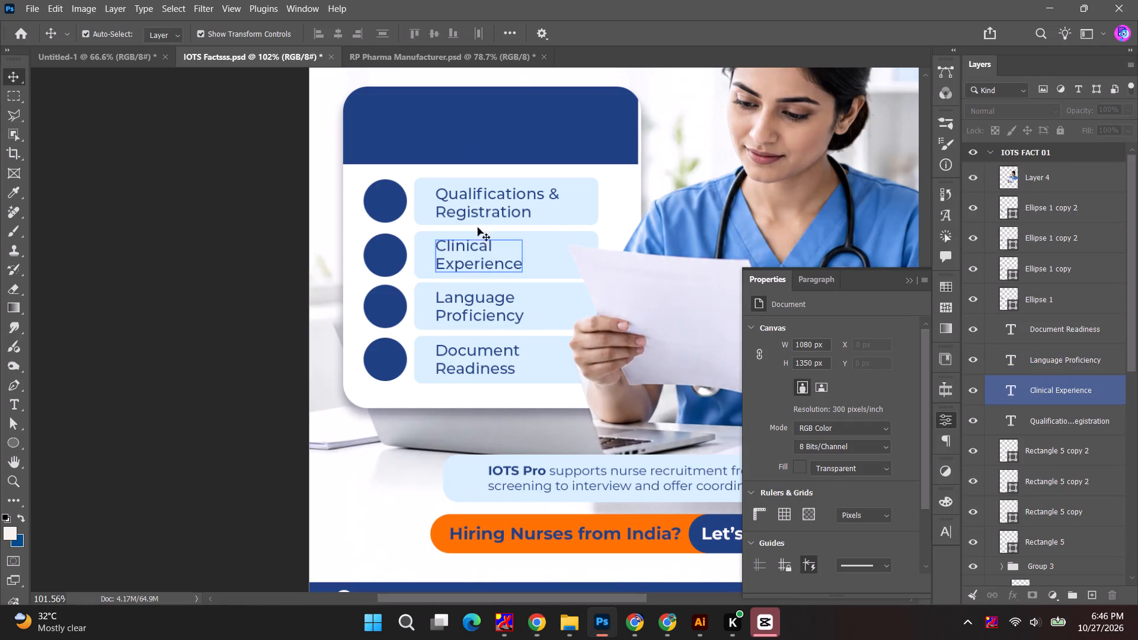
pyautogui.click(472, 203)
pyautogui.keyDown('shift'); pyautogui.click(455, 360); pyautogui.keyUp('shift')
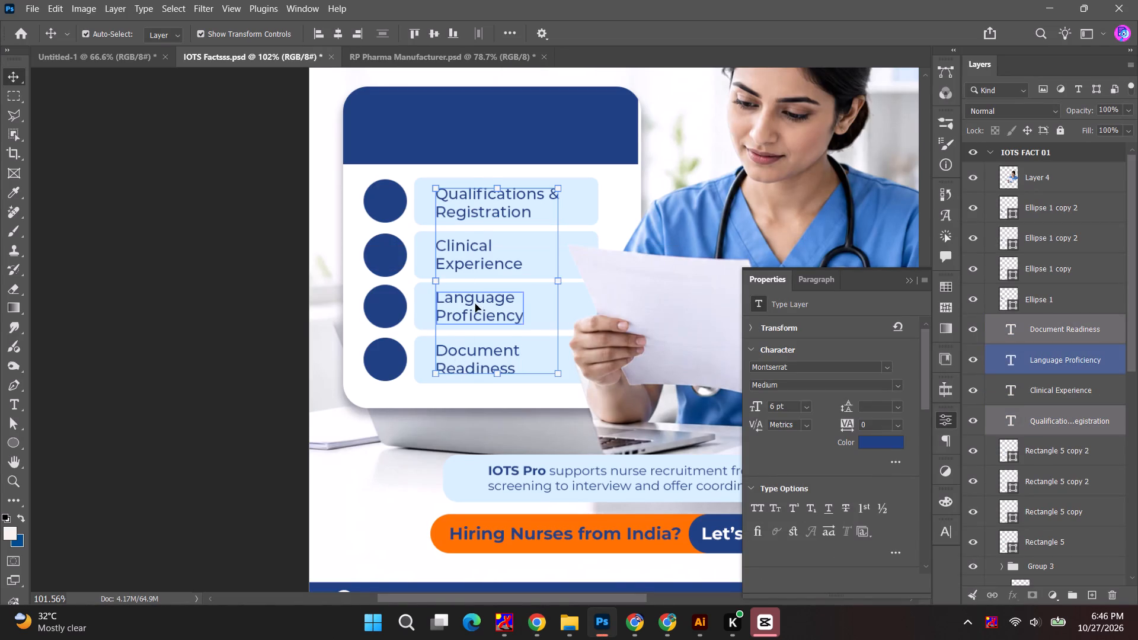
pyautogui.keyDown('shift'); pyautogui.click(475, 305); pyautogui.keyUp('shift')
pyautogui.keyDown('shift'); pyautogui.click(482, 264); pyautogui.keyUp('shift')
pyautogui.click(901, 386)
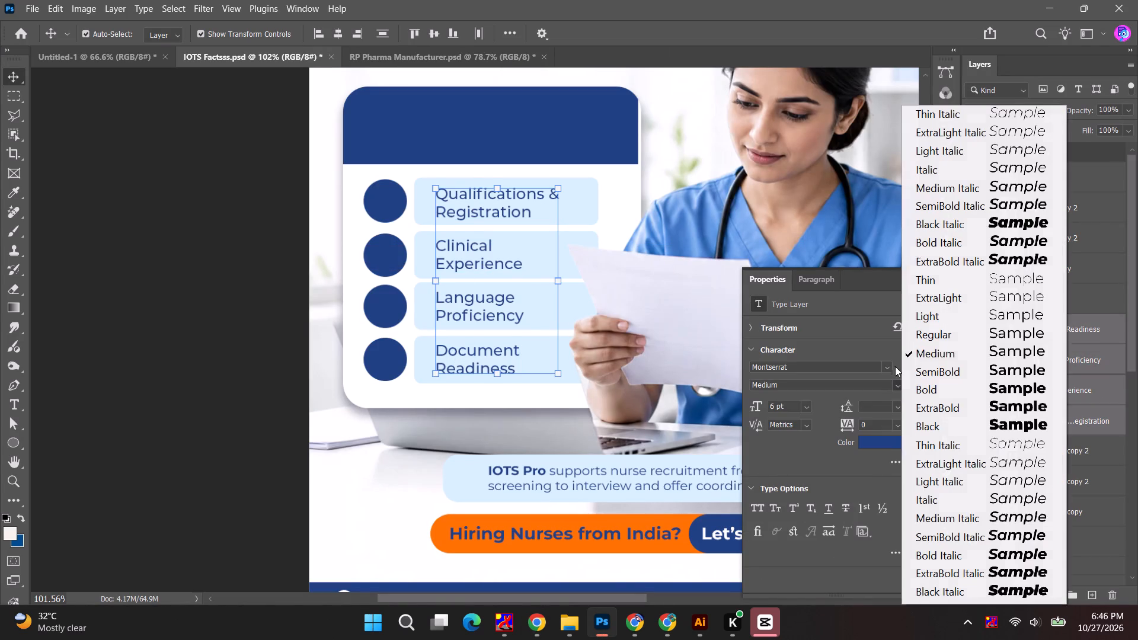
pyautogui.click(935, 376)
pyautogui.click(205, 257)
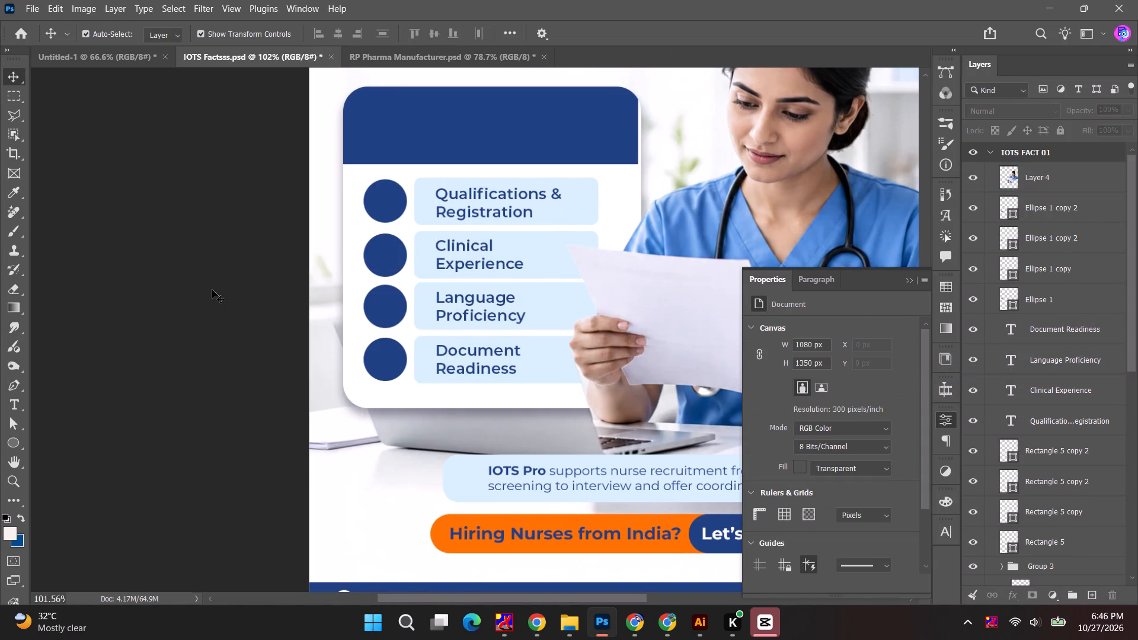
# Compare the updated checklist card and nurse composition with the reference design, up close and as a whole.
pyautogui.keyDown('alt'); pyautogui.scroll(-4, 212, 290); pyautogui.keyUp('alt')
pyautogui.hotkey('alt', 'Tab')
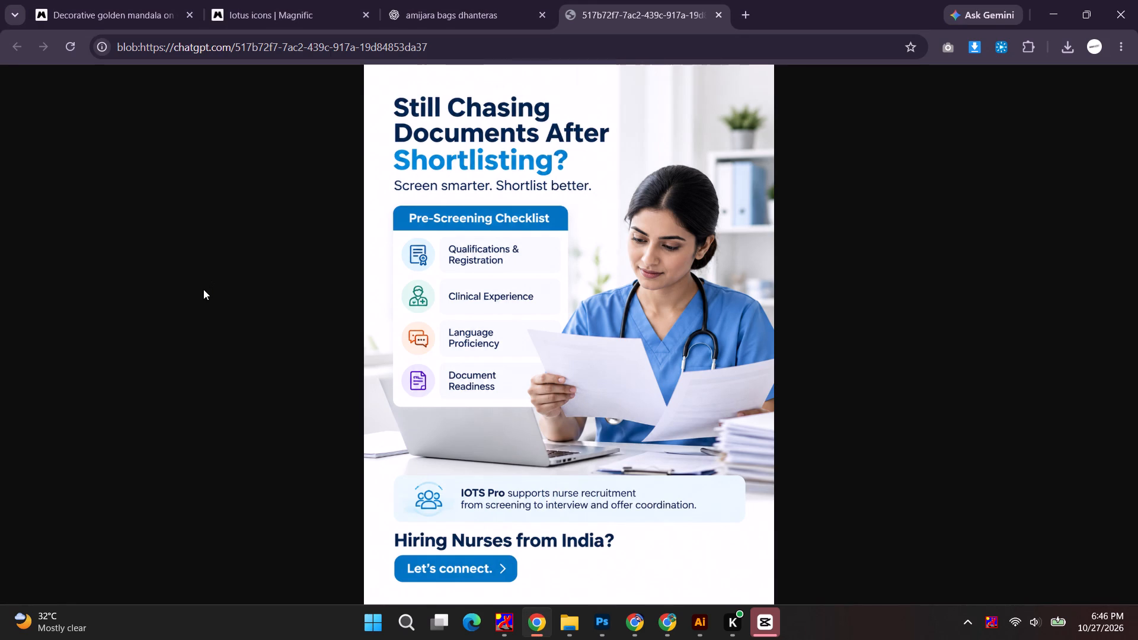
pyautogui.hotkey('alt', 'Tab')
pyautogui.hotkey('alt', 'Tab')
pyautogui.hotkey('alt', 'Tab')
pyautogui.keyDown('alt'); pyautogui.scroll(4, 423, 249); pyautogui.keyUp('alt')
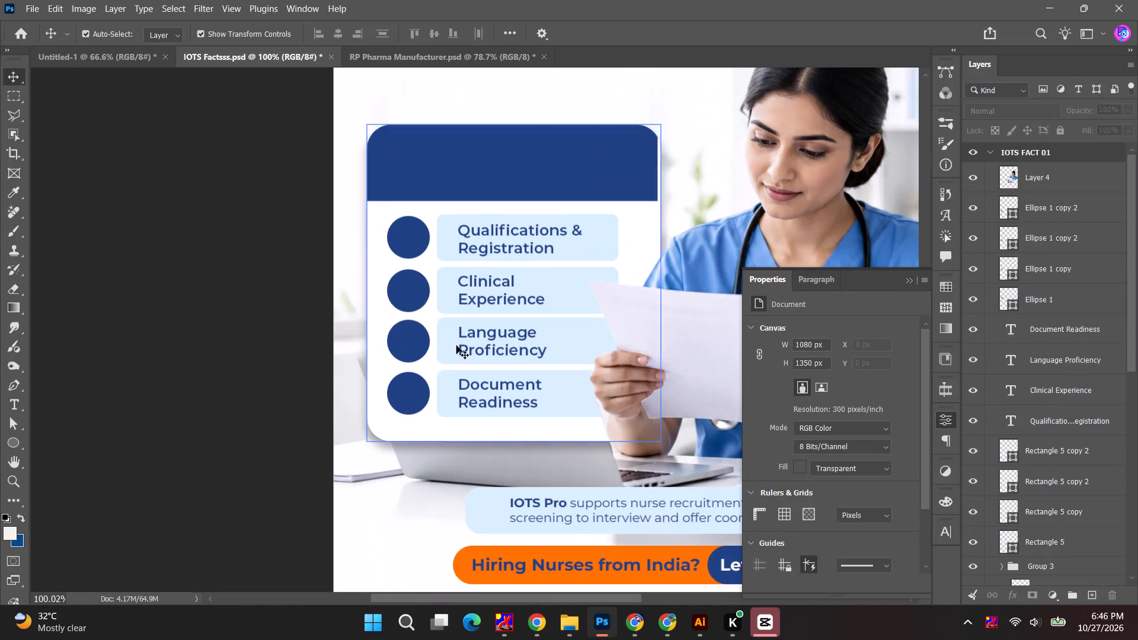
pyautogui.keyDown('alt'); pyautogui.scroll(-4, 536, 353); pyautogui.keyUp('alt')
pyautogui.press('space')
pyautogui.press('space')
pyautogui.press('space')
pyautogui.press('space')
pyautogui.press('space')
pyautogui.moveTo(641, 311); pyautogui.dragTo(484, 306)
pyautogui.keyDown('alt'); pyautogui.scroll(-6, 484, 307); pyautogui.keyUp('alt')
pyautogui.click(676, 249)
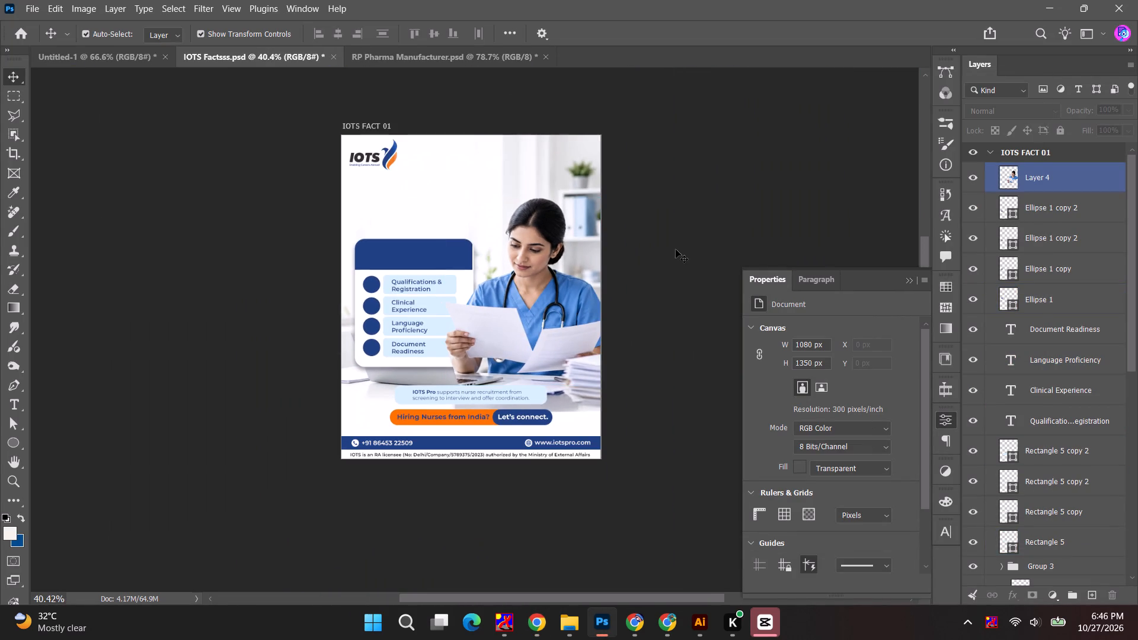
# Move the Remove BG (25) background layer below the headline and tagline text layers in Group 1.
pyautogui.hotkey('alt', 'Tab')
pyautogui.hotkey('alt', 'Tab')
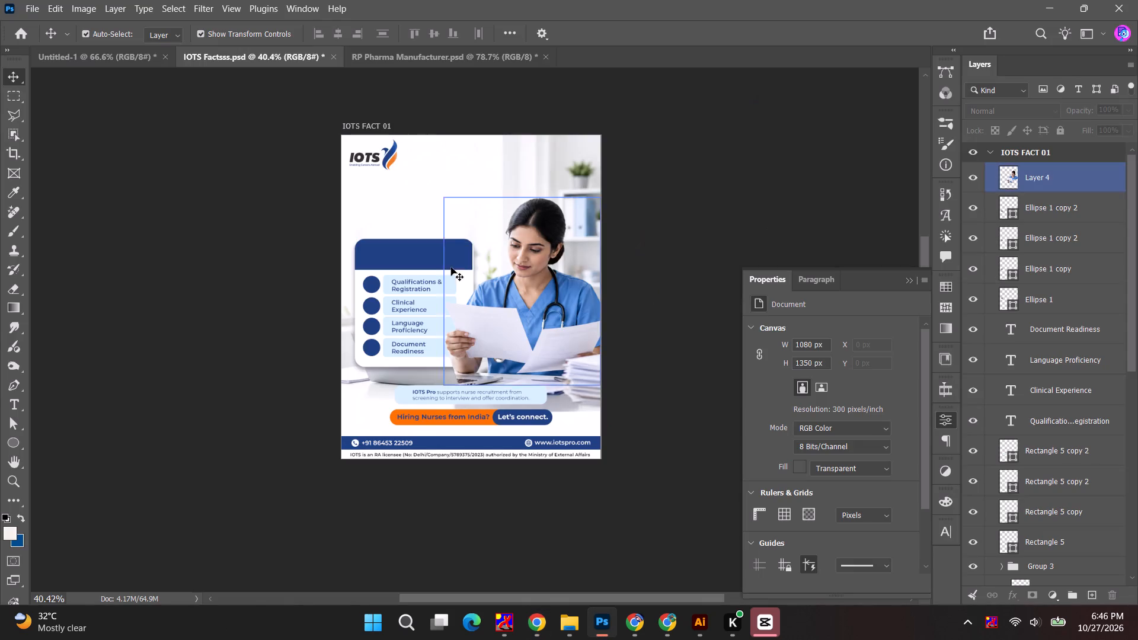
pyautogui.click(1031, 177)
pyautogui.click(391, 203)
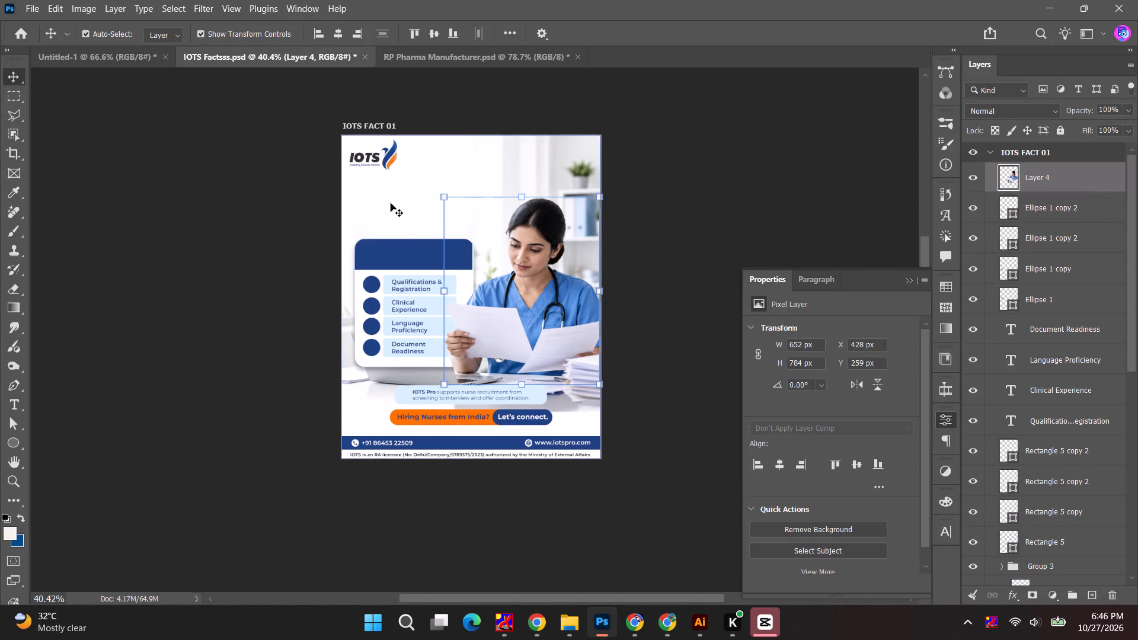
pyautogui.scroll(-4, 1045, 564)
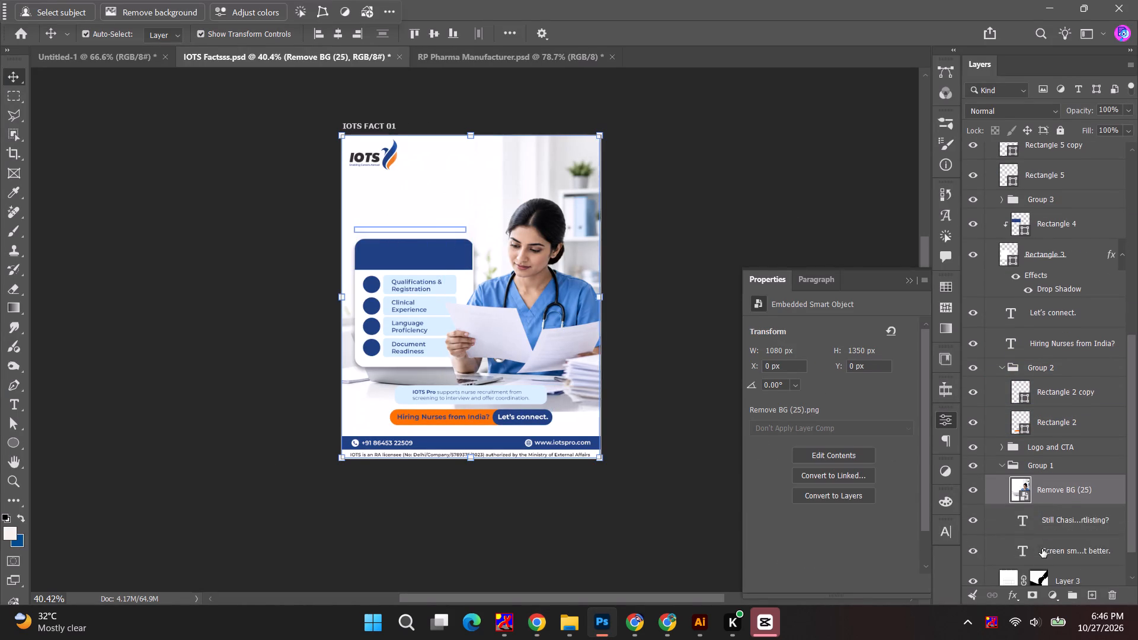
pyautogui.scroll(-8, 1041, 534)
pyautogui.moveTo(1071, 441); pyautogui.dragTo(1067, 522)
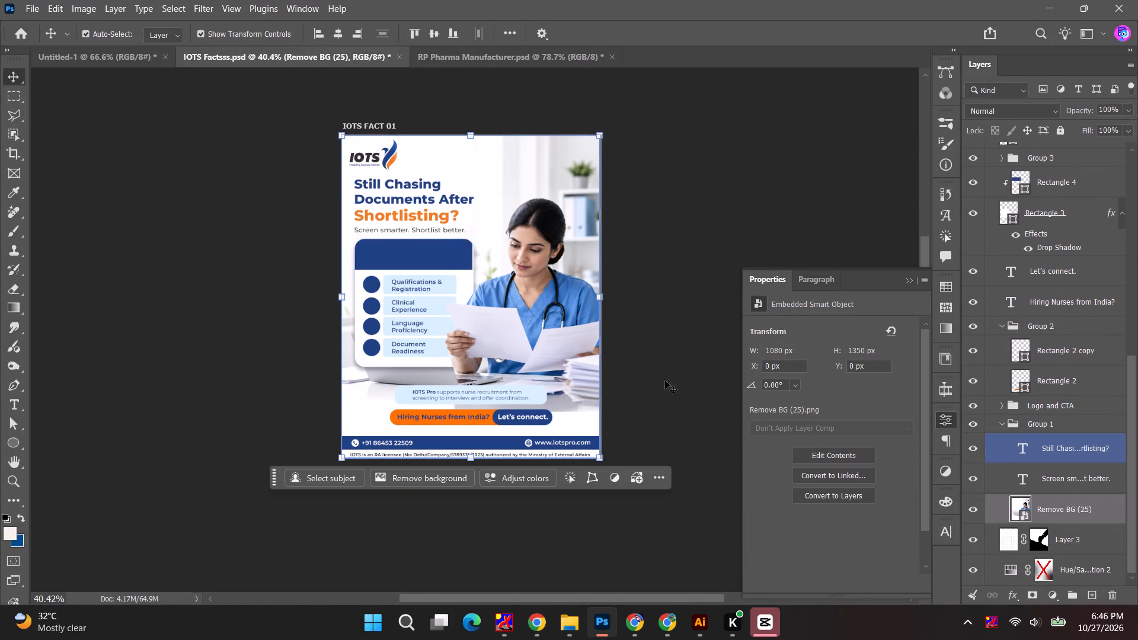
pyautogui.click(656, 225)
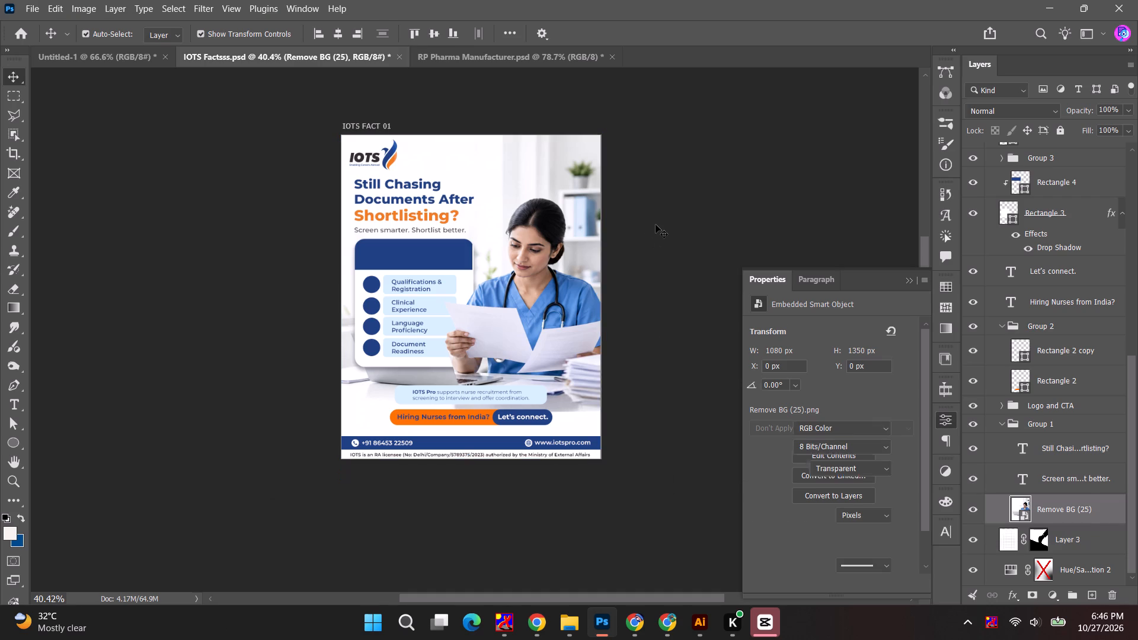
# Lower the opacity of the four light-blue checklist item boxes and the IOTS Pro text box to 42%.
pyautogui.keyDown('alt'); pyautogui.scroll(4, 449, 319); pyautogui.keyUp('alt')
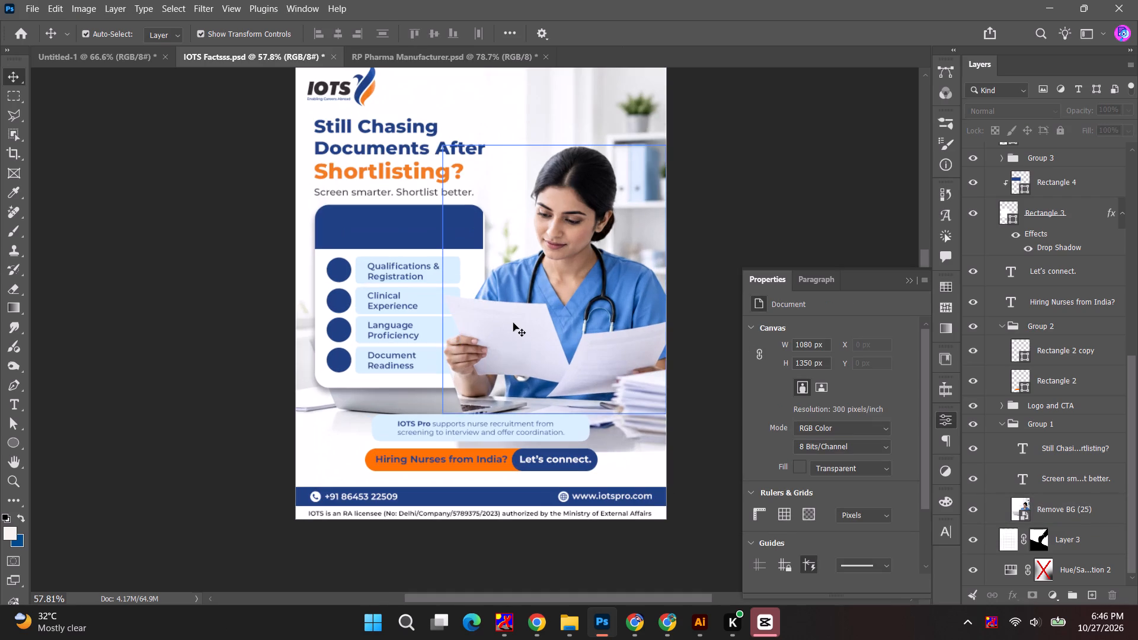
pyautogui.click(448, 267)
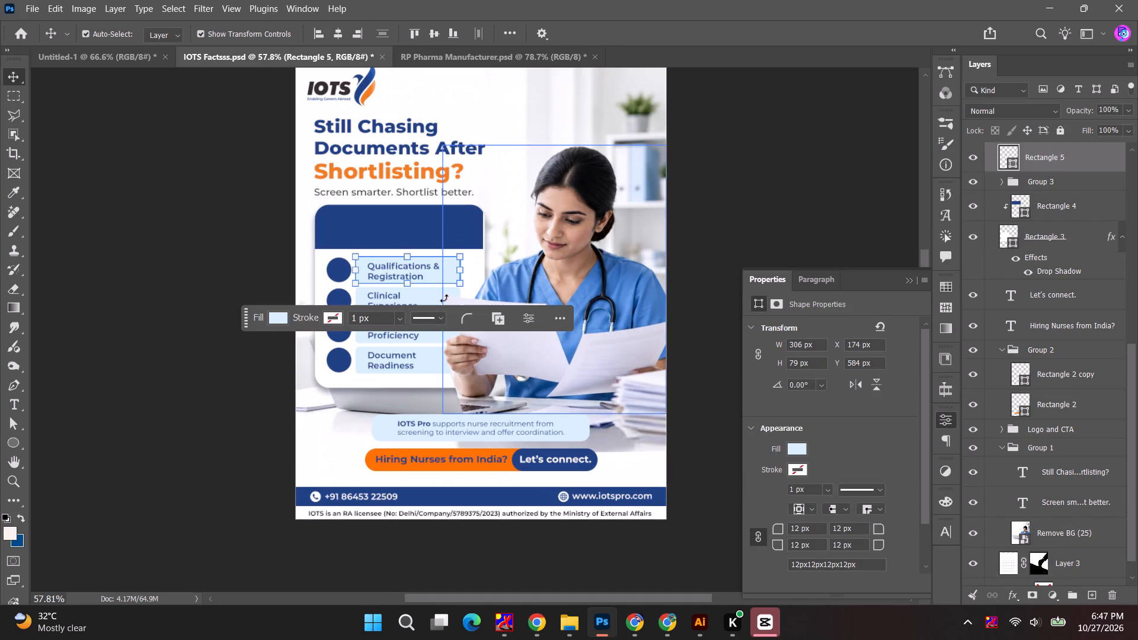
pyautogui.keyDown('alt'); pyautogui.scroll(7, 427, 315); pyautogui.keyUp('alt')
pyautogui.keyDown('shift'); pyautogui.click(407, 341); pyautogui.keyUp('shift')
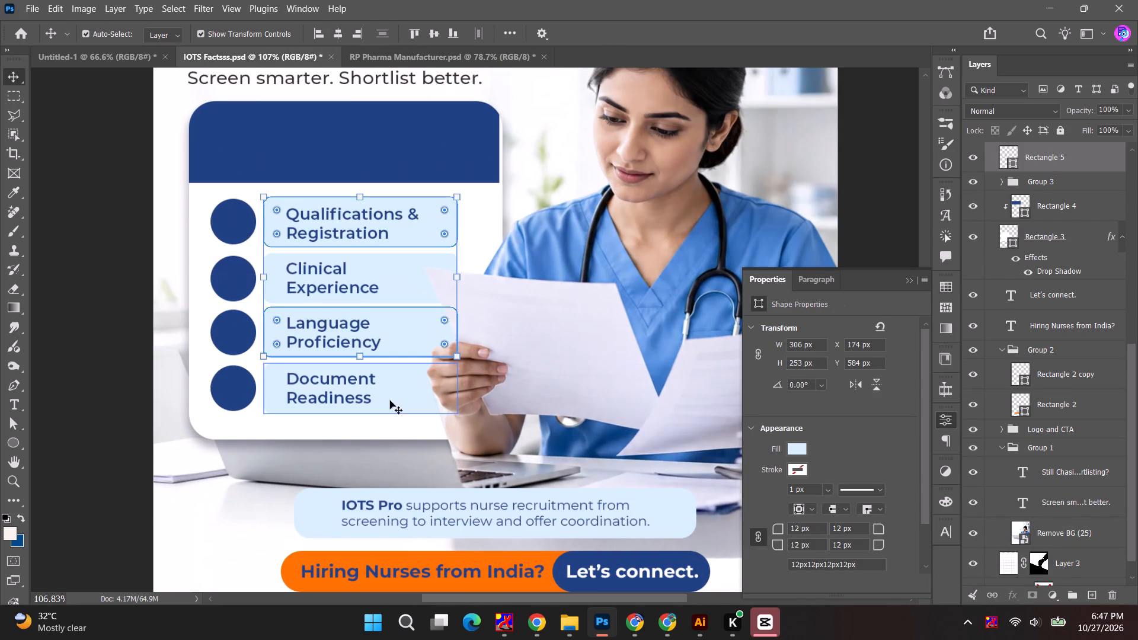
pyautogui.keyDown('shift'); pyautogui.click(390, 401); pyautogui.keyUp('shift')
pyautogui.keyDown('shift'); pyautogui.click(399, 271); pyautogui.keyUp('shift')
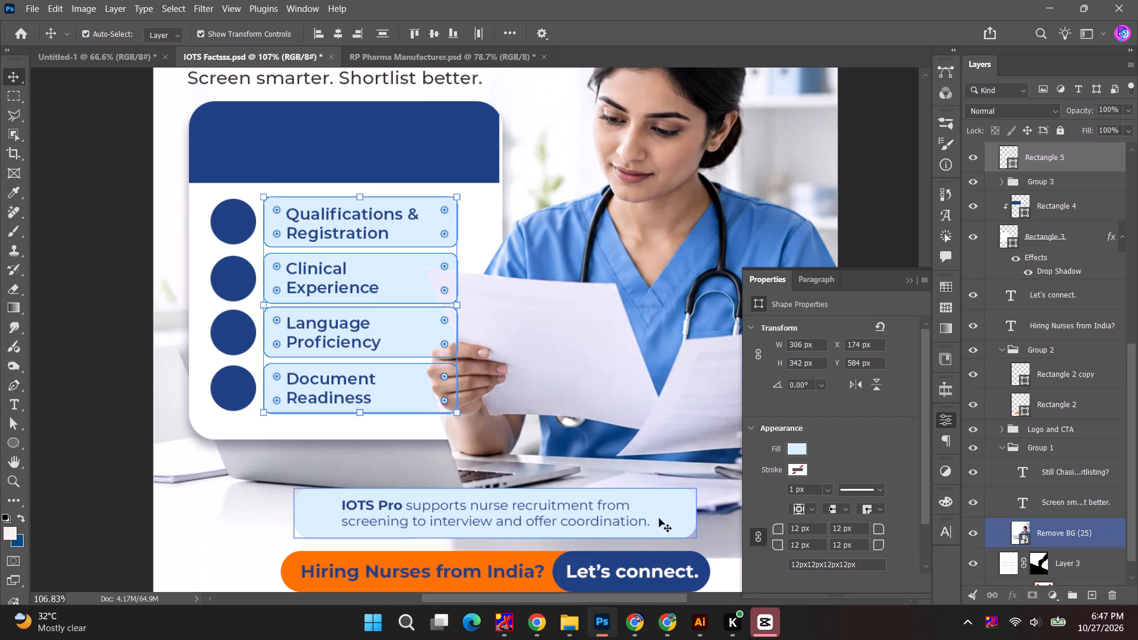
pyautogui.keyDown('shift'); pyautogui.click(659, 519); pyautogui.keyUp('shift')
pyautogui.click(1130, 110)
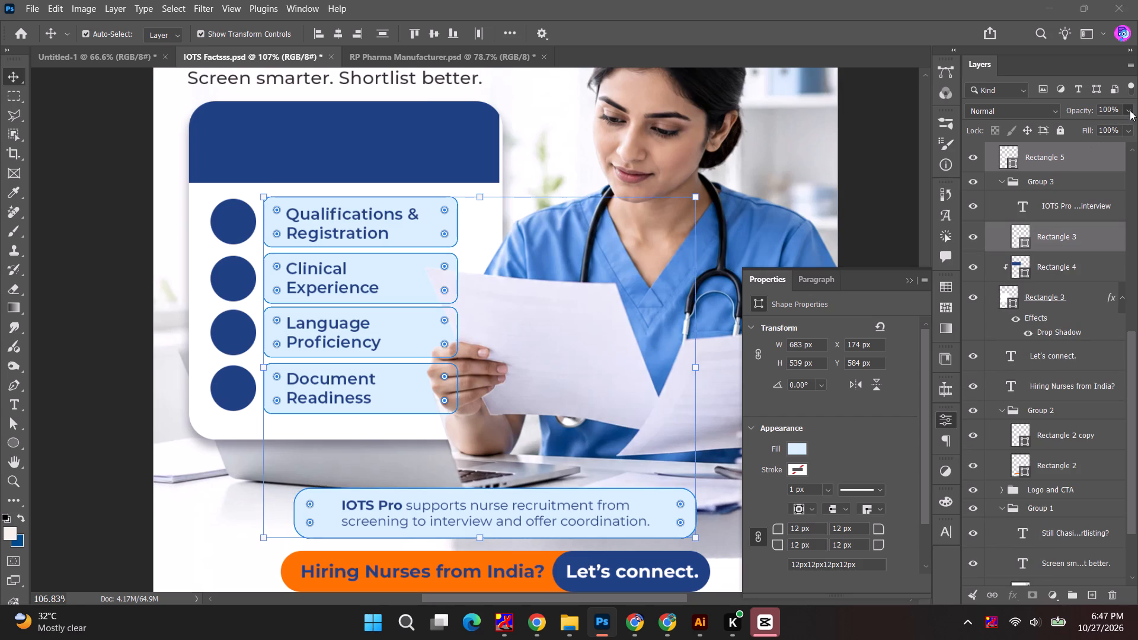
pyautogui.moveTo(1095, 130); pyautogui.dragTo(1088, 129)
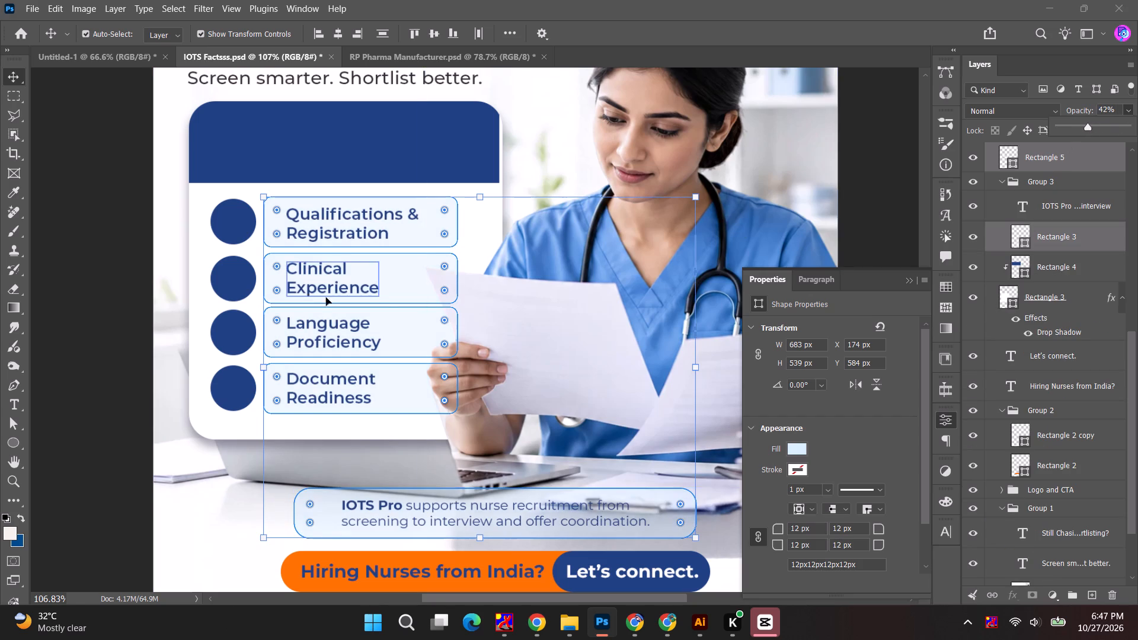
pyautogui.keyDown('alt'); pyautogui.scroll(-4, 174, 289); pyautogui.keyUp('alt')
pyautogui.click(88, 247)
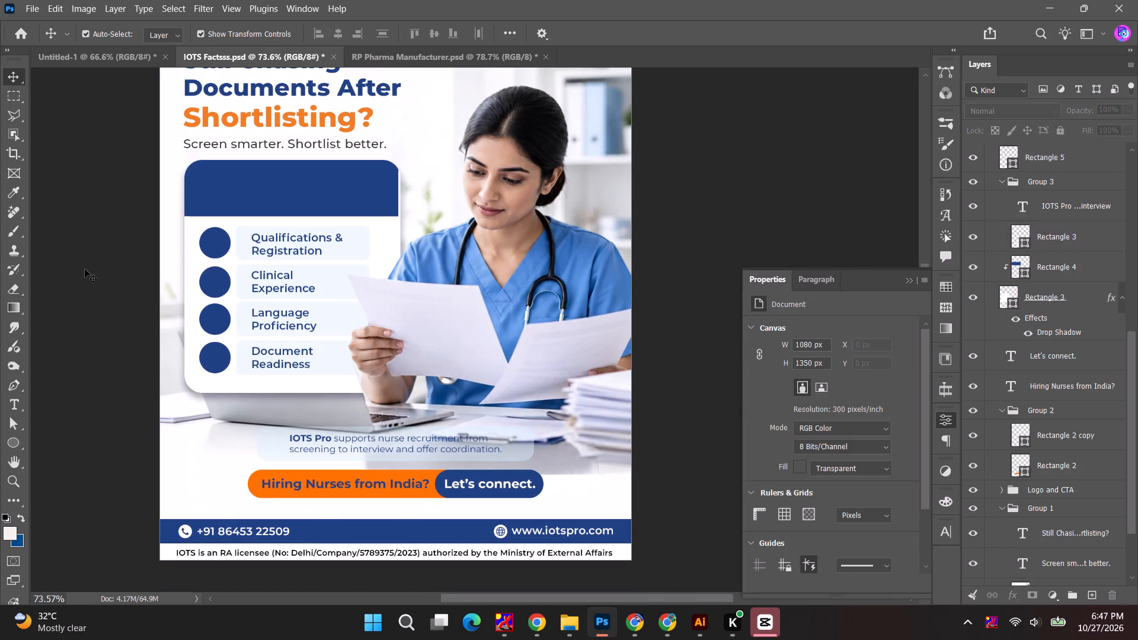
# Raise the opacity of the light-blue box behind the IOTS Pro text so it is stronger than the checklist boxes.
pyautogui.click(513, 446)
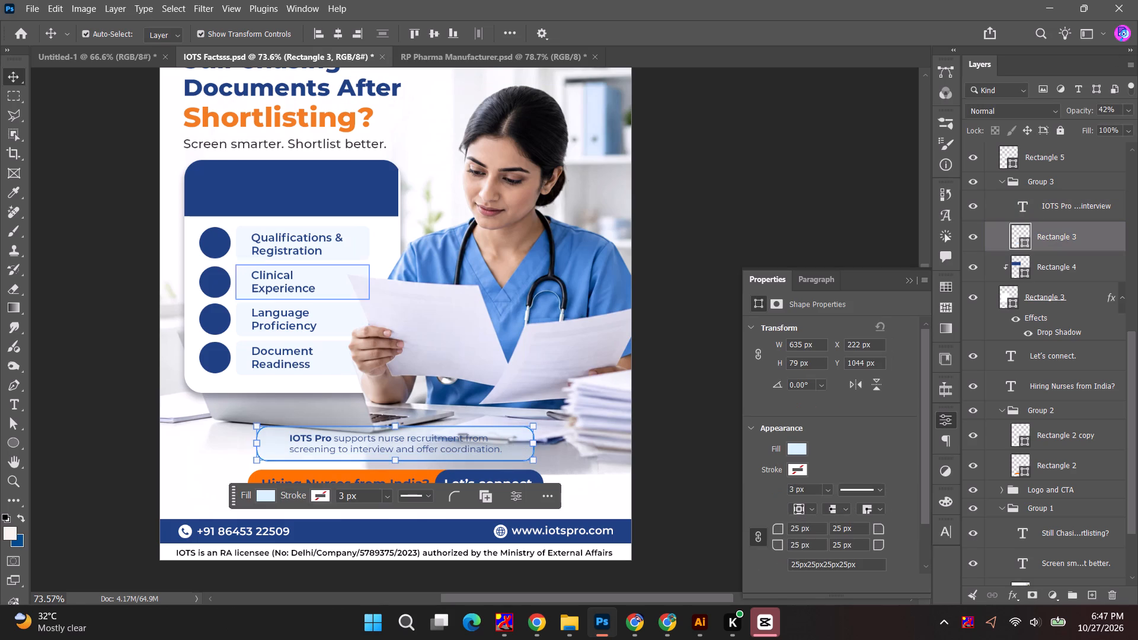
pyautogui.moveTo(1083, 107); pyautogui.dragTo(1104, 108)
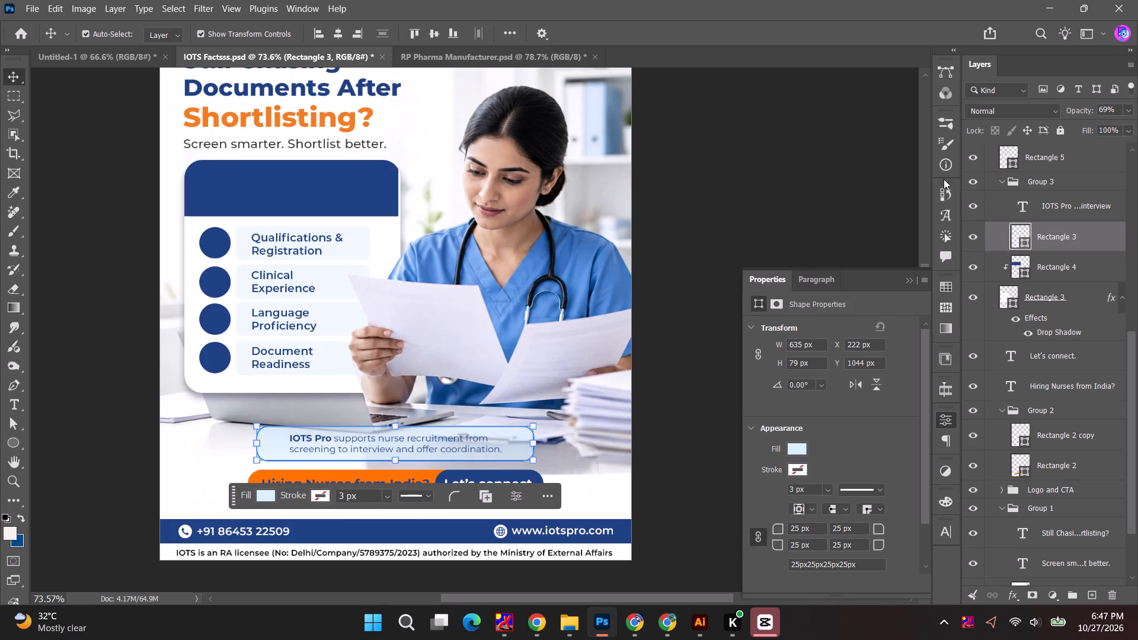
pyautogui.moveTo(1073, 111); pyautogui.dragTo(1081, 116)
pyautogui.click(789, 221)
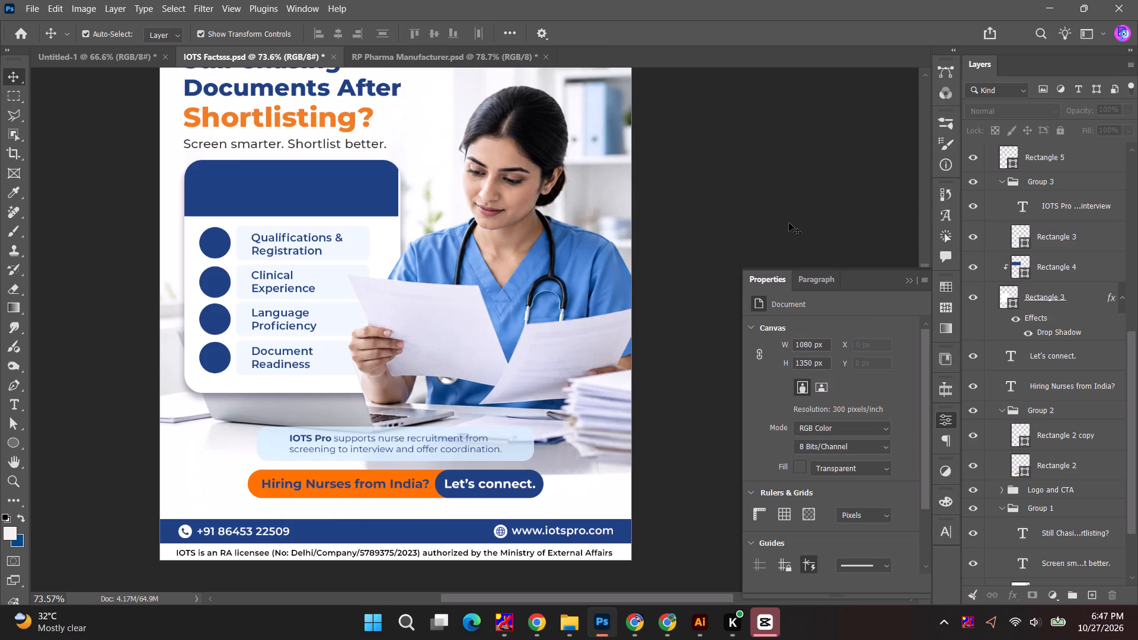
# Move the IOTS Pro text and box together with both call-to-action pills and their texts down about 4 px.
pyautogui.click(404, 446)
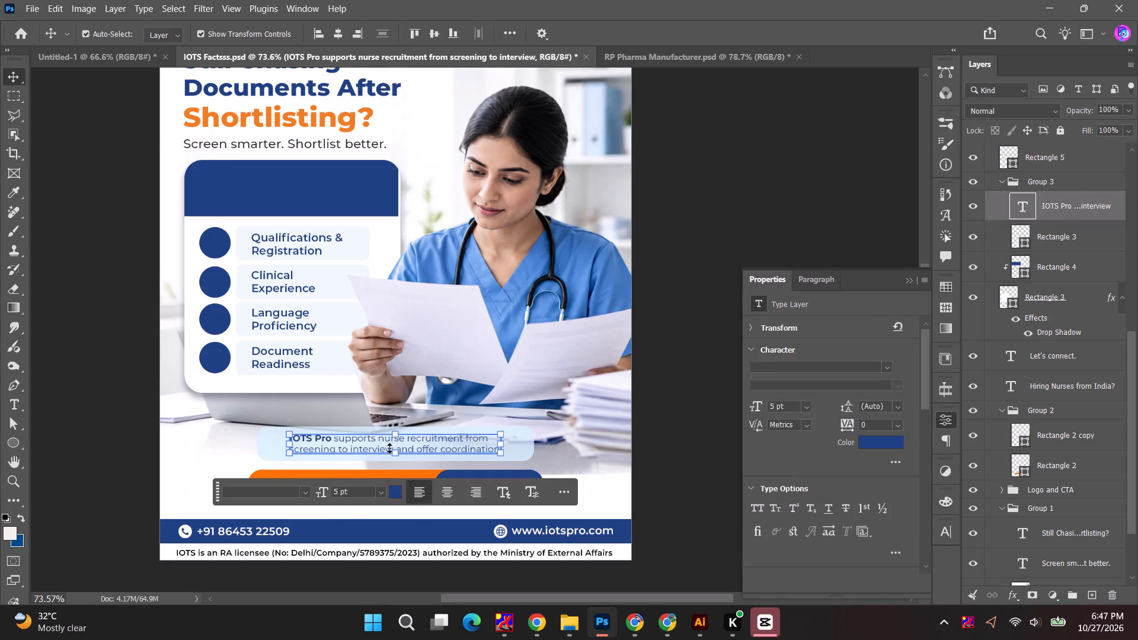
pyautogui.keyDown('alt'); pyautogui.scroll(6, 386, 450); pyautogui.keyUp('alt')
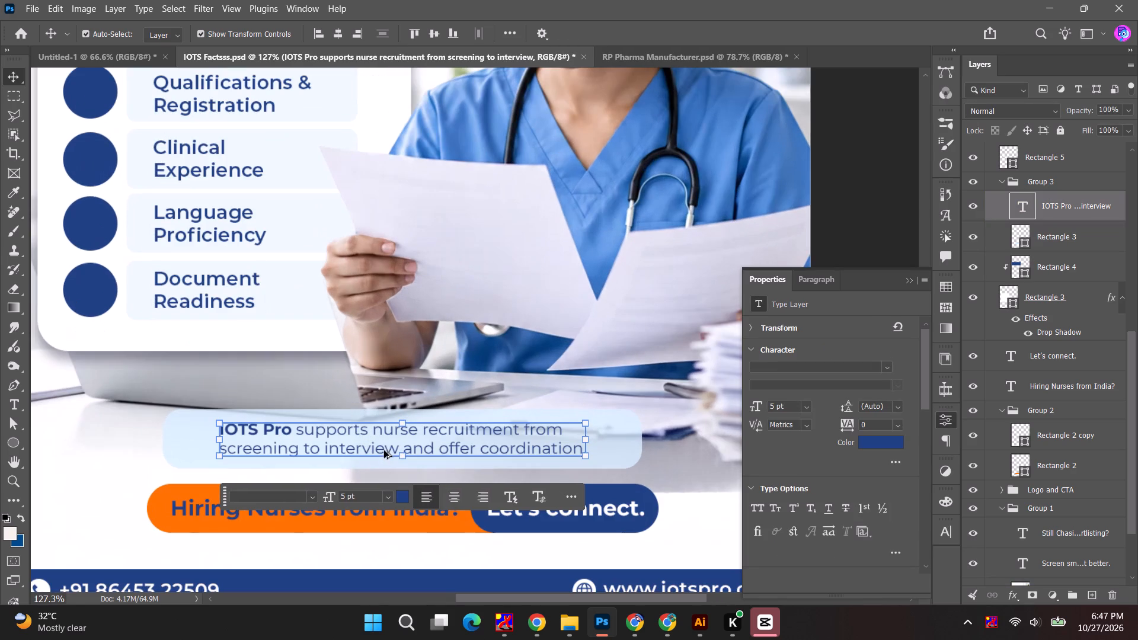
pyautogui.click(270, 524)
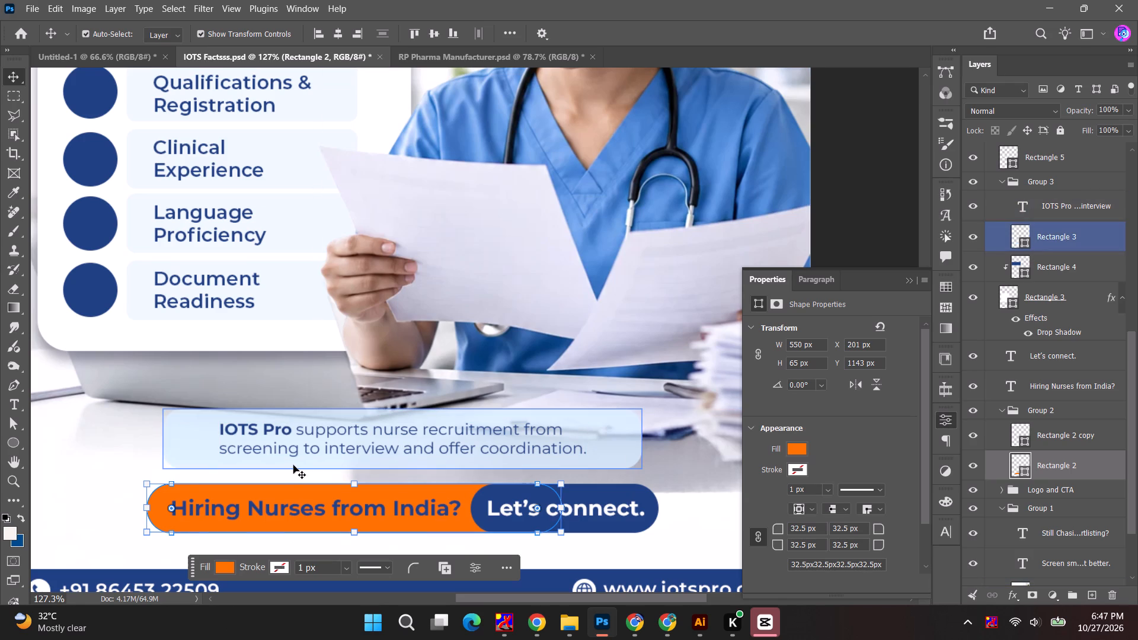
pyautogui.keyDown('shift'); pyautogui.click(226, 508); pyautogui.keyUp('shift')
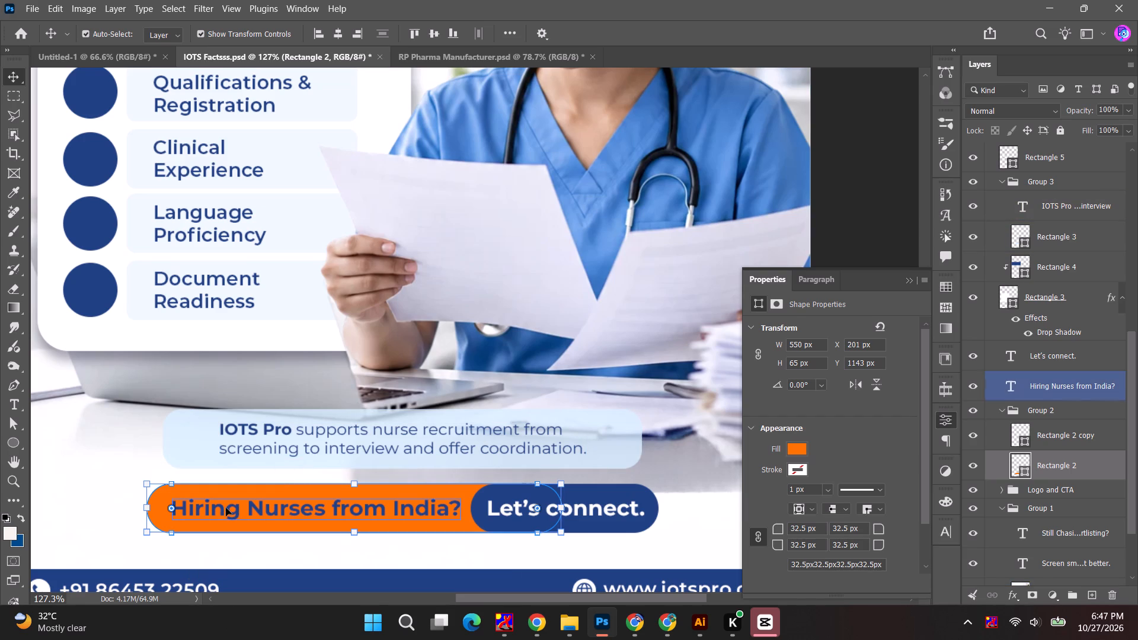
pyautogui.keyDown('shift'); pyautogui.click(504, 508); pyautogui.keyUp('shift')
pyautogui.keyDown('alt'); pyautogui.scroll(3, 606, 520); pyautogui.keyUp('alt')
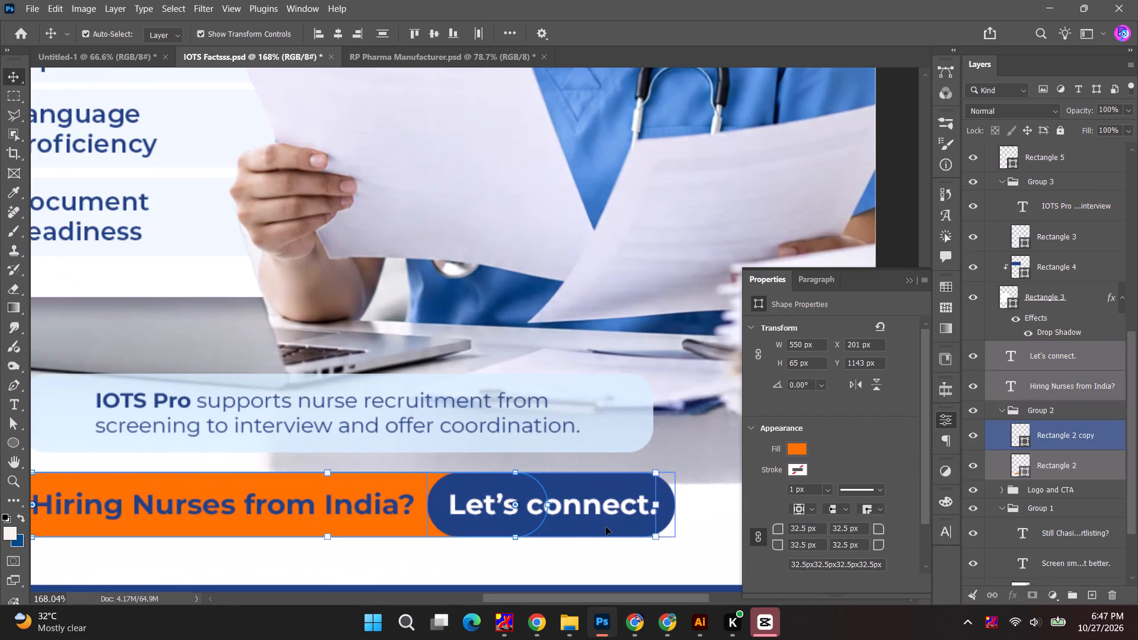
pyautogui.keyDown('shift'); pyautogui.click(606, 527); pyautogui.keyUp('shift')
pyautogui.keyDown('shift'); pyautogui.click(575, 435); pyautogui.keyUp('shift')
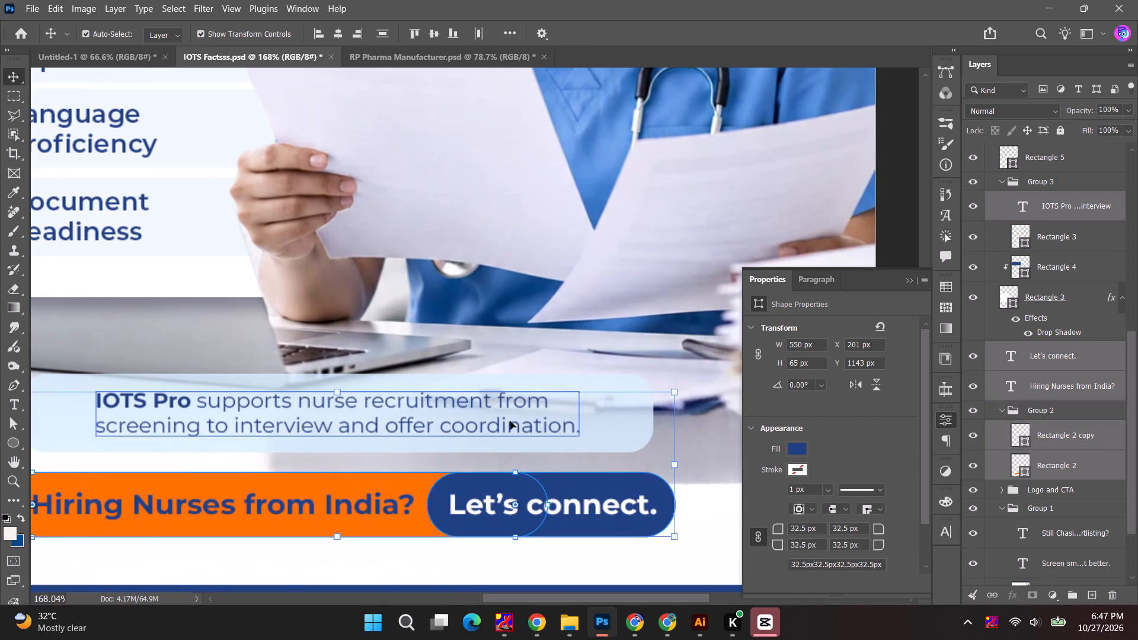
pyautogui.keyDown('shift'); pyautogui.click(637, 418); pyautogui.keyUp('shift')
pyautogui.keyDown('alt'); pyautogui.scroll(-4, 612, 431); pyautogui.keyUp('alt')
pyautogui.click(600, 424)
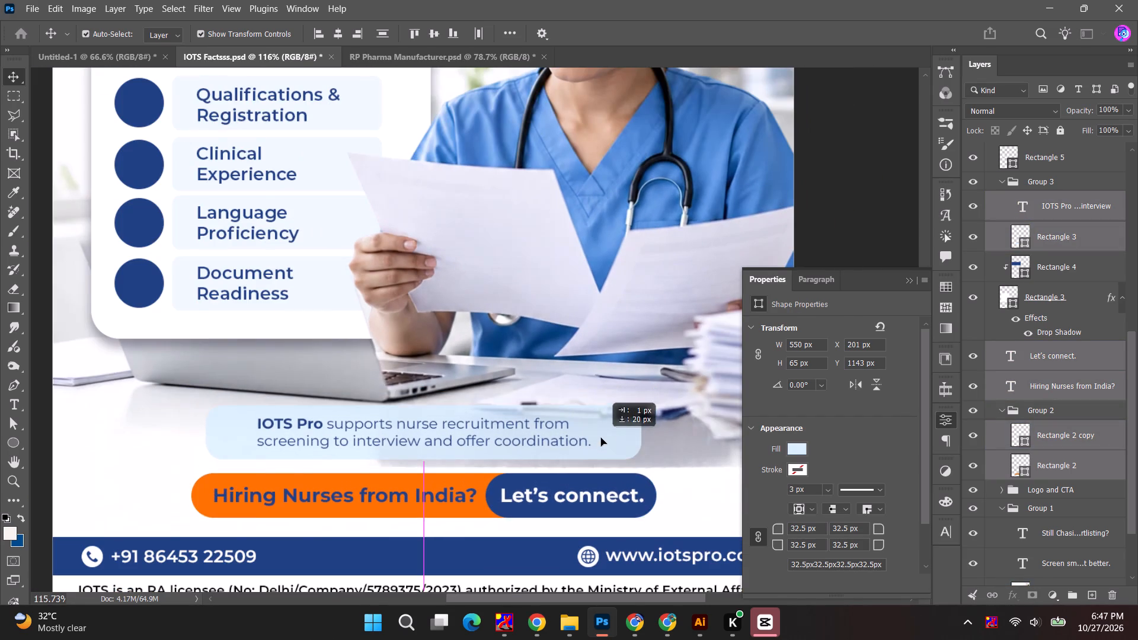
pyautogui.keyDown('alt'); pyautogui.scroll(-4, 364, 399); pyautogui.keyUp('alt')
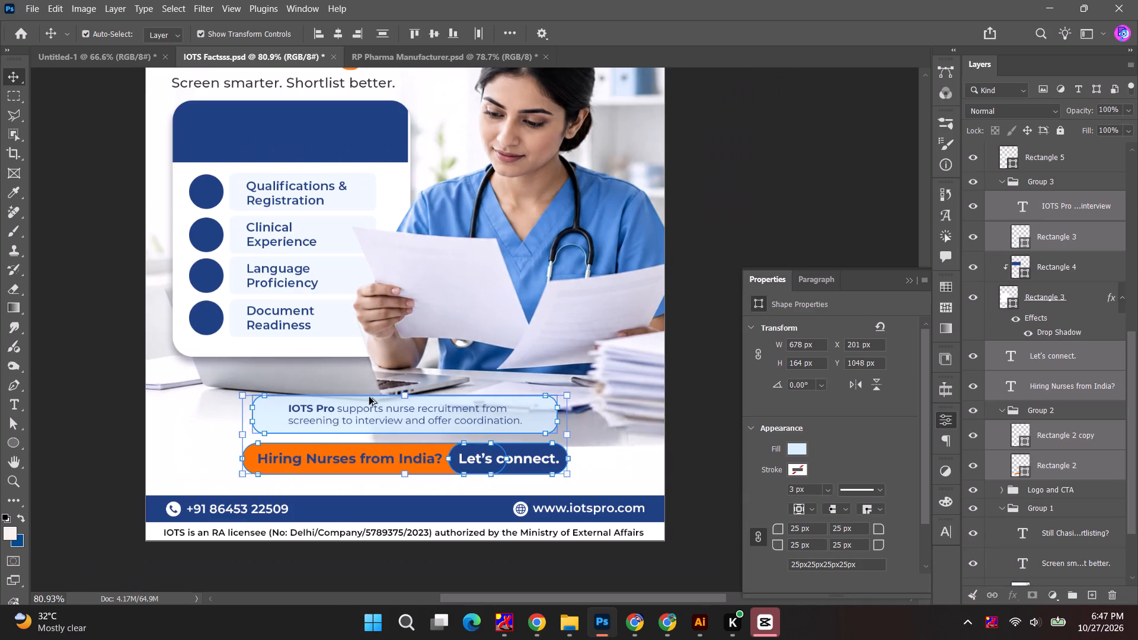
pyautogui.click(802, 212)
# Review the whole post layout, including the headline, checklist card, nurse and call to action.
pyautogui.keyDown('alt'); pyautogui.scroll(-5, 800, 210); pyautogui.keyUp('alt')
pyautogui.press('space')
pyautogui.press('space')
pyautogui.press('space')
pyautogui.press('space')
pyautogui.press('space')
pyautogui.press('space')
pyautogui.press('space')
pyautogui.press('space')
pyautogui.moveTo(736, 195); pyautogui.dragTo(740, 237)
pyautogui.press('space')
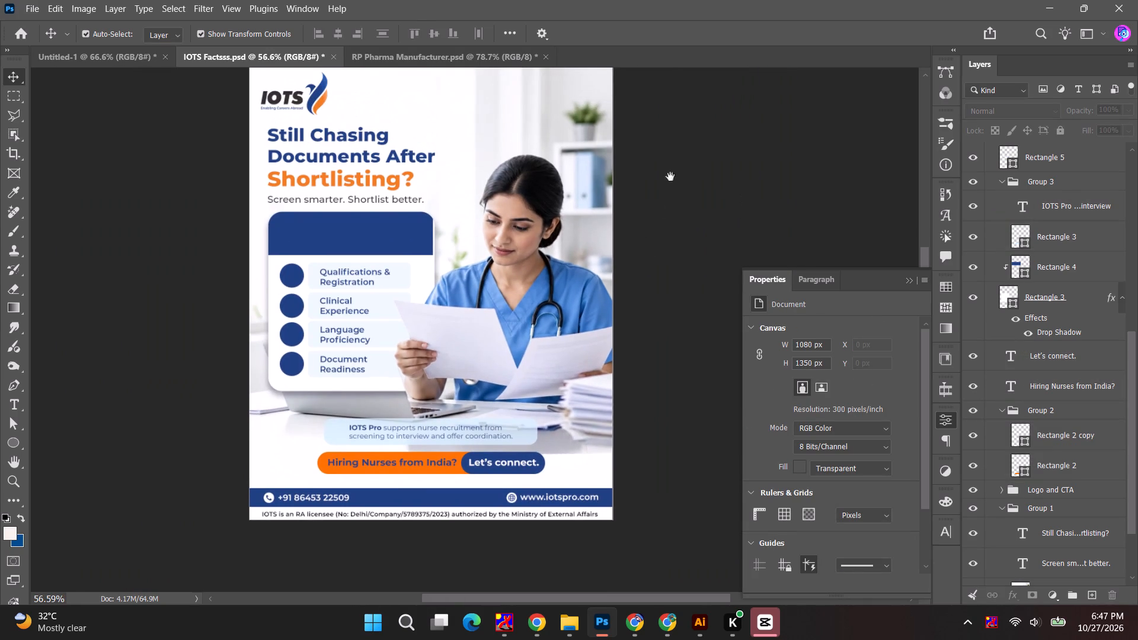
pyautogui.moveTo(670, 178); pyautogui.dragTo(669, 203)
pyautogui.hotkey('alt', 'Tab')
pyautogui.hotkey('alt', 'Tab')
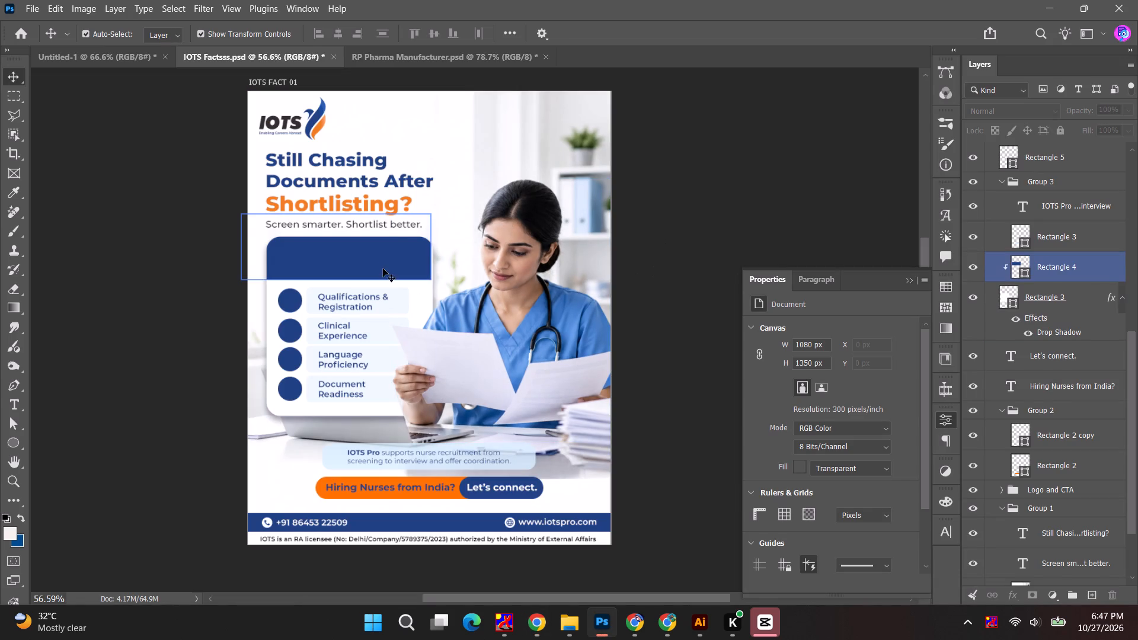
pyautogui.click(380, 265)
pyautogui.click(787, 136)
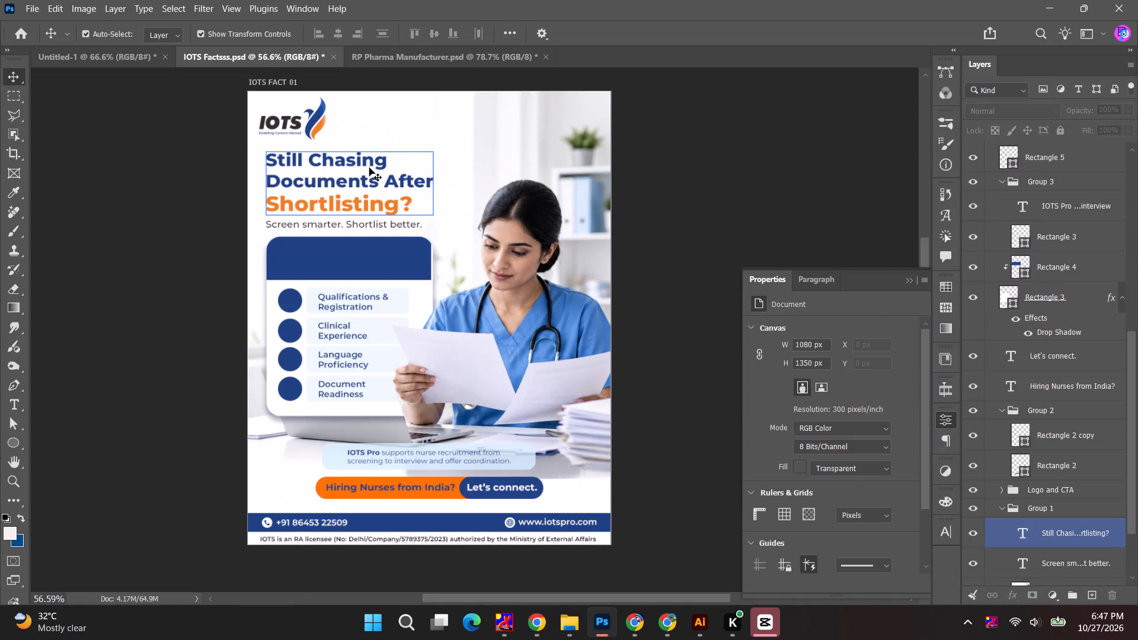
# Place a white copy of the headline text over the checklist card's blue header, layered above Group 3.
pyautogui.keyDown('alt'); pyautogui.moveTo(369, 174); pyautogui.dragTo(381, 271); pyautogui.keyUp('alt')
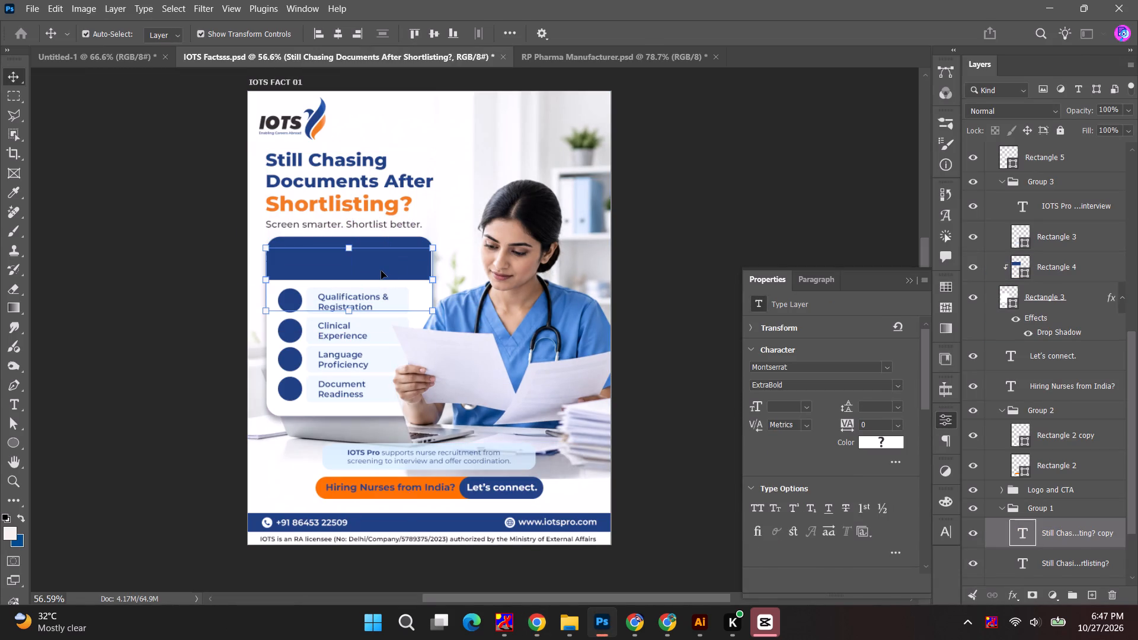
pyautogui.moveTo(1055, 532); pyautogui.dragTo(1082, 174)
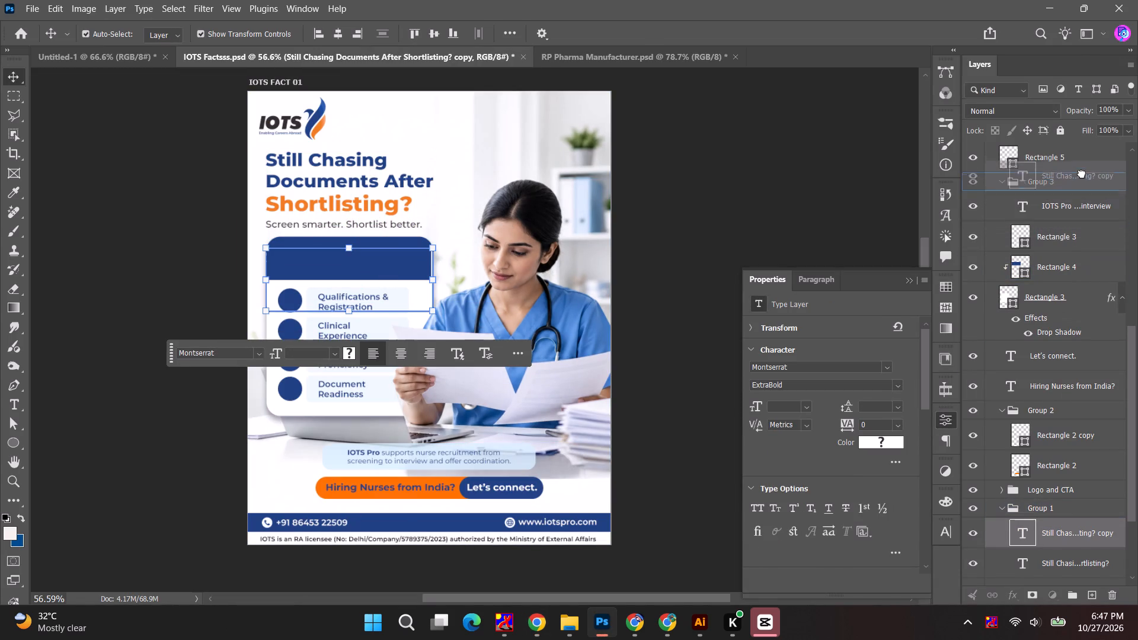
pyautogui.moveTo(1082, 174); pyautogui.dragTo(1082, 168)
pyautogui.click(881, 444)
pyautogui.moveTo(804, 361); pyautogui.dragTo(510, 242)
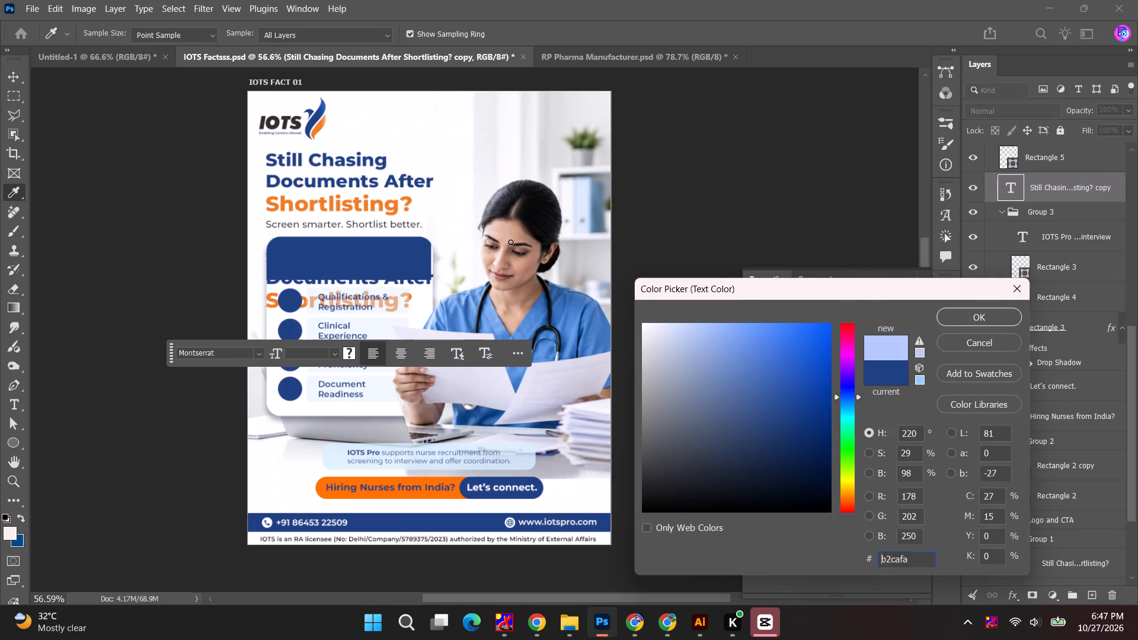
pyautogui.moveTo(510, 242); pyautogui.dragTo(512, 242)
pyautogui.click(992, 320)
# Switch to the content spreadsheet in Chrome and copy the text "Pre-Screening Checklist" from the IOTS post's cell.
pyautogui.hotkey('alt', 'Tab')
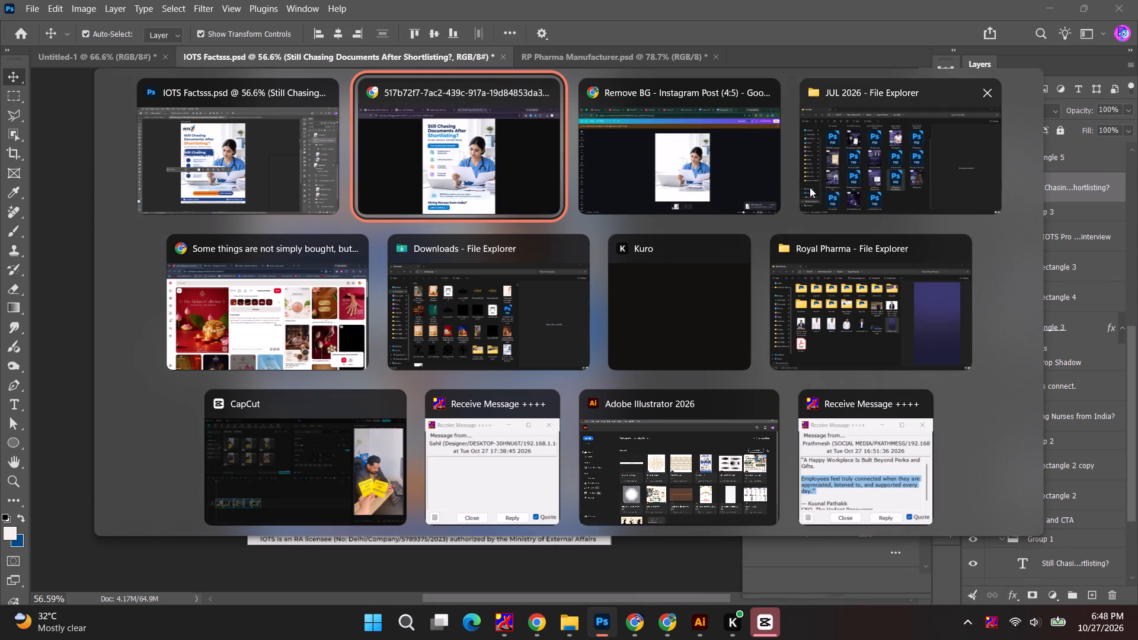
pyautogui.keyDown('alt'); pyautogui.click(207, 137); pyautogui.keyUp('alt')
pyautogui.hotkey('alt', 'Tab')
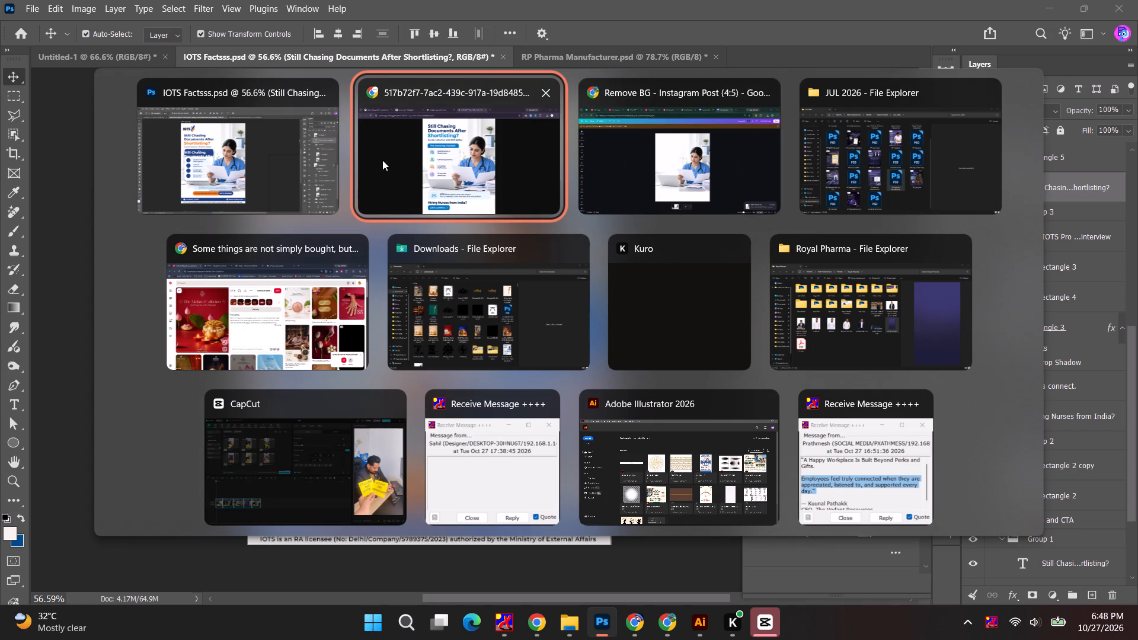
pyautogui.keyDown('alt'); pyautogui.click(408, 153); pyautogui.keyUp('alt')
pyautogui.hotkey('alt', 'Tab')
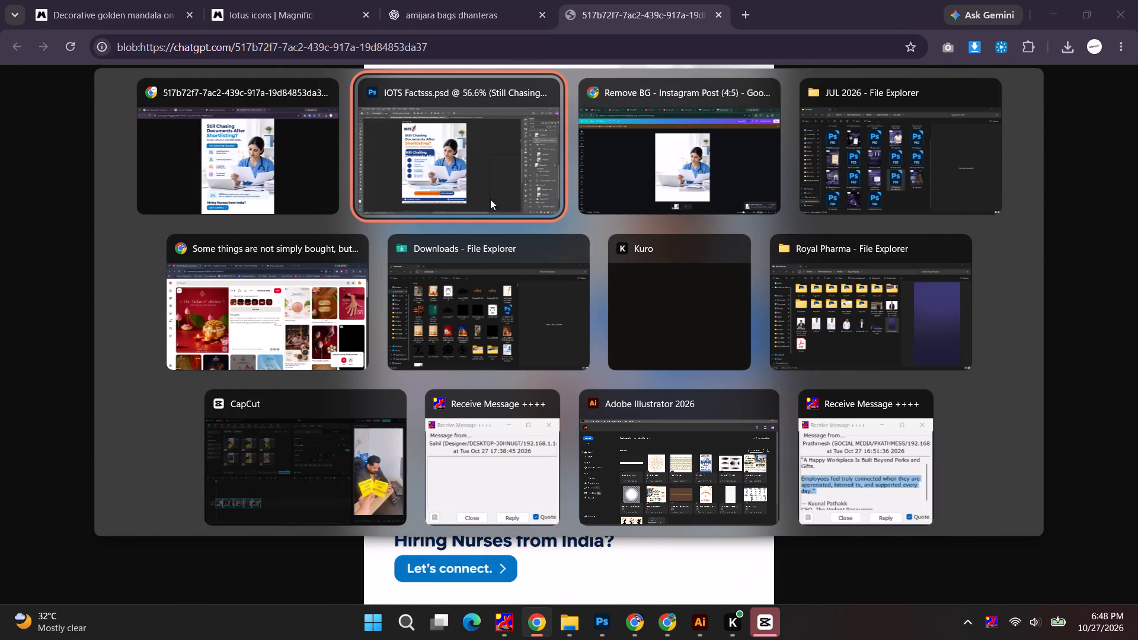
pyautogui.keyDown('alt'); pyautogui.click(671, 143); pyautogui.keyUp('alt')
pyautogui.click(39, 0)
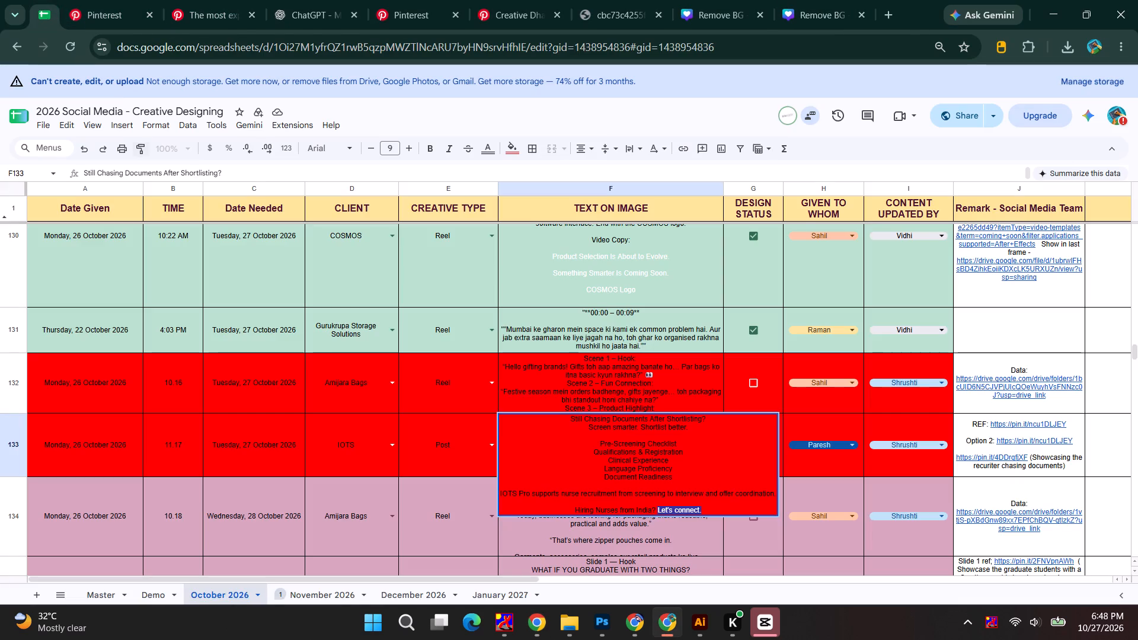
pyautogui.moveTo(681, 443); pyautogui.dragTo(579, 436)
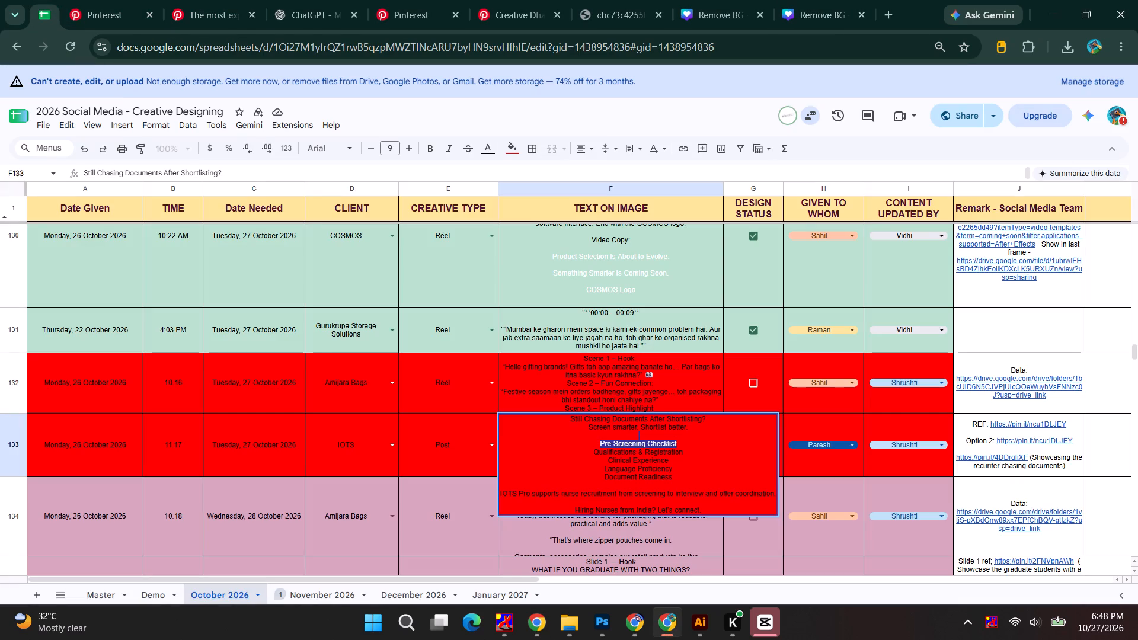
pyautogui.click(599, 443)
pyautogui.moveTo(599, 443); pyautogui.dragTo(693, 443)
pyautogui.hotkey('ctrl', 'c')
# Switch back to Photoshop and replace the white headline copy on the card header with the copied text "Pre-Screening Checklist".
pyautogui.hotkey('alt', 'Tab')
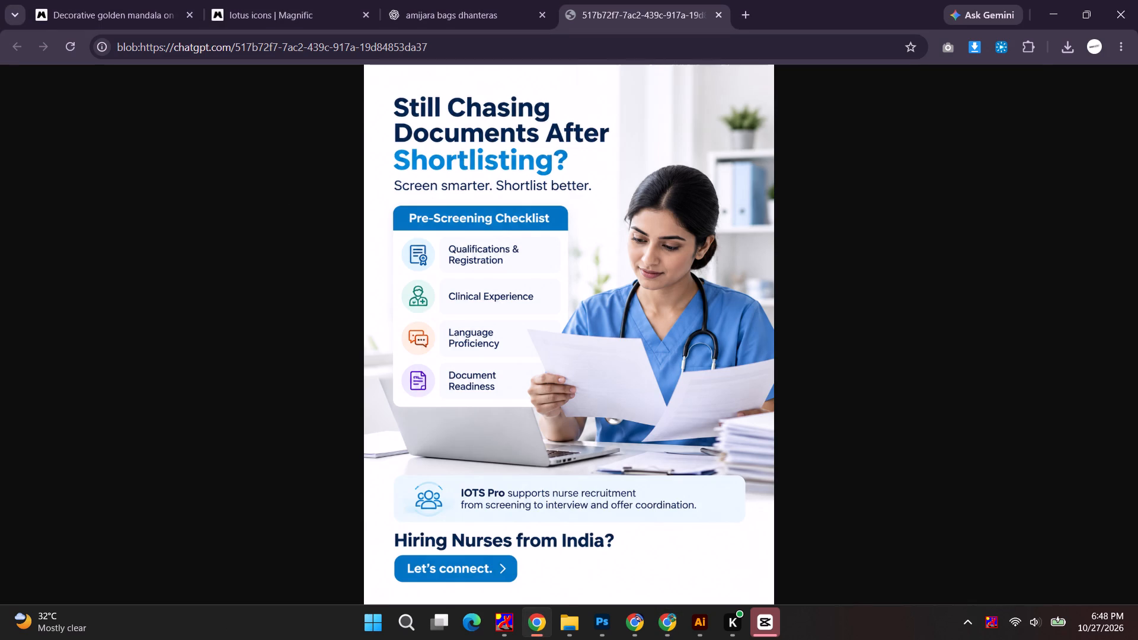
pyautogui.hotkey('alt', 'Tab')
pyautogui.hotkey('alt', 'Tab')
pyautogui.click(382, 269)
pyautogui.hotkey('ctrl', 'a')
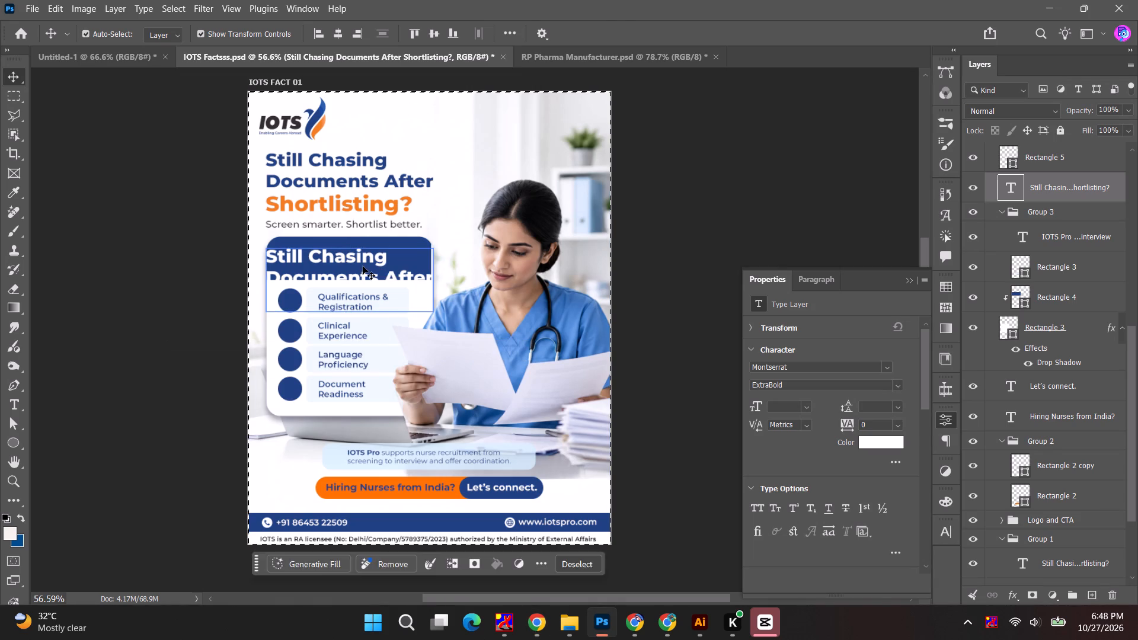
pyautogui.doubleClick(363, 266)
pyautogui.hotkey('ctrl', 'v')
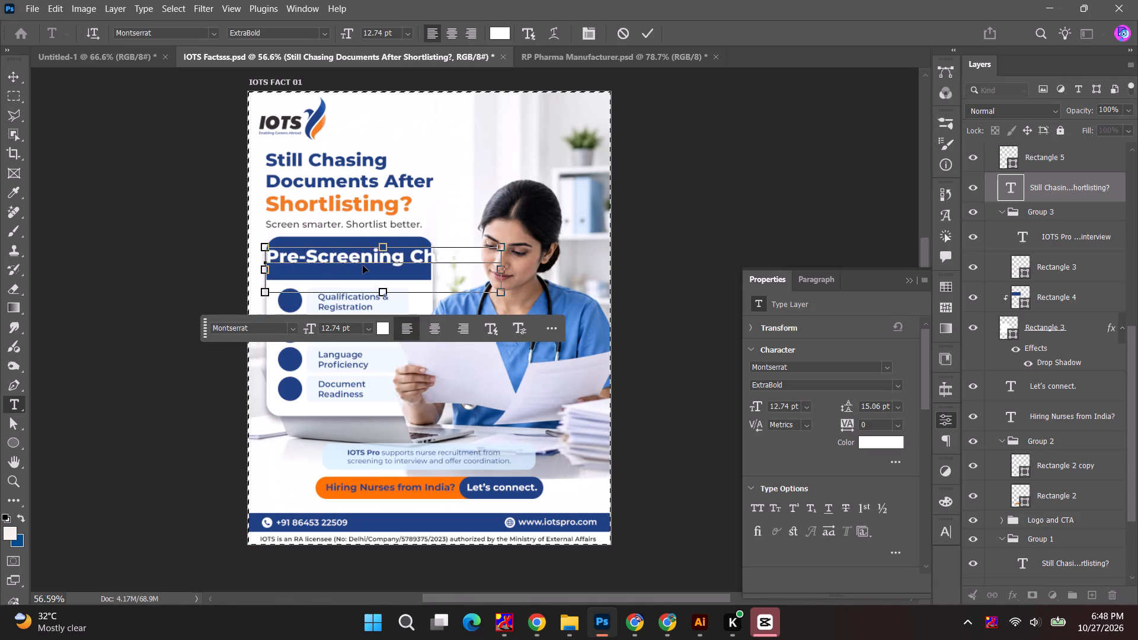
# Set the whole Pre-Screening Checklist title to Montserrat SemiBold at 7 pt, checking it against the reference image.
pyautogui.hotkey('ctrl', 'a')
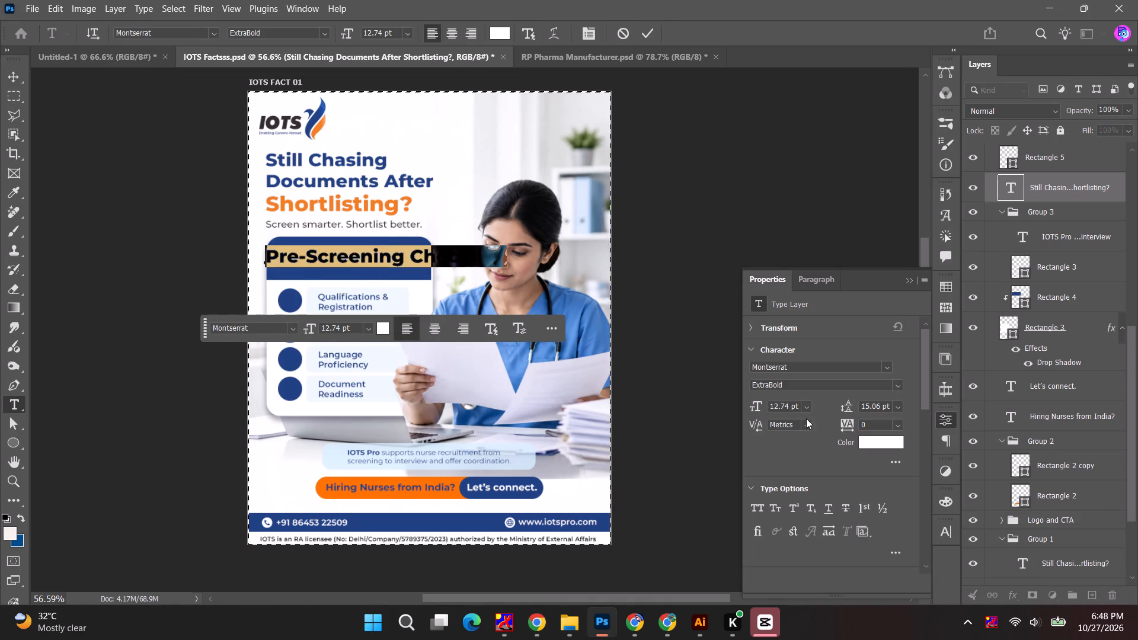
pyautogui.click(754, 406)
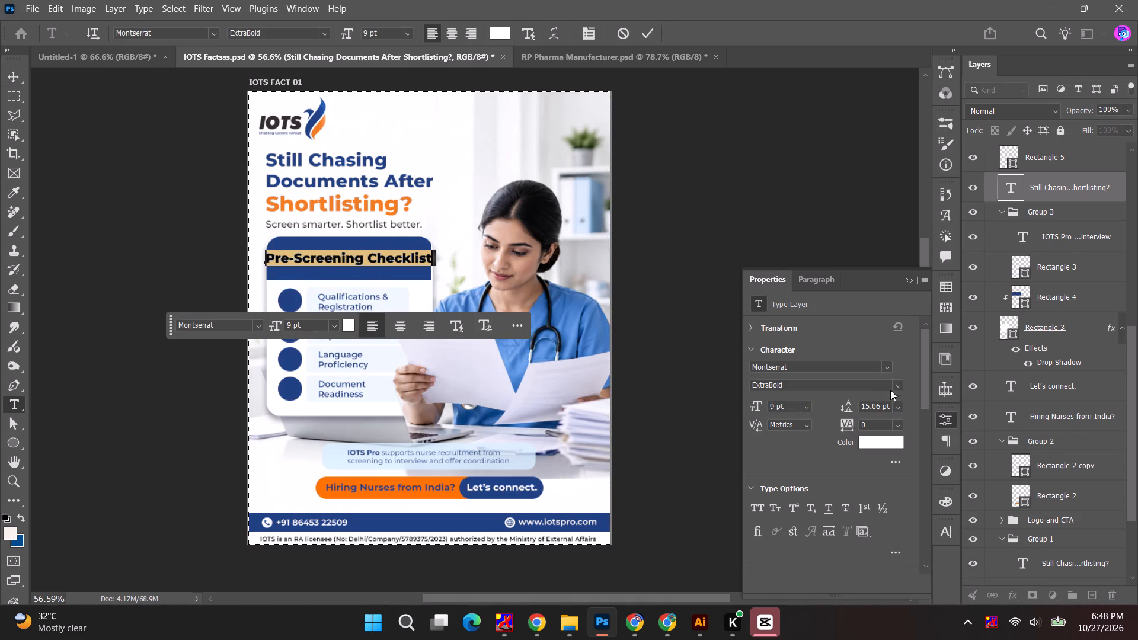
pyautogui.click(900, 385)
pyautogui.click(939, 369)
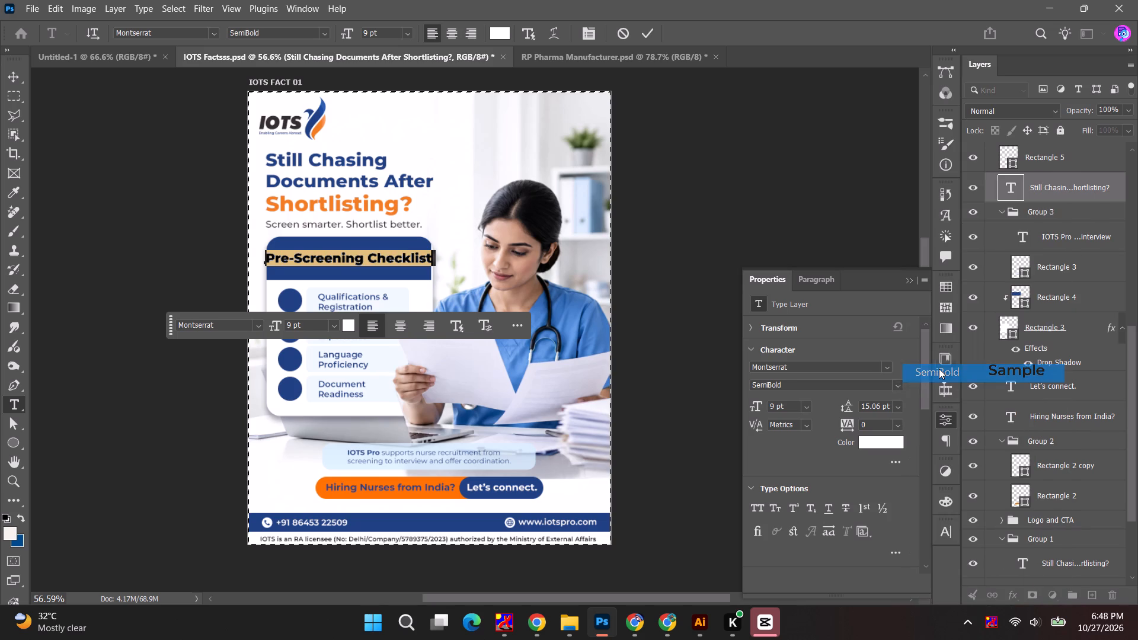
pyautogui.hotkey('alt', 'Tab')
pyautogui.hotkey('alt', 'Tab')
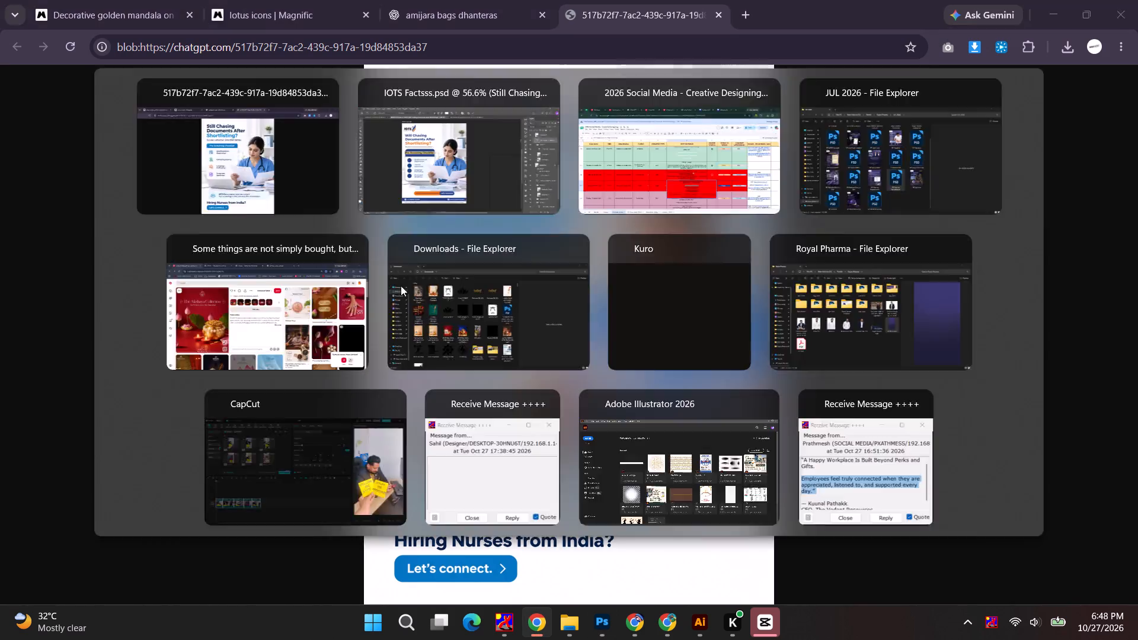
pyautogui.keyDown('alt'); pyautogui.scroll(9, 361, 269); pyautogui.keyUp('alt')
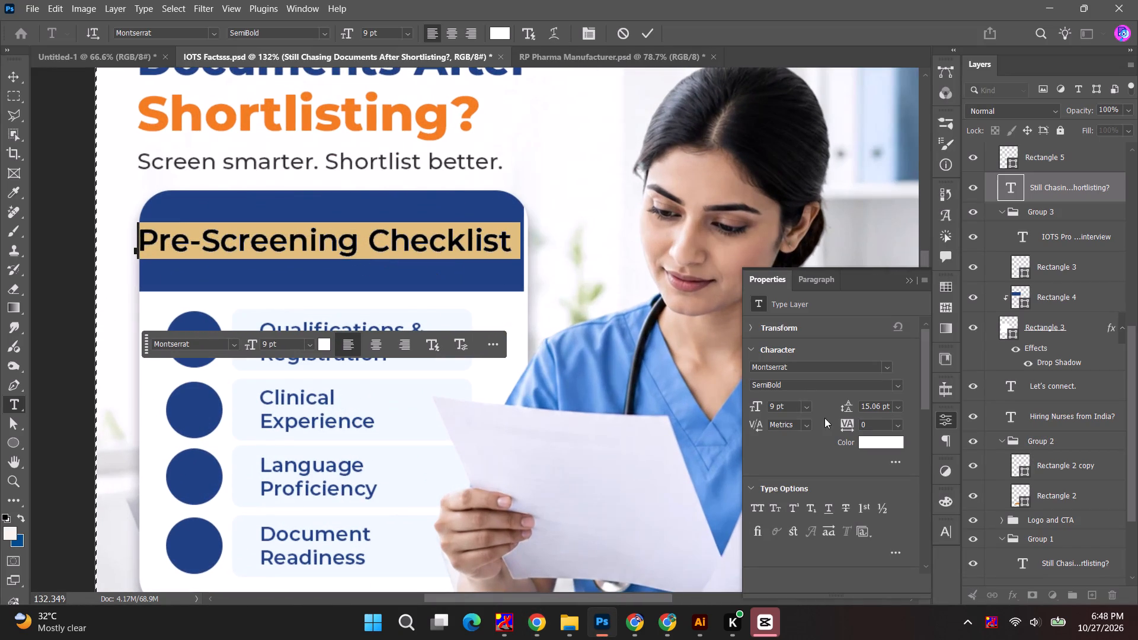
pyautogui.click(789, 406)
pyautogui.scroll(-3, 789, 405)
pyautogui.scroll(1, 789, 405)
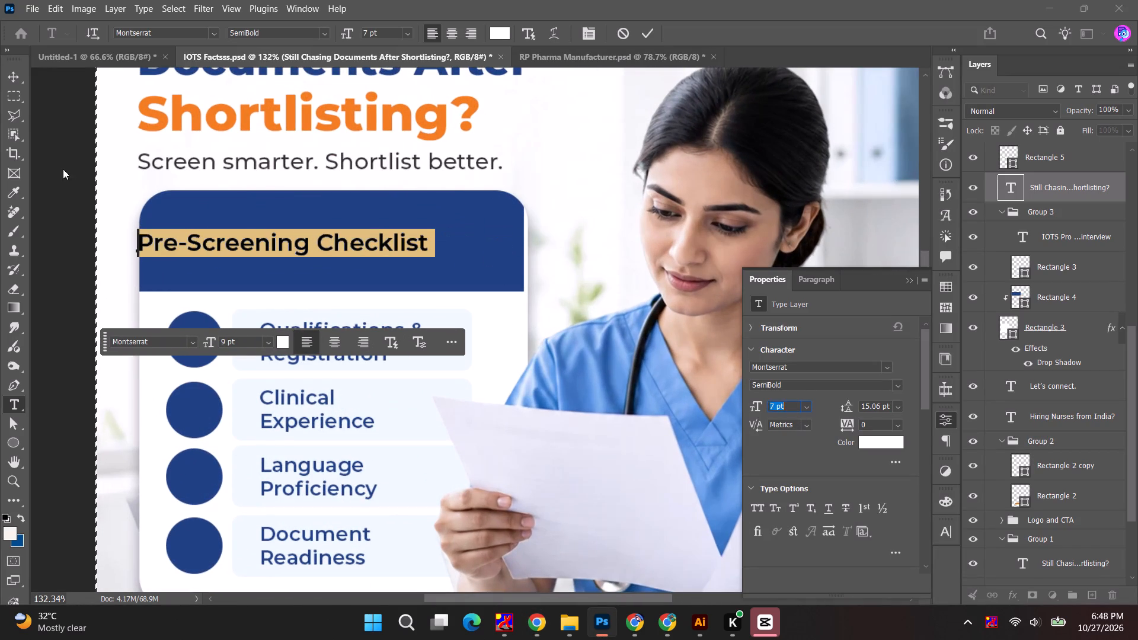
# Move the Pre-Screening Checklist title right and slightly down to sit roughly centred in the blue header, and clear the canvas selection.
pyautogui.click(17, 69)
pyautogui.moveTo(322, 243); pyautogui.dragTo(388, 246)
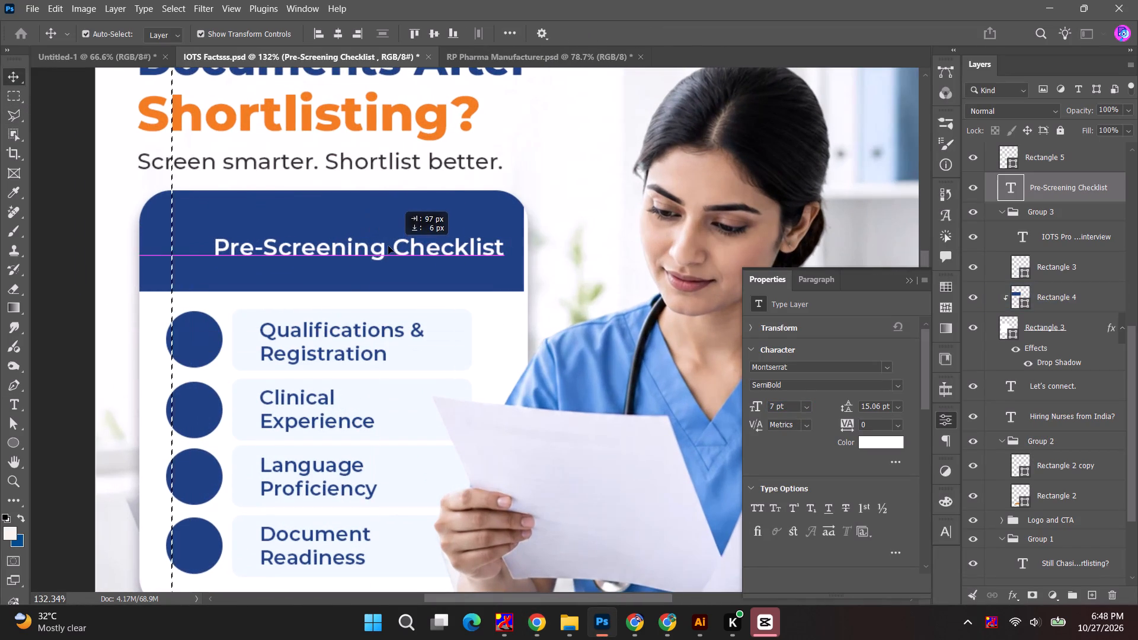
pyautogui.moveTo(388, 246); pyautogui.dragTo(385, 245)
pyautogui.click(407, 203)
pyautogui.hotkey('ctrl', 'd')
# Shorten the card's blue header rectangle from its bottom edge to 93.40% of its height.
pyautogui.moveTo(407, 203); pyautogui.dragTo(455, 203)
pyautogui.moveTo(355, 295); pyautogui.dragTo(356, 285)
pyautogui.keyDown('alt'); pyautogui.scroll(-4, 356, 285); pyautogui.keyUp('alt')
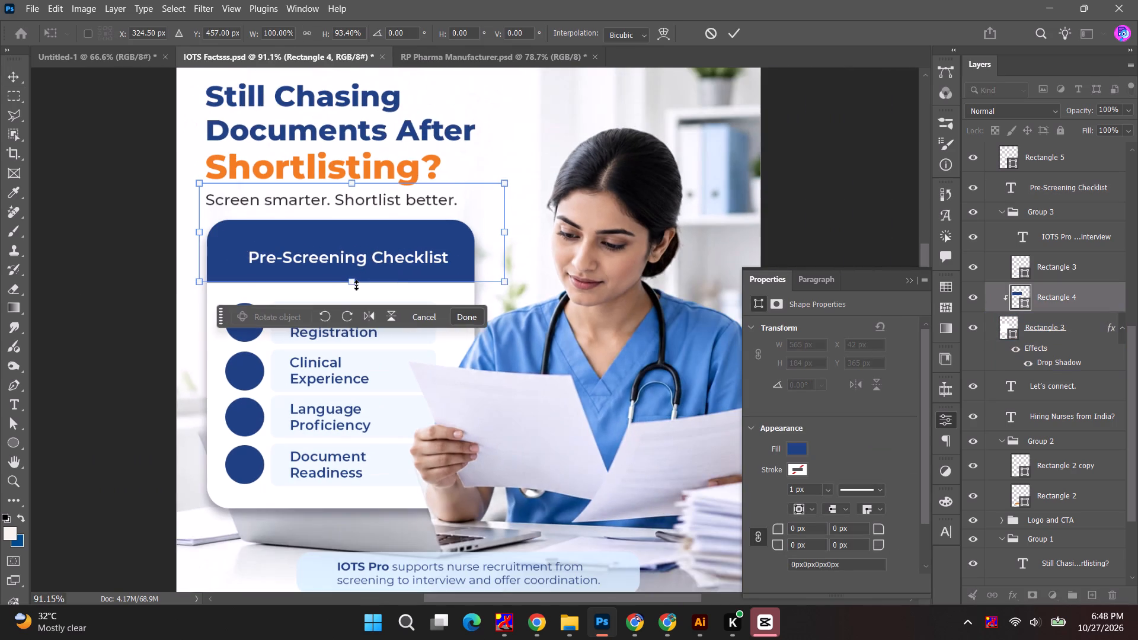
pyautogui.click(728, 36)
pyautogui.click(846, 111)
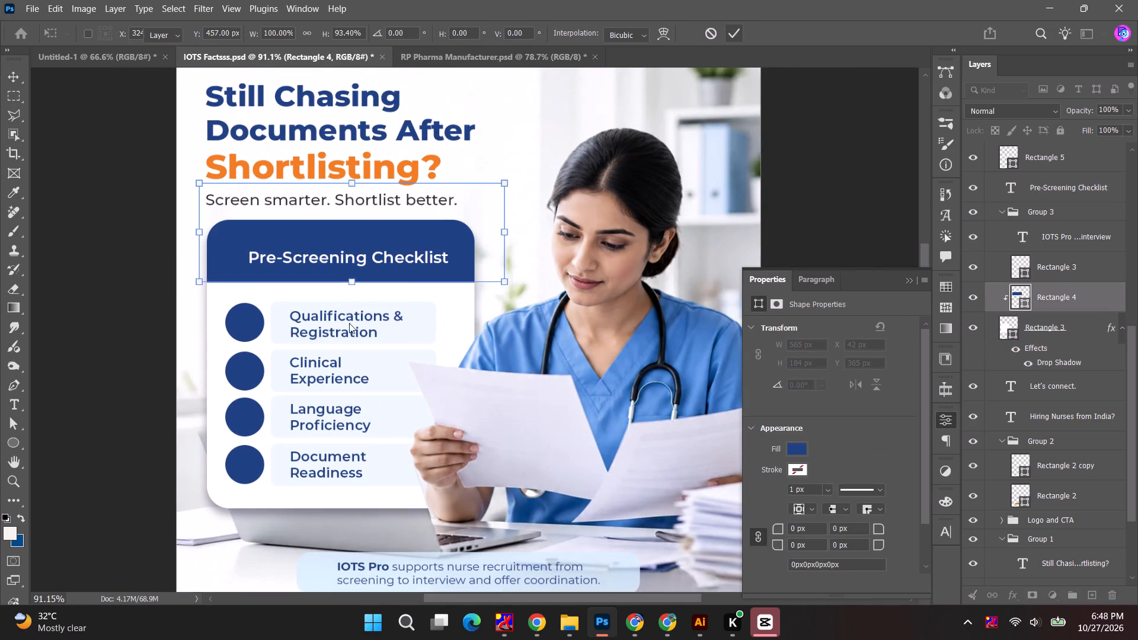
# Move the Qualifications & Registration row's circle, box and text together up about 9 px, after checking the reference image.
pyautogui.click(261, 327)
pyautogui.hotkey('alt', 'Tab')
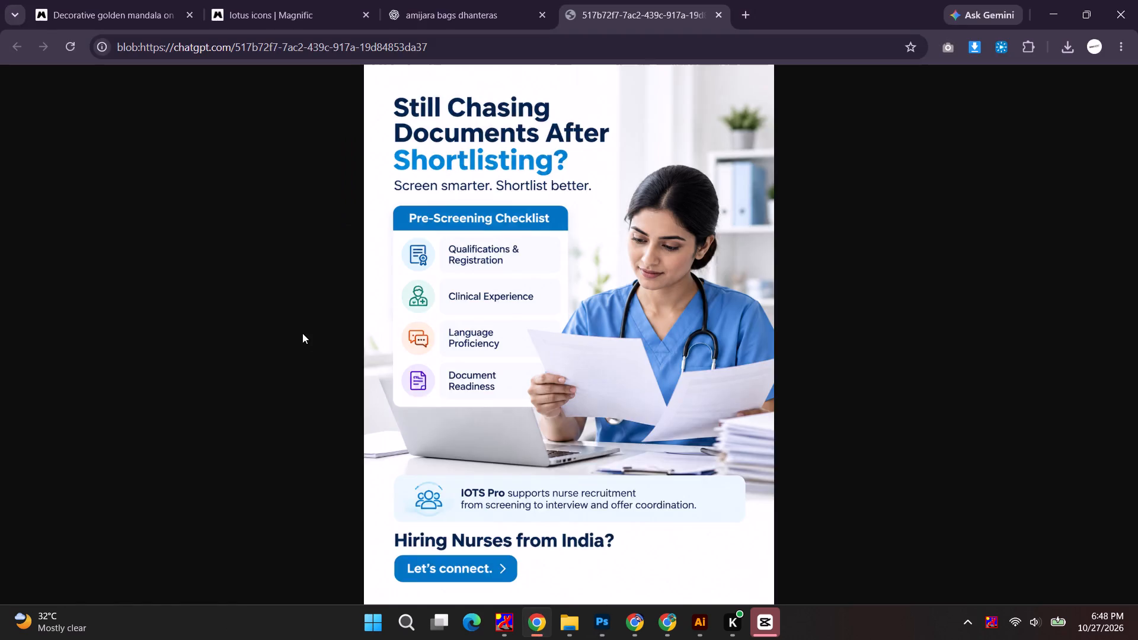
pyautogui.hotkey('alt', 'Tab')
pyautogui.keyDown('shift'); pyautogui.click(422, 337); pyautogui.keyUp('shift')
pyautogui.keyDown('shift'); pyautogui.click(334, 330); pyautogui.keyUp('shift')
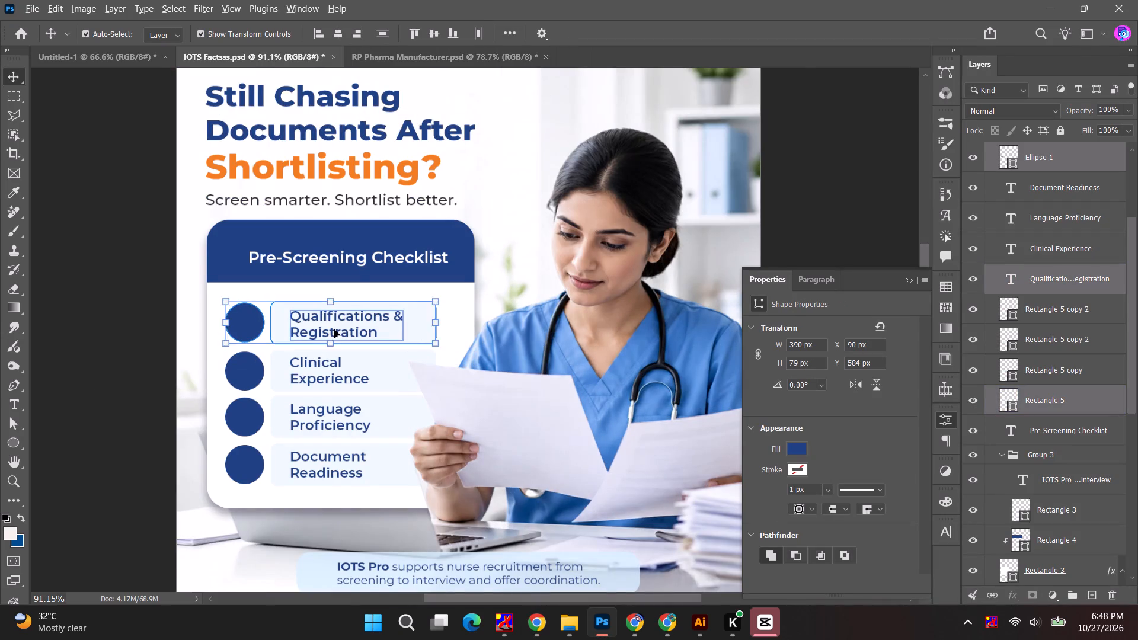
pyautogui.keyDown('alt'); pyautogui.scroll(4, 334, 329); pyautogui.keyUp('alt')
pyautogui.moveTo(463, 323); pyautogui.dragTo(463, 316)
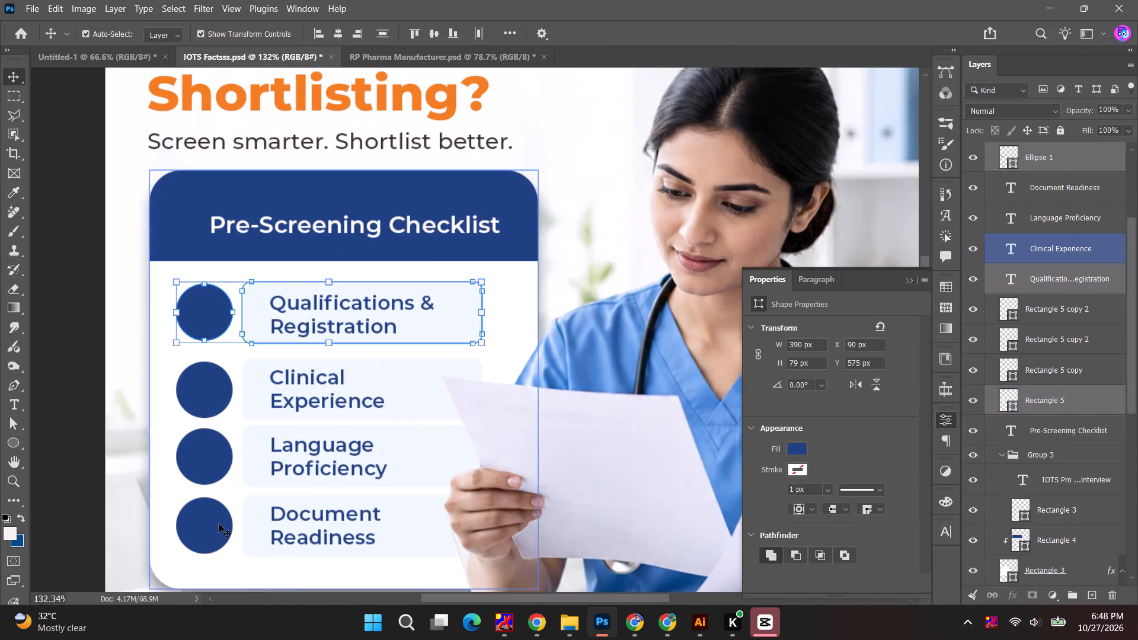
# Move the Document Readiness row's circle, box and text together down about 13 px.
pyautogui.click(215, 529)
pyautogui.keyDown('shift'); pyautogui.click(386, 532); pyautogui.keyUp('shift')
pyautogui.keyDown('shift'); pyautogui.click(324, 521); pyautogui.keyUp('shift')
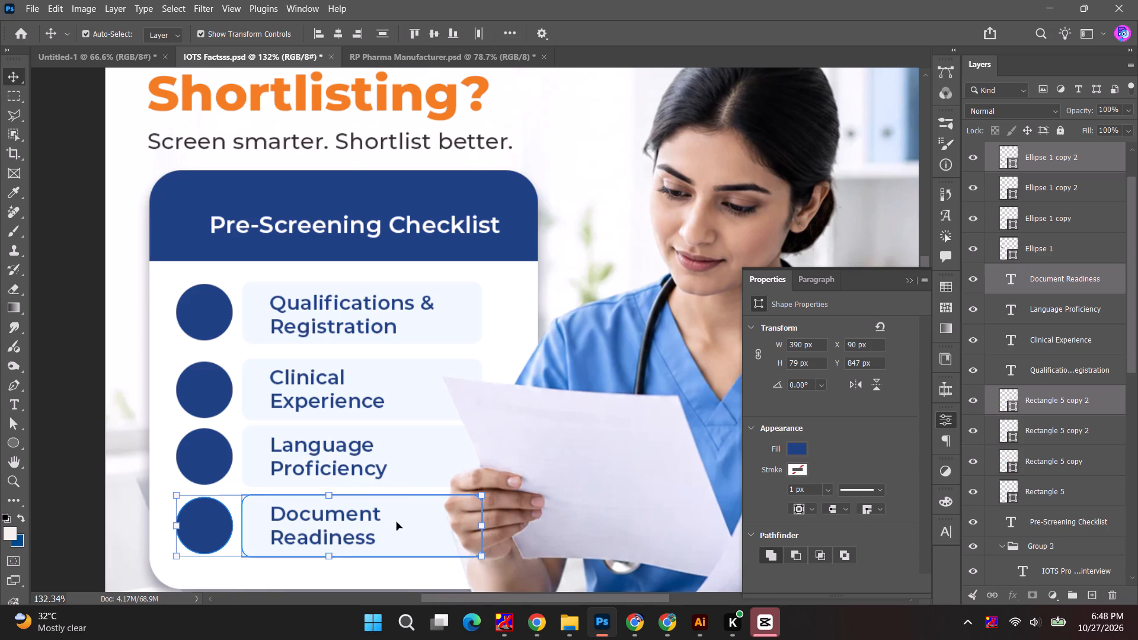
pyautogui.moveTo(397, 522); pyautogui.dragTo(397, 532)
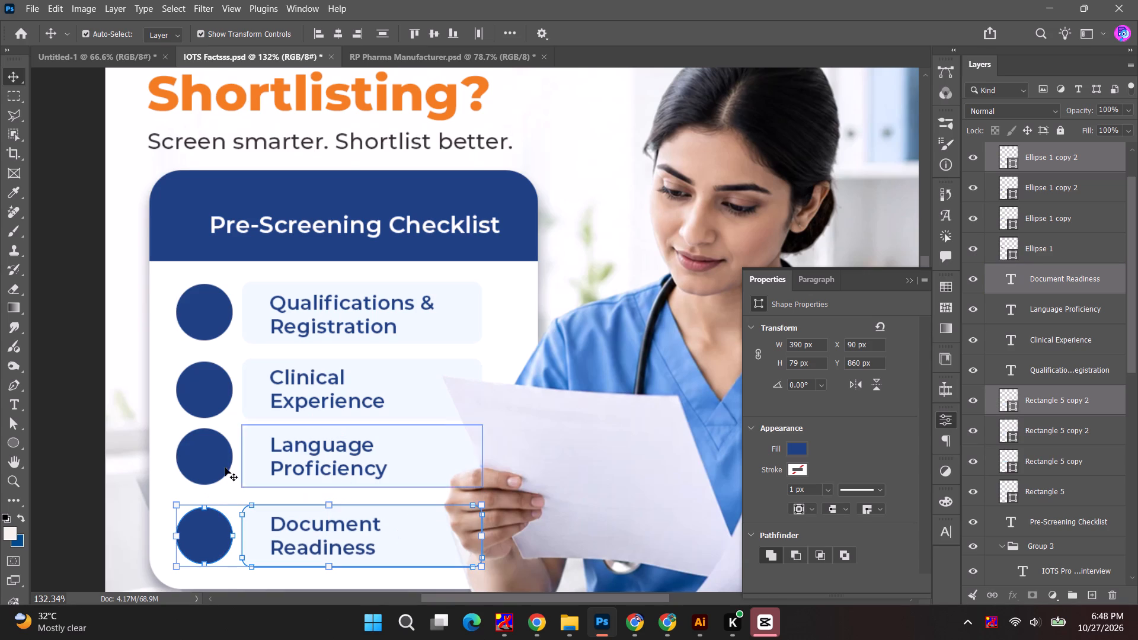
# Move the Language Proficiency row's circle, box and text down about 6 px, evenly spaced between its neighbouring rows.
pyautogui.click(225, 468)
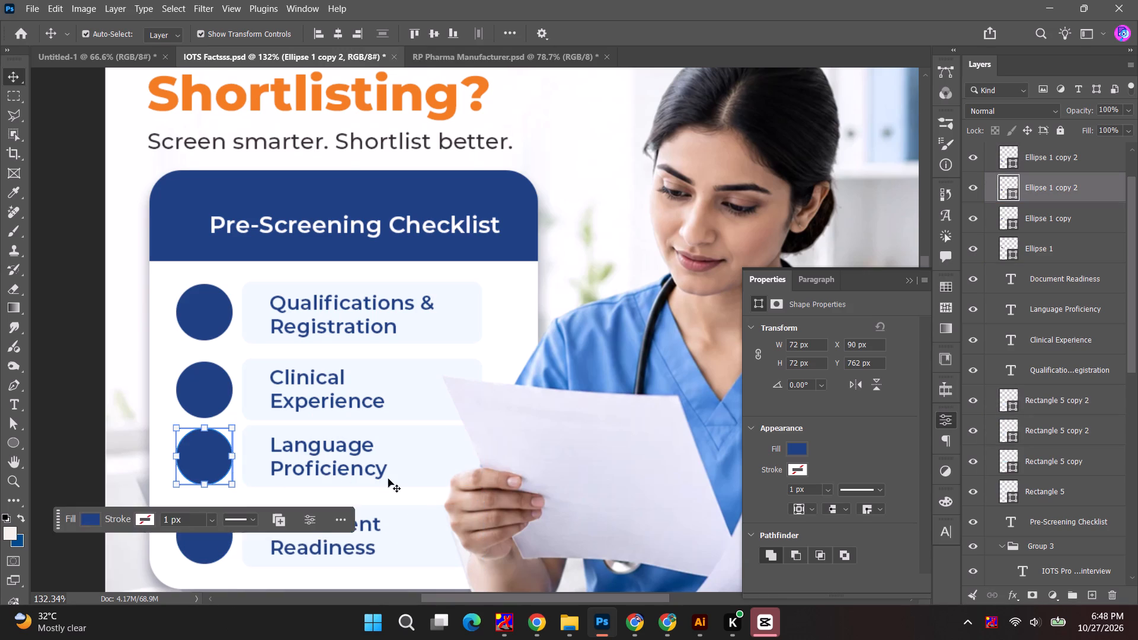
pyautogui.keyDown('shift'); pyautogui.click(391, 476); pyautogui.keyUp('shift')
pyautogui.keyDown('shift'); pyautogui.click(338, 461); pyautogui.keyUp('shift')
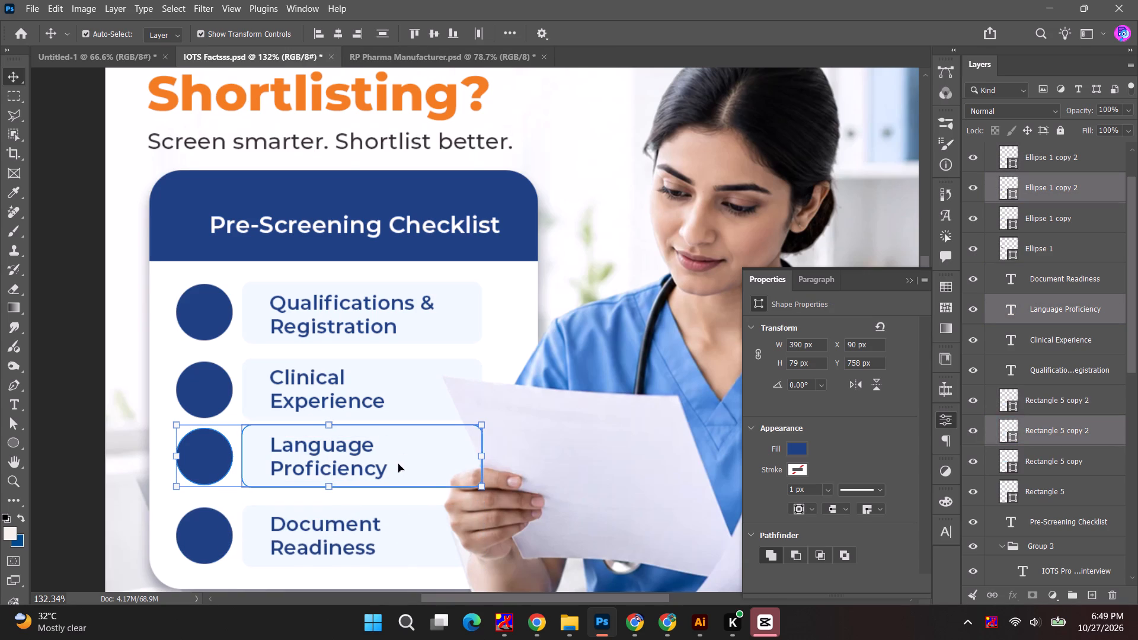
pyautogui.keyDown('alt'); pyautogui.scroll(3, 397, 469); pyautogui.keyUp('alt')
pyautogui.moveTo(413, 455); pyautogui.dragTo(413, 461)
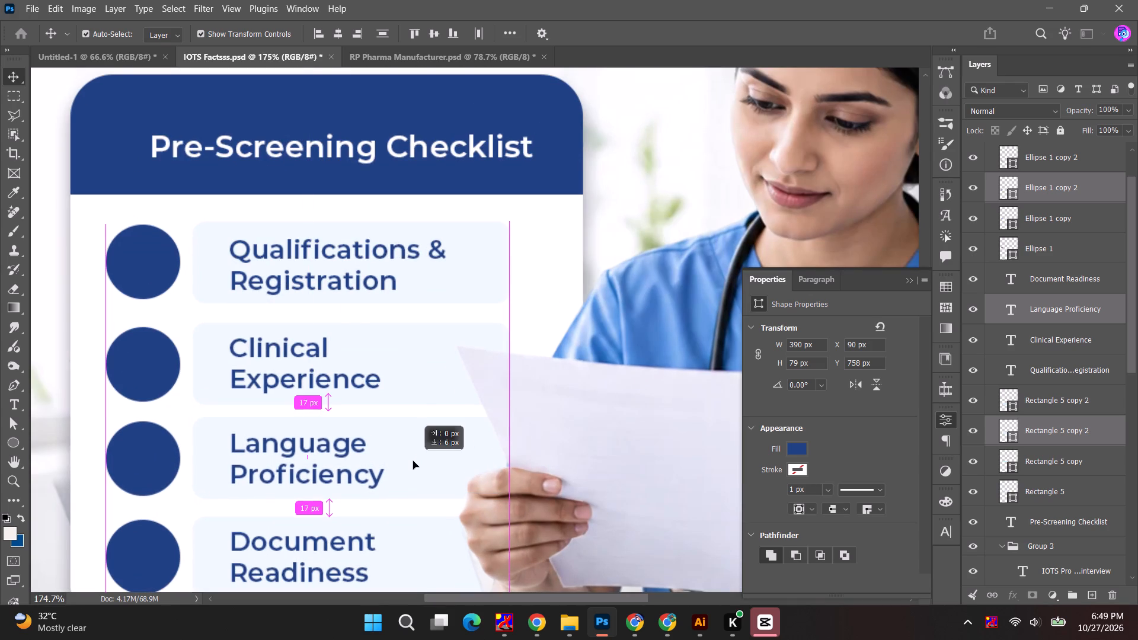
pyautogui.moveTo(413, 461); pyautogui.dragTo(413, 462)
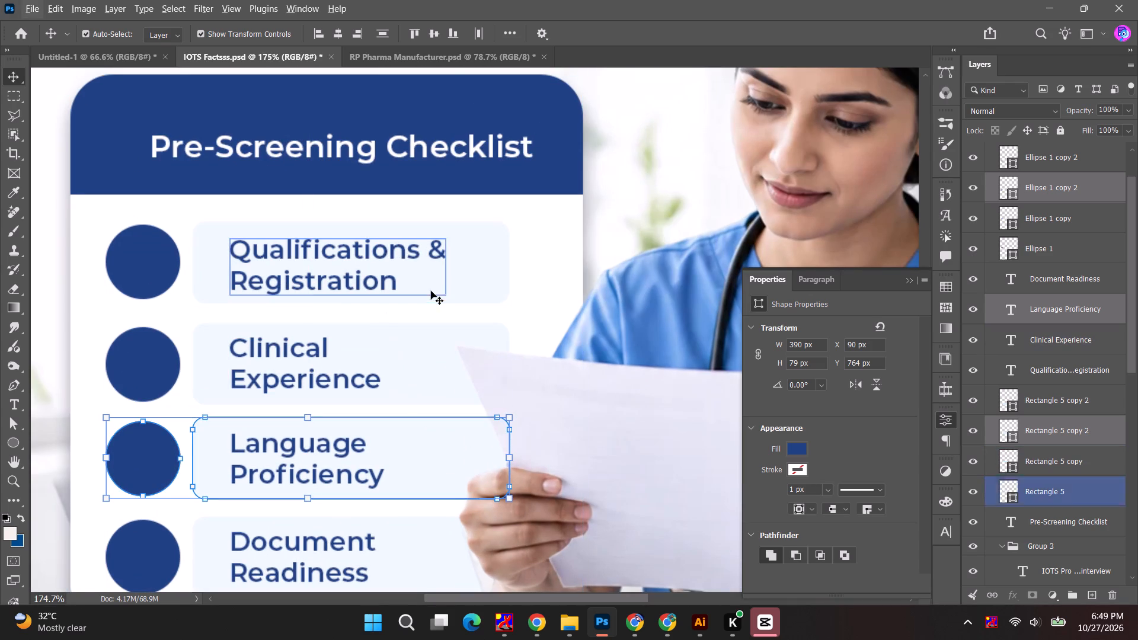
# Move the circle and box of the Qualifications & Registration row down about 4 px, without its text.
pyautogui.click(431, 291)
pyautogui.keyDown('shift'); pyautogui.click(491, 279); pyautogui.keyUp('shift')
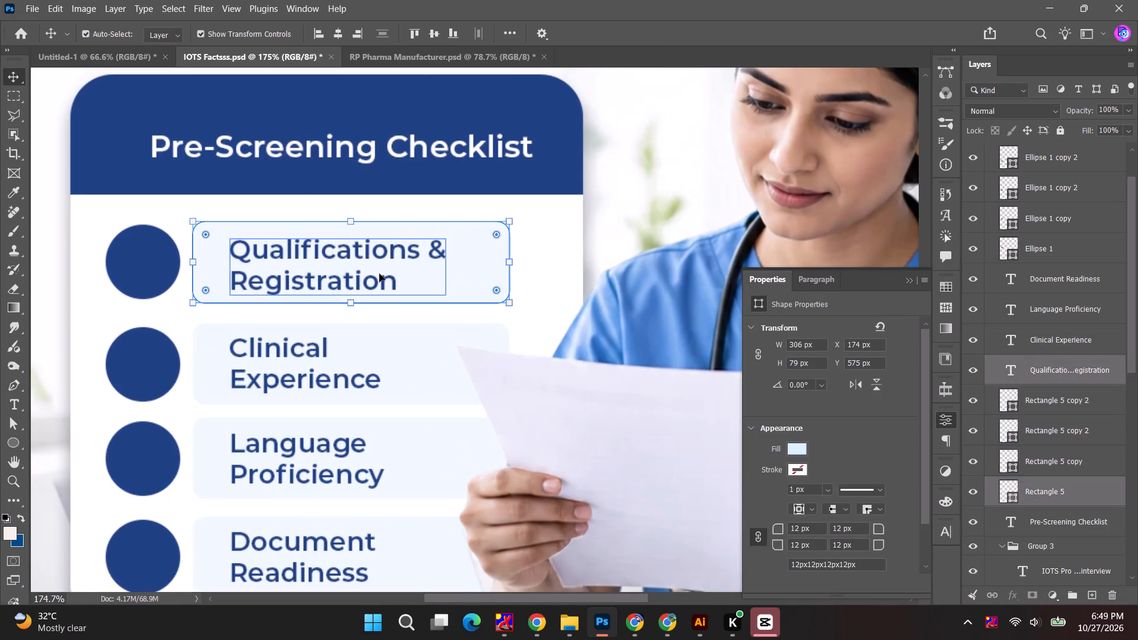
pyautogui.keyDown('shift'); pyautogui.click(379, 274); pyautogui.keyUp('shift')
pyautogui.keyDown('shift'); pyautogui.click(148, 274); pyautogui.keyUp('shift')
pyautogui.click(475, 267)
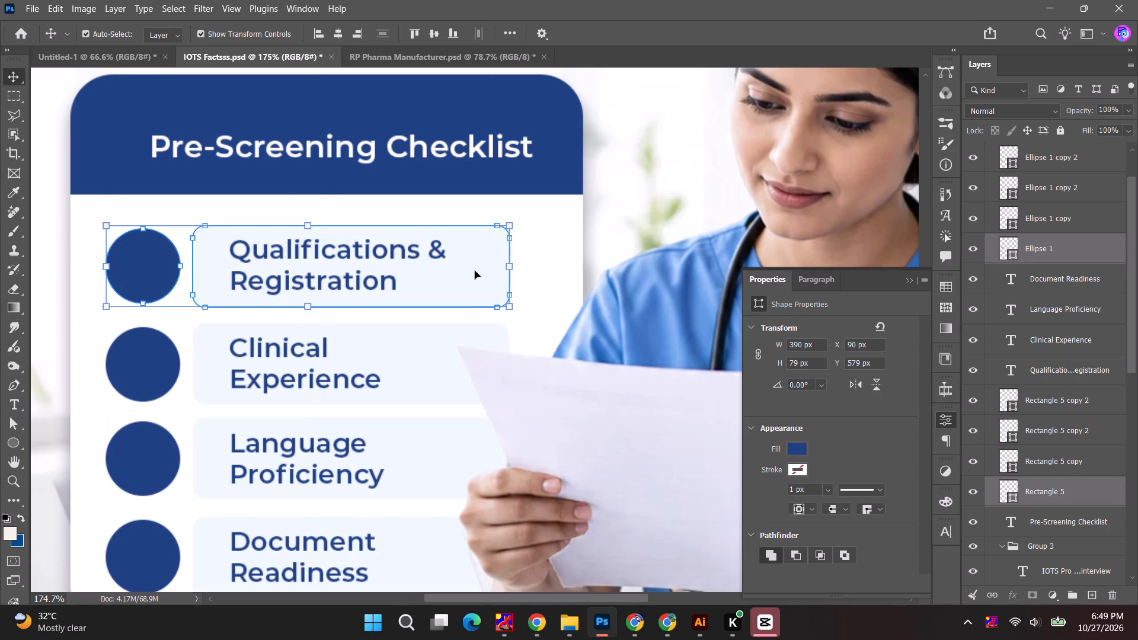
pyautogui.keyDown('alt'); pyautogui.scroll(-7, 235, 280); pyautogui.keyUp('alt')
pyautogui.click(62, 300)
# Review the whole post layout, including the checklist rows and call to action, against the reference image.
pyautogui.keyDown('alt'); pyautogui.scroll(-4, 71, 327); pyautogui.keyUp('alt')
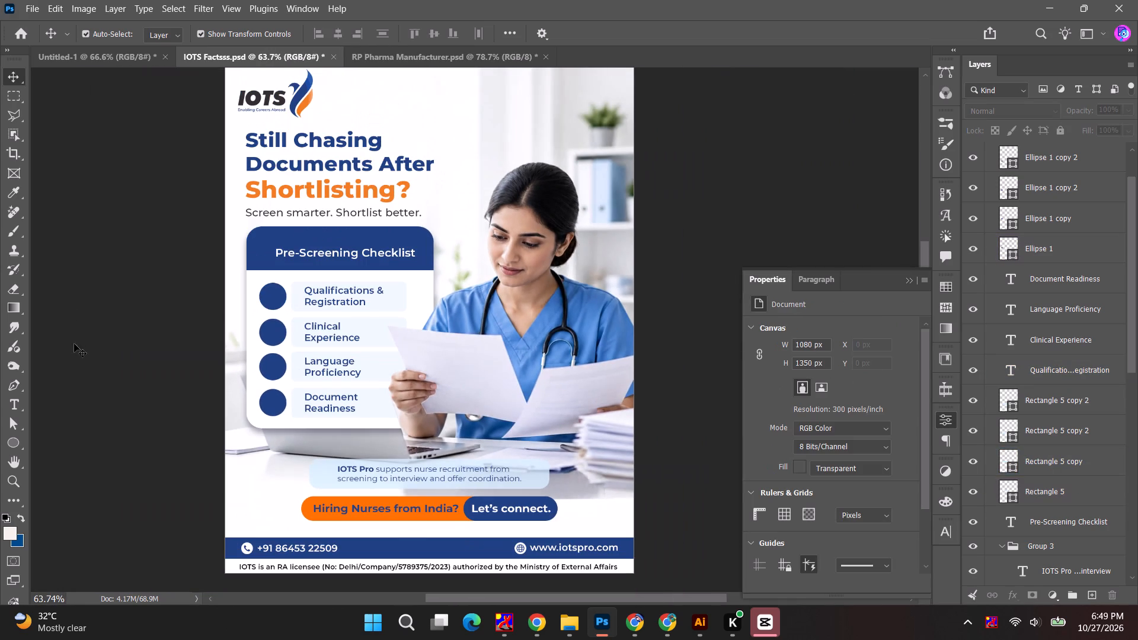
pyautogui.click(692, 191)
pyautogui.press('space')
pyautogui.press('space')
pyautogui.press('space')
pyautogui.moveTo(660, 216); pyautogui.dragTo(593, 216)
pyautogui.hotkey('alt', 'Tab')
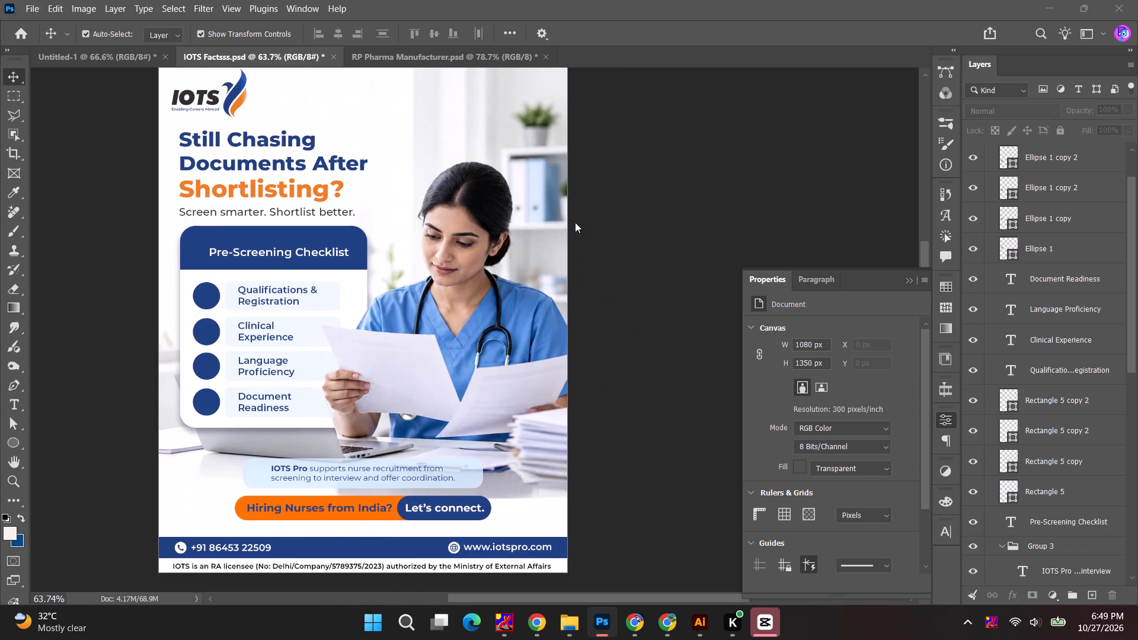
pyautogui.hotkey('alt', 'Tab')
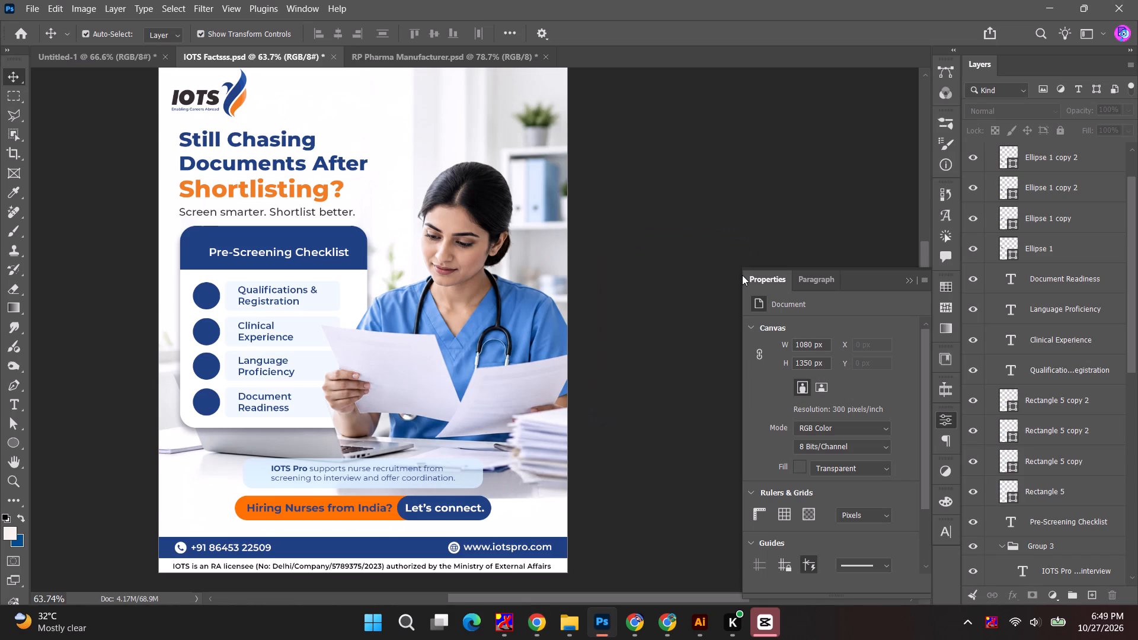
pyautogui.press('space')
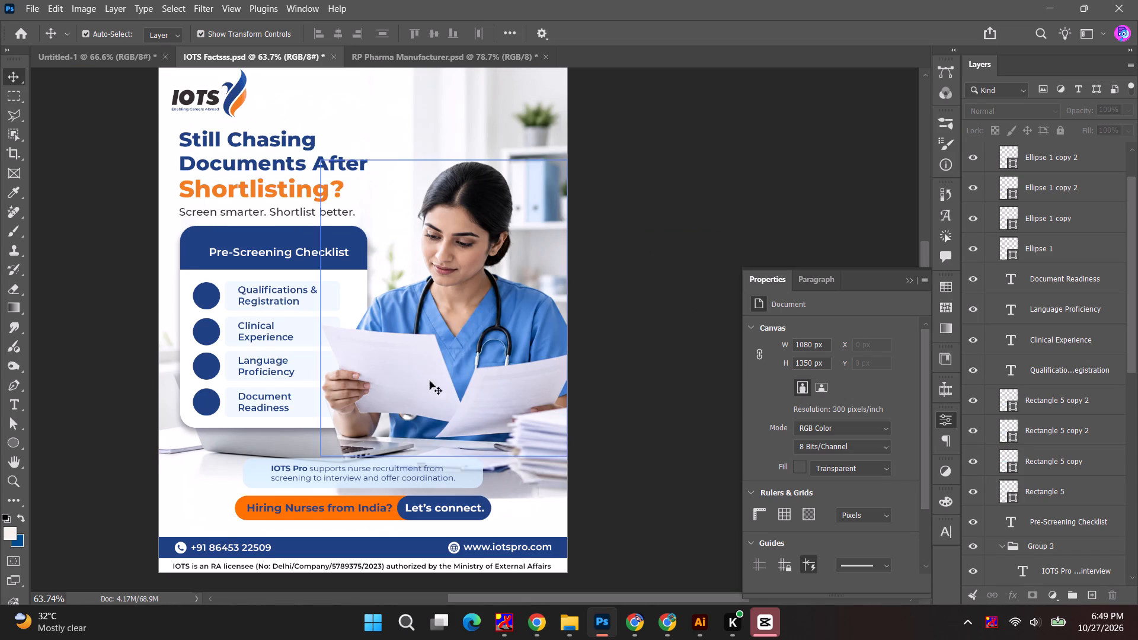
# Set the colour of the "Hiring Nurses from India?" text to white (#ffffff).
pyautogui.click(343, 508)
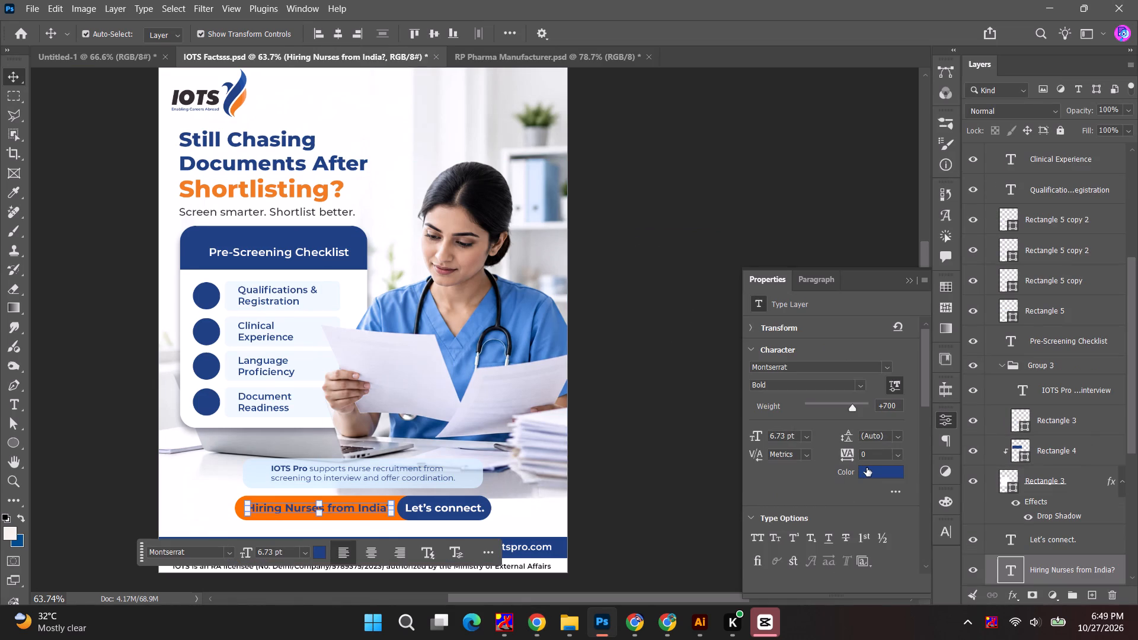
pyautogui.click(867, 468)
pyautogui.moveTo(715, 386); pyautogui.dragTo(444, 236)
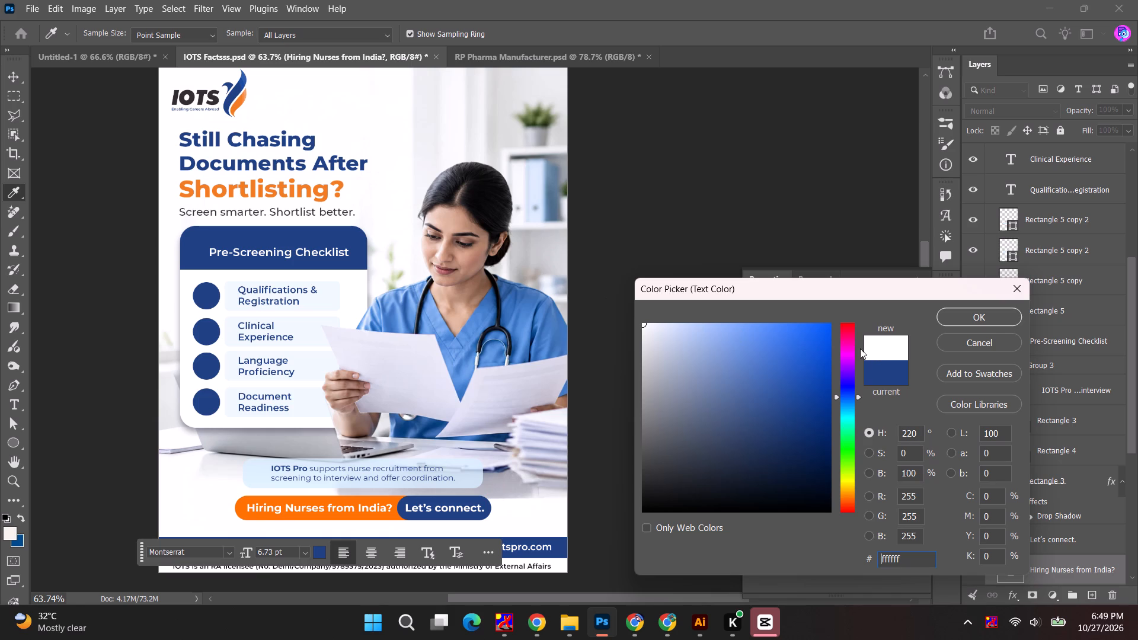
pyautogui.click(954, 316)
pyautogui.click(748, 234)
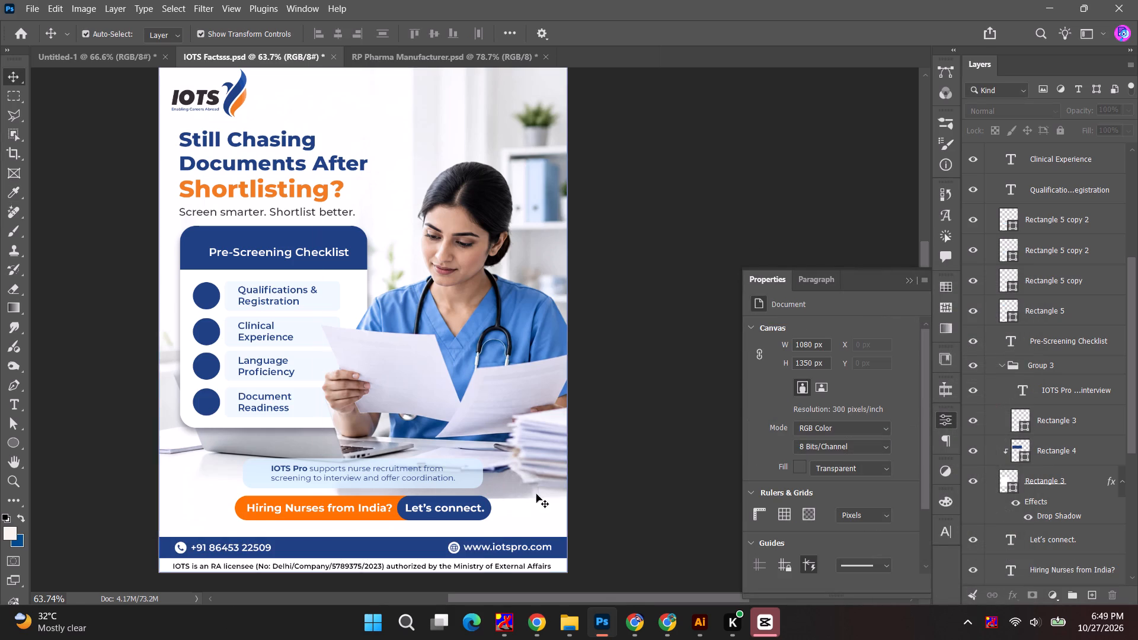
# Add a new layer above the blue "Let's connect." pill and clip it to the pill.
pyautogui.keyDown('alt'); pyautogui.scroll(10, 430, 516); pyautogui.keyUp('alt')
pyautogui.click(442, 524)
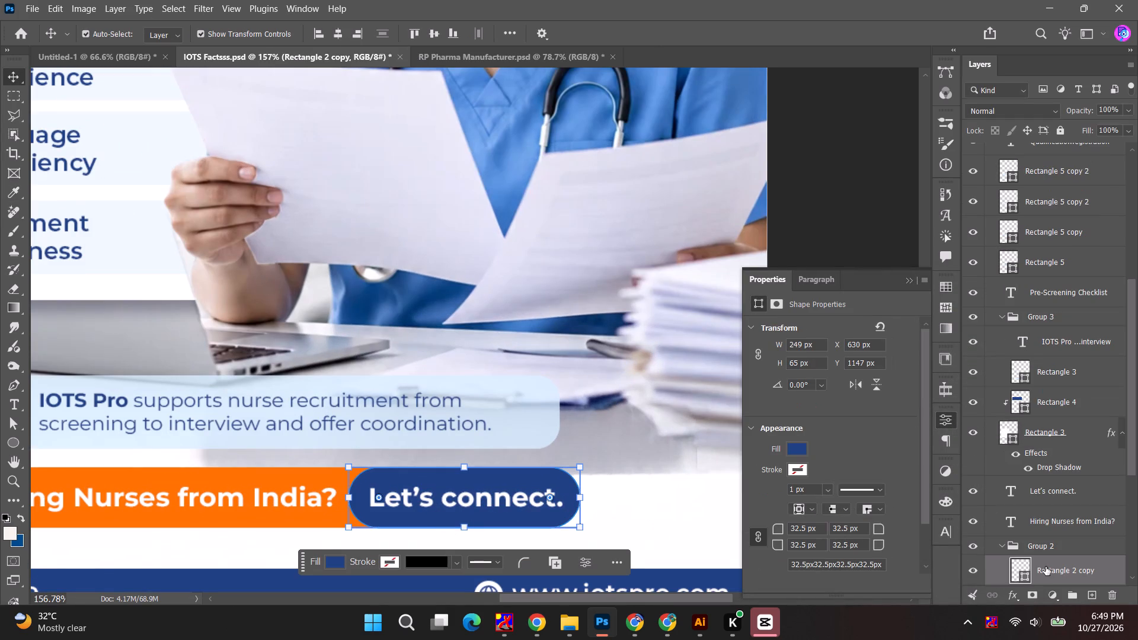
pyautogui.click(1092, 594)
pyautogui.scroll(-3, 1063, 564)
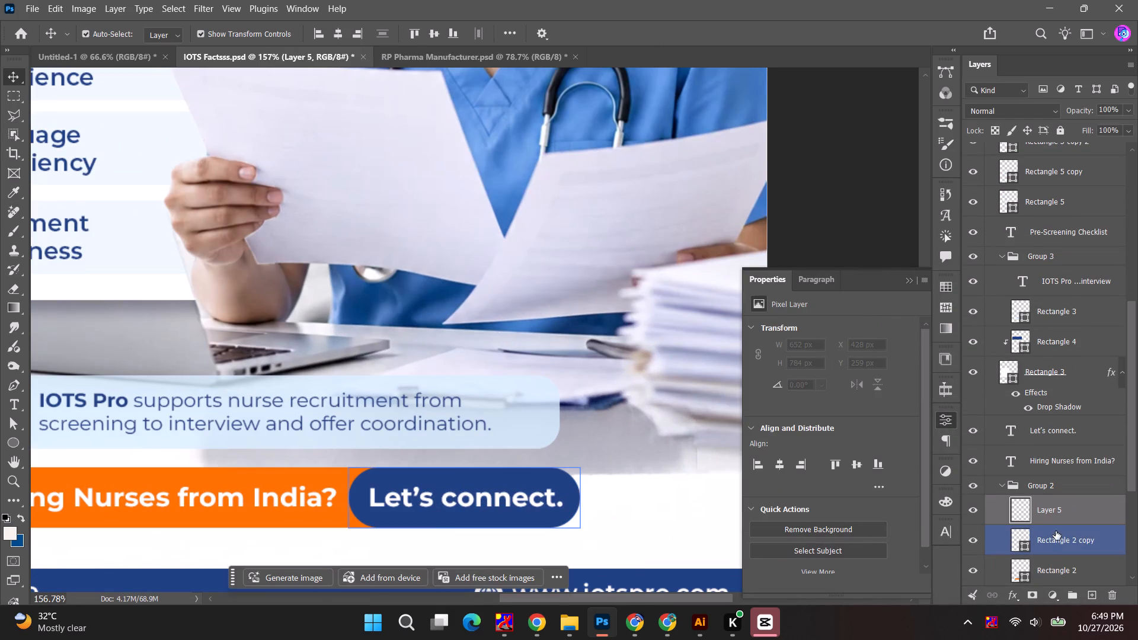
pyautogui.keyDown('alt'); pyautogui.click(1056, 528); pyautogui.keyUp('alt')
# Shade the lower edge of the blue "Let's connect." pill with a soft brush stroke in darker navy (#102a5d) on its clipped layer.
pyautogui.press('b')
pyautogui.keyDown('alt'); pyautogui.click(556, 518); pyautogui.keyUp('alt')
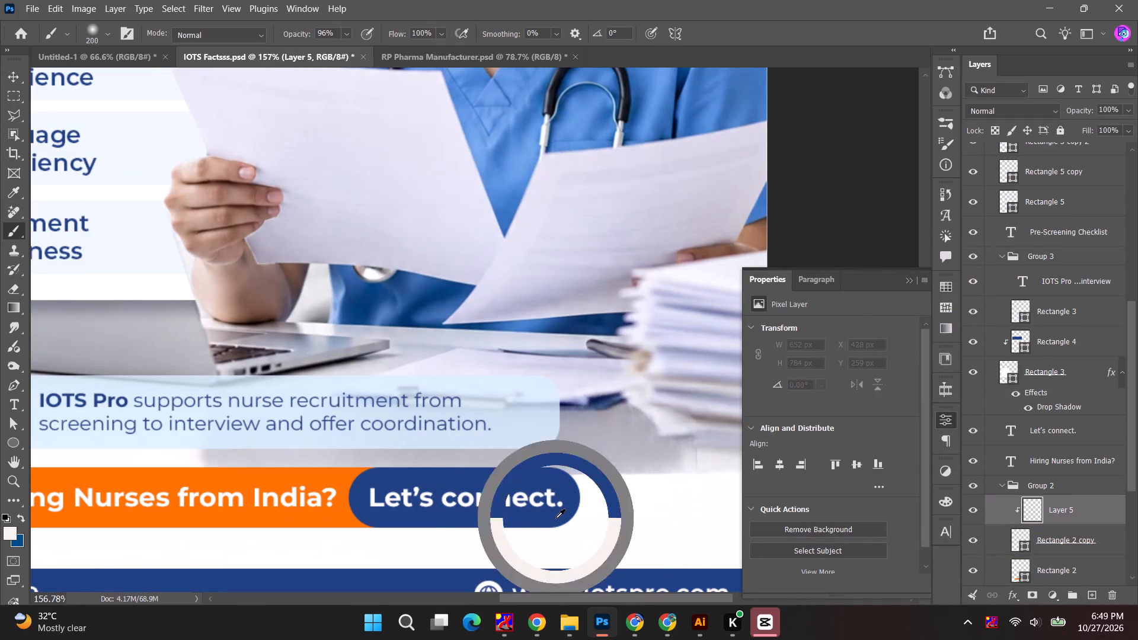
pyautogui.keyDown('alt'); pyautogui.scroll(-5, 303, 351); pyautogui.keyUp('alt')
pyautogui.doubleClick(7, 533)
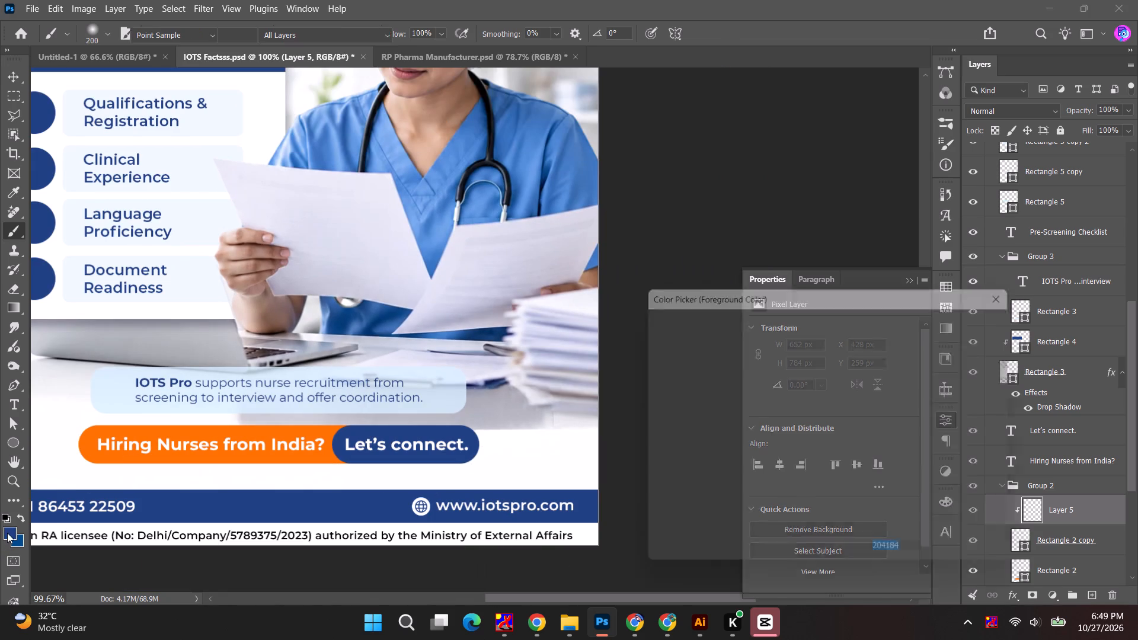
pyautogui.moveTo(786, 439); pyautogui.dragTo(798, 443)
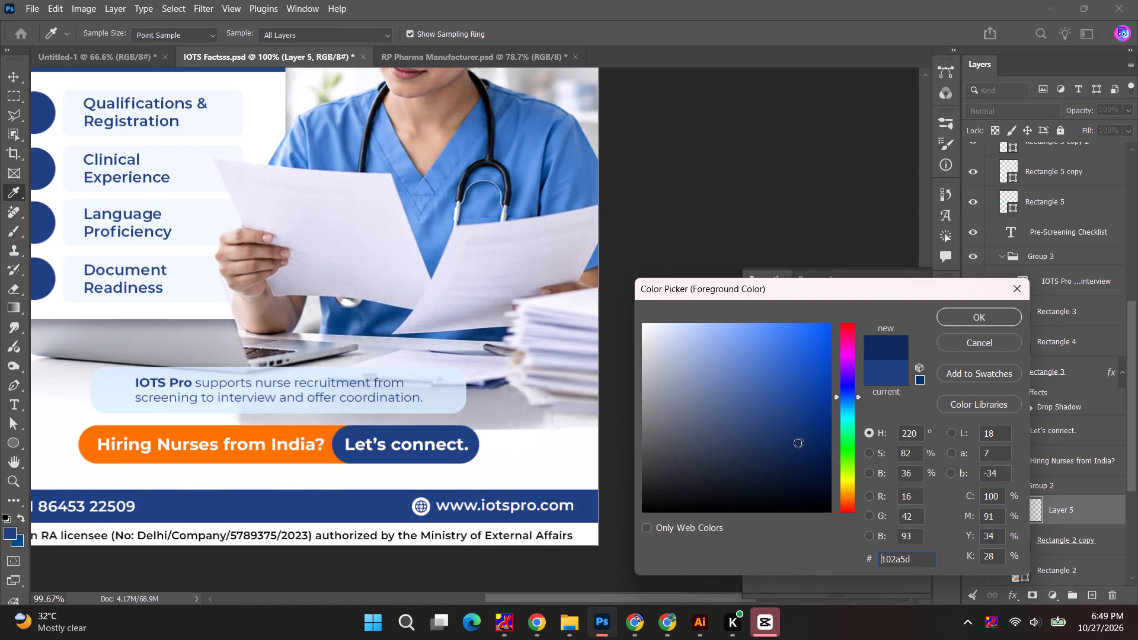
pyautogui.click(986, 319)
pyautogui.moveTo(562, 473); pyautogui.dragTo(352, 495)
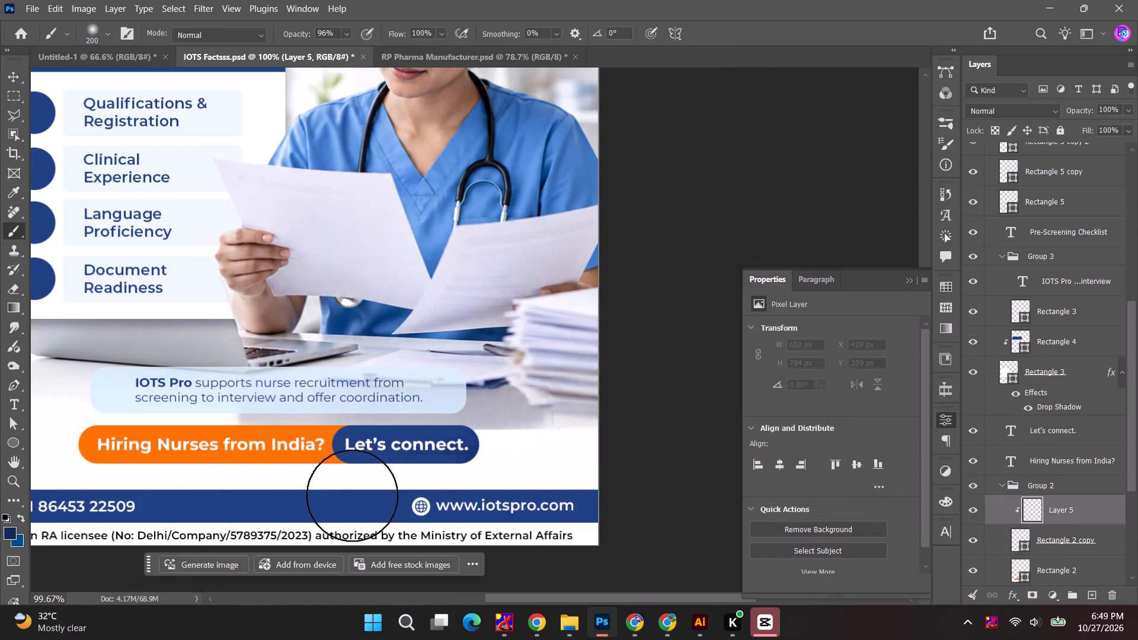
pyautogui.moveTo(352, 495); pyautogui.dragTo(343, 498)
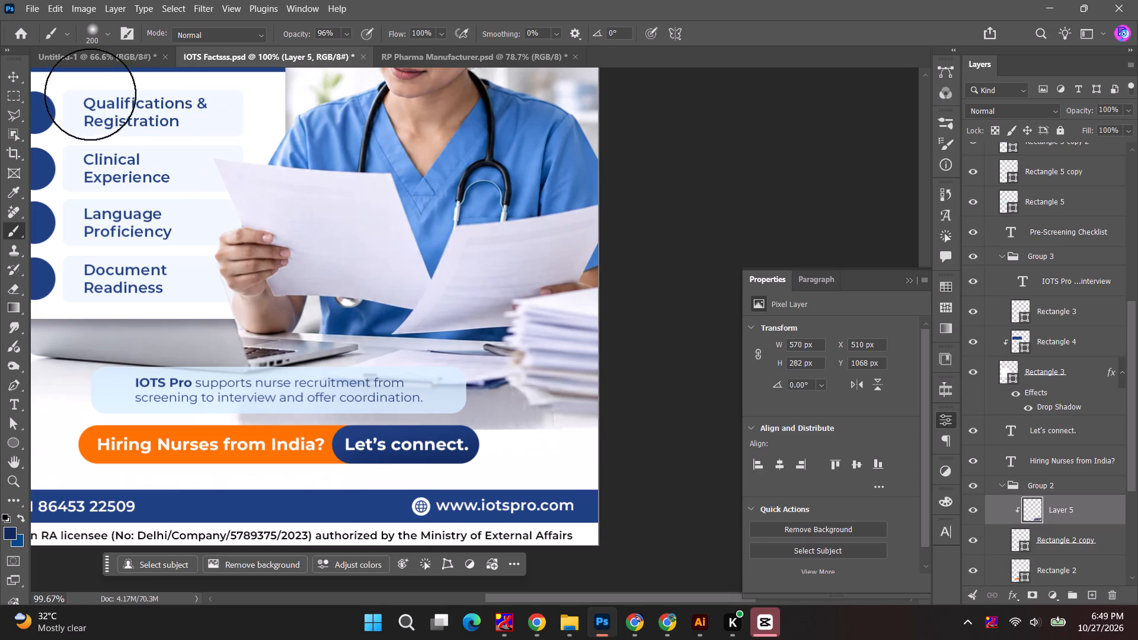
pyautogui.click(15, 77)
pyautogui.click(777, 207)
pyautogui.keyDown('alt'); pyautogui.scroll(-6, 391, 229); pyautogui.keyUp('alt')
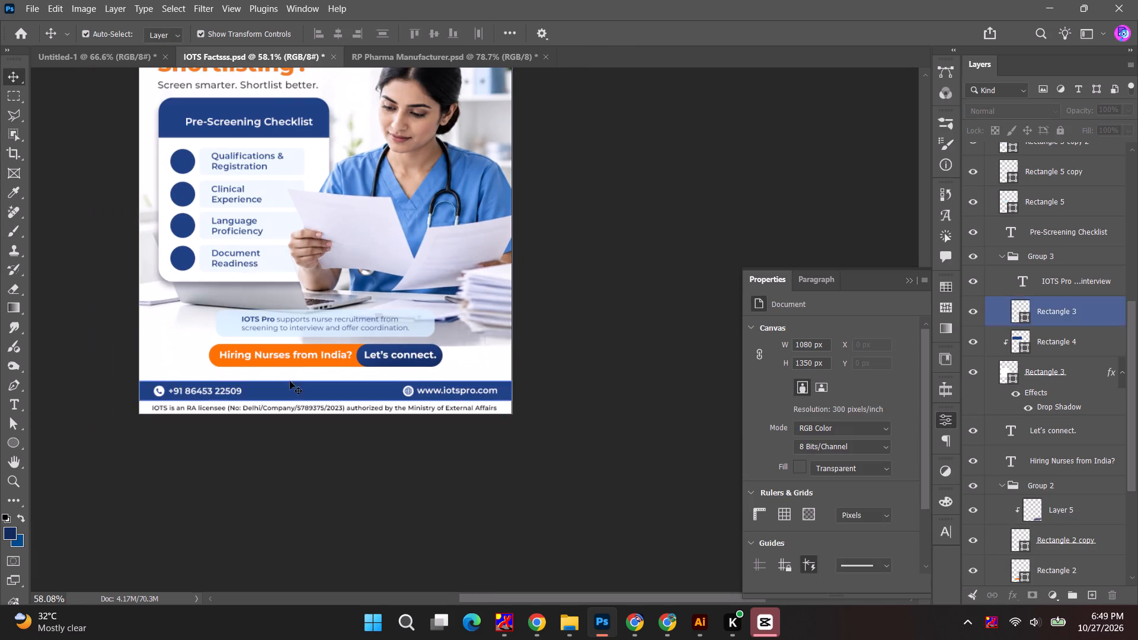
# Add a new layer directly above the orange "Hiring Nurses from India?" pill shape.
pyautogui.keyDown('alt'); pyautogui.scroll(6, 239, 348); pyautogui.keyUp('alt')
pyautogui.click(245, 364)
pyautogui.click(96, 319)
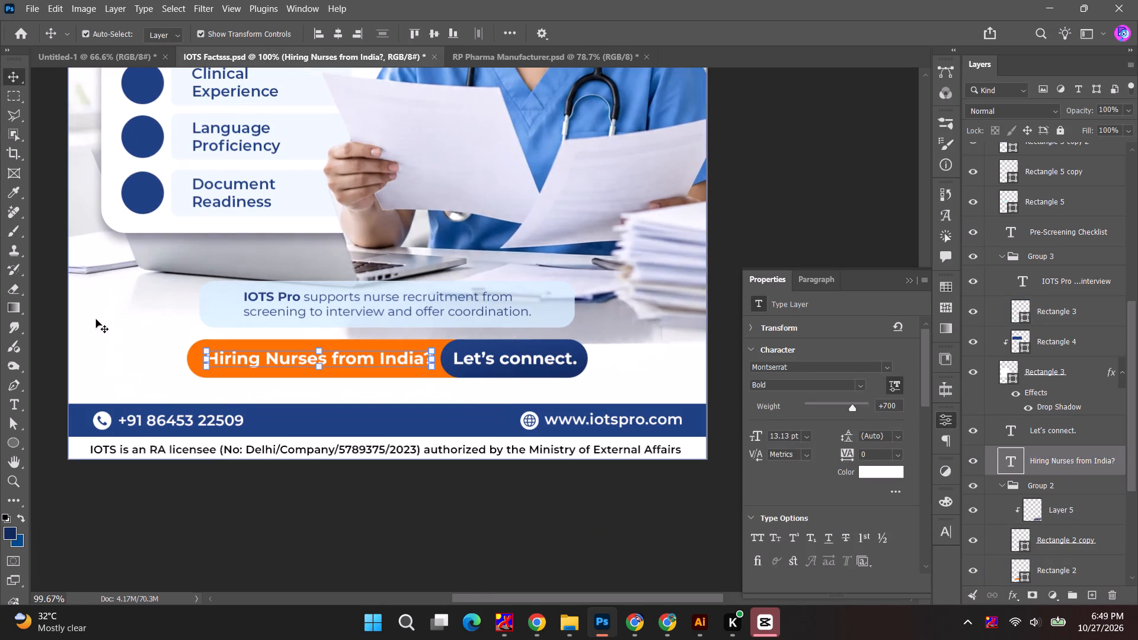
pyautogui.click(196, 367)
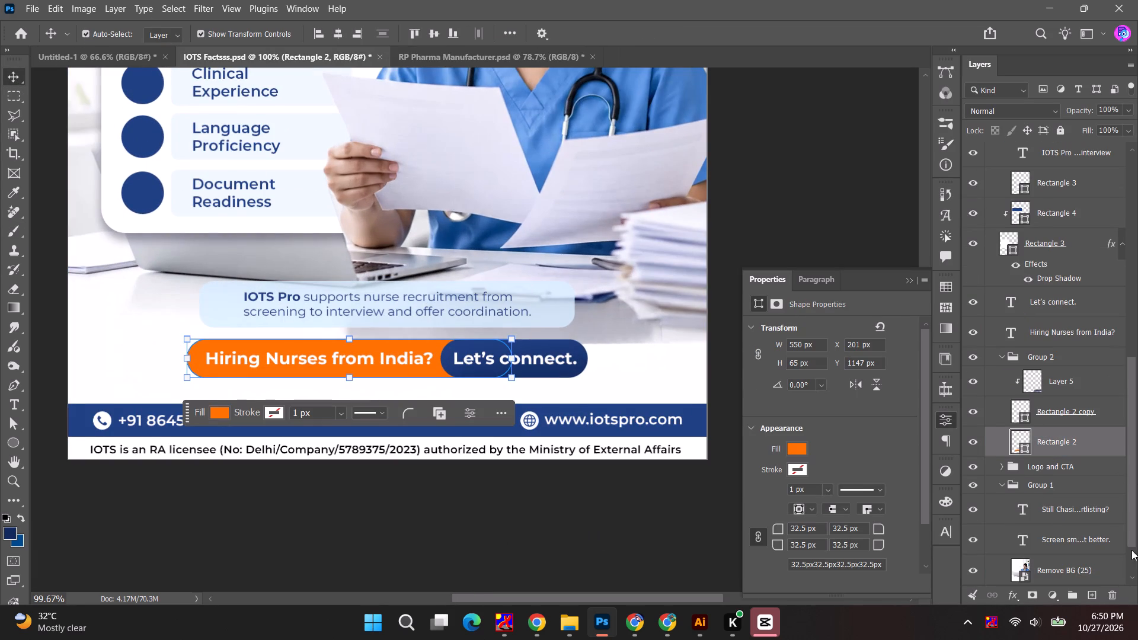
pyautogui.click(1089, 598)
# Sample the pill's orange as the brush colour and change it to a slightly less saturated orange.
pyautogui.press('b')
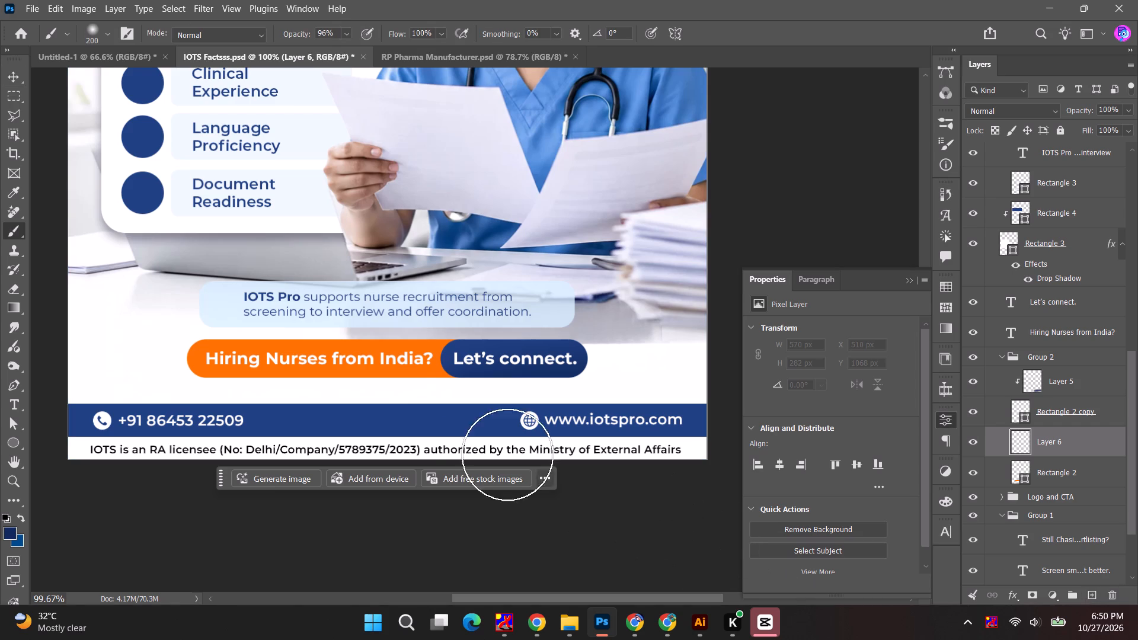
pyautogui.keyDown('alt'); pyautogui.click(414, 376); pyautogui.keyUp('alt')
pyautogui.keyDown('alt'); pyautogui.click(415, 374); pyautogui.keyUp('alt')
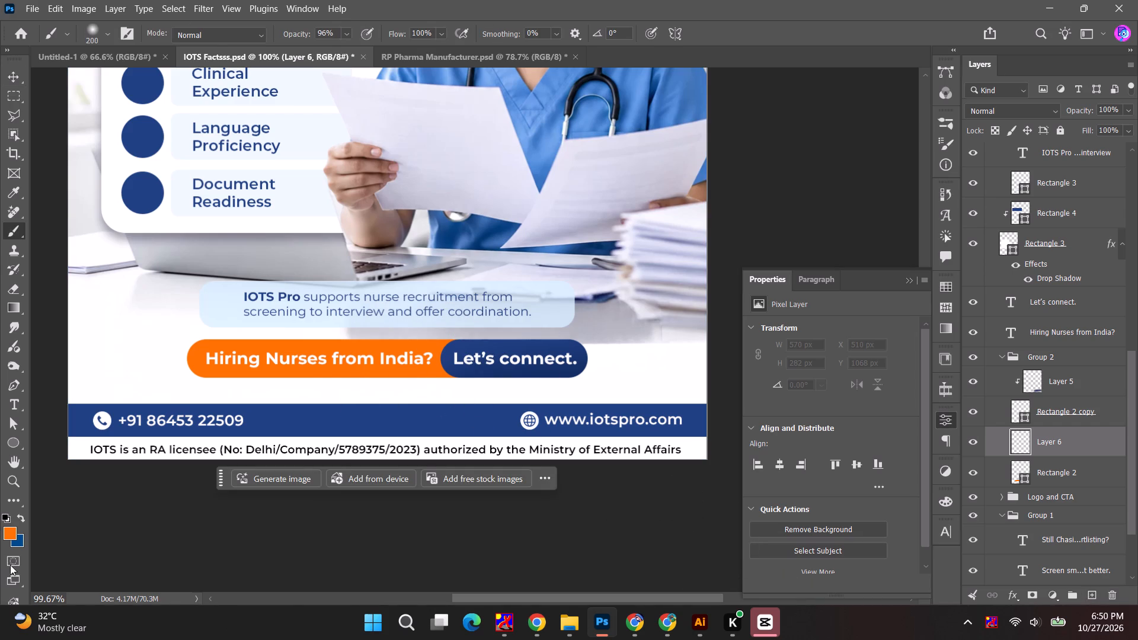
pyautogui.doubleClick(11, 531)
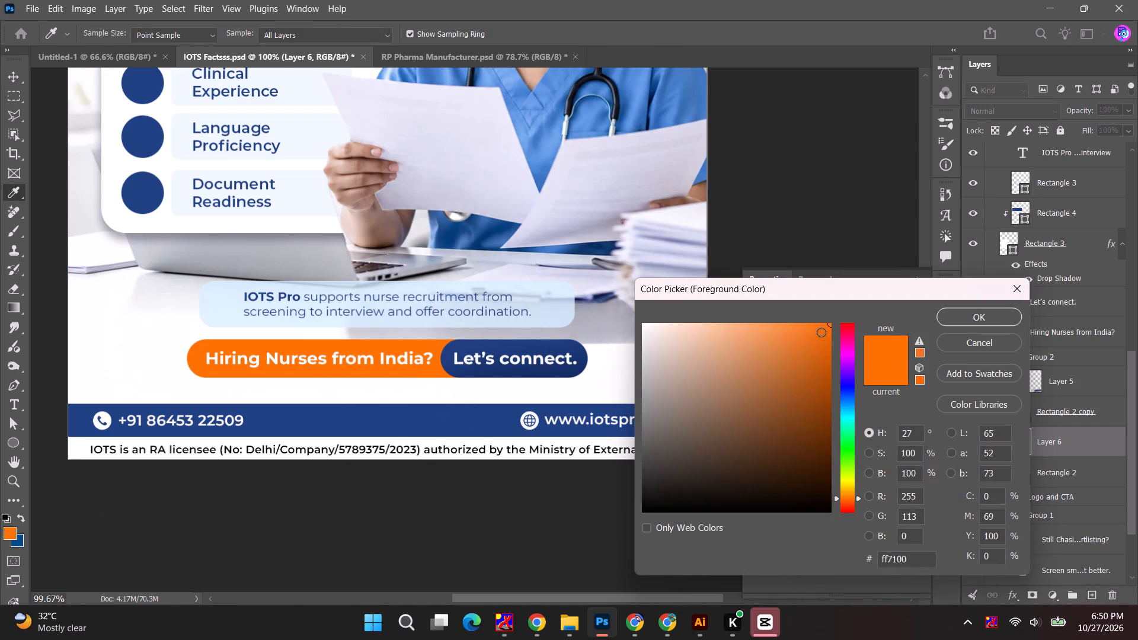
pyautogui.click(820, 325)
pyautogui.click(960, 324)
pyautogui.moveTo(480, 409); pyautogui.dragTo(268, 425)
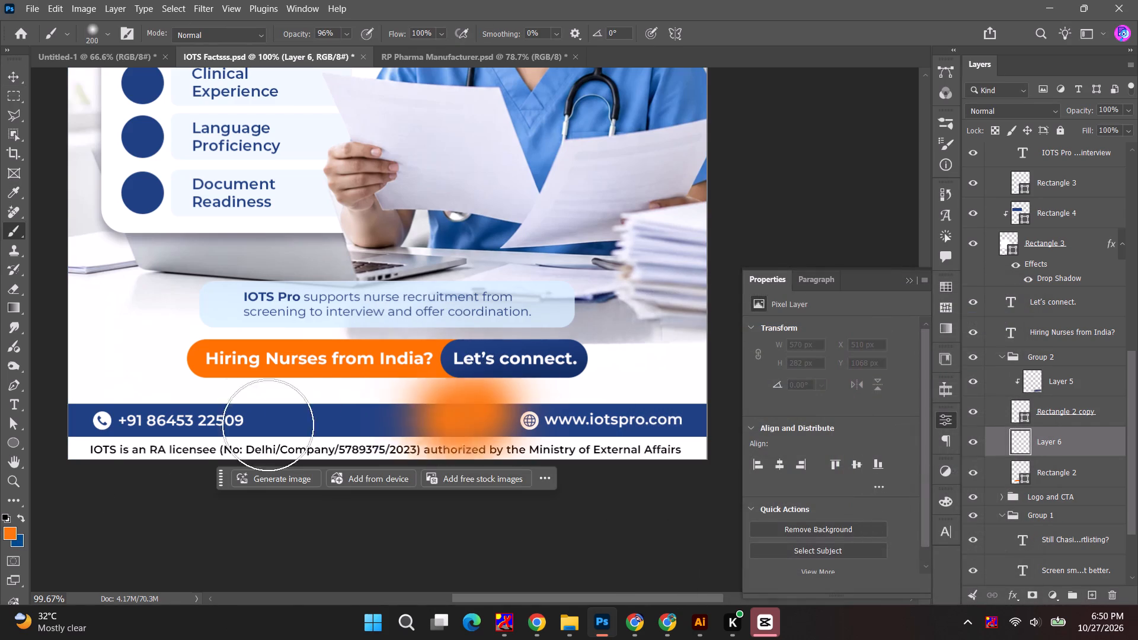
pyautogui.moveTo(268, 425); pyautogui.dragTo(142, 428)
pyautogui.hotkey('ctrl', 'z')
# Brush a soft orange band along the lower part of the orange pill and clip that layer to the pill.
pyautogui.moveTo(454, 402); pyautogui.dragTo(165, 402)
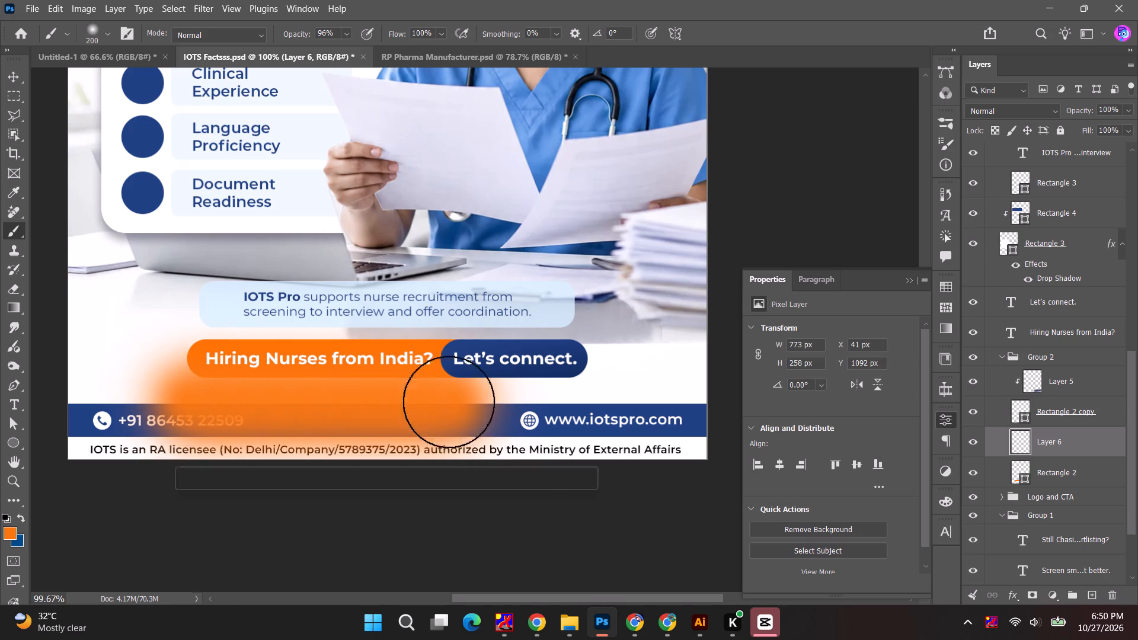
pyautogui.keyDown('alt'); pyautogui.click(1057, 458); pyautogui.keyUp('alt')
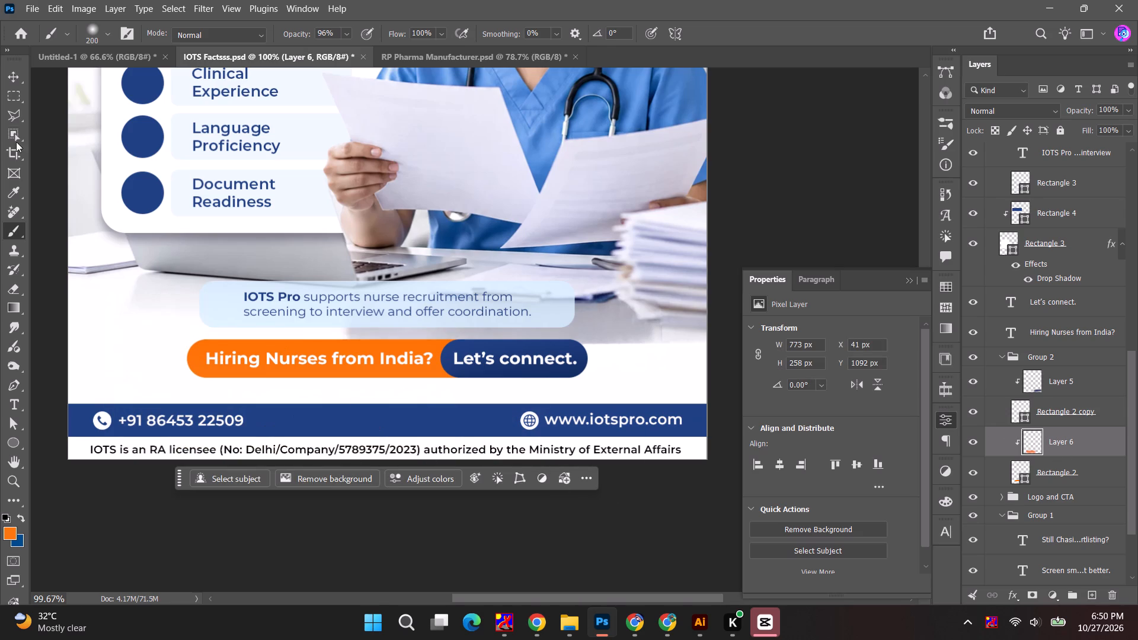
pyautogui.click(11, 73)
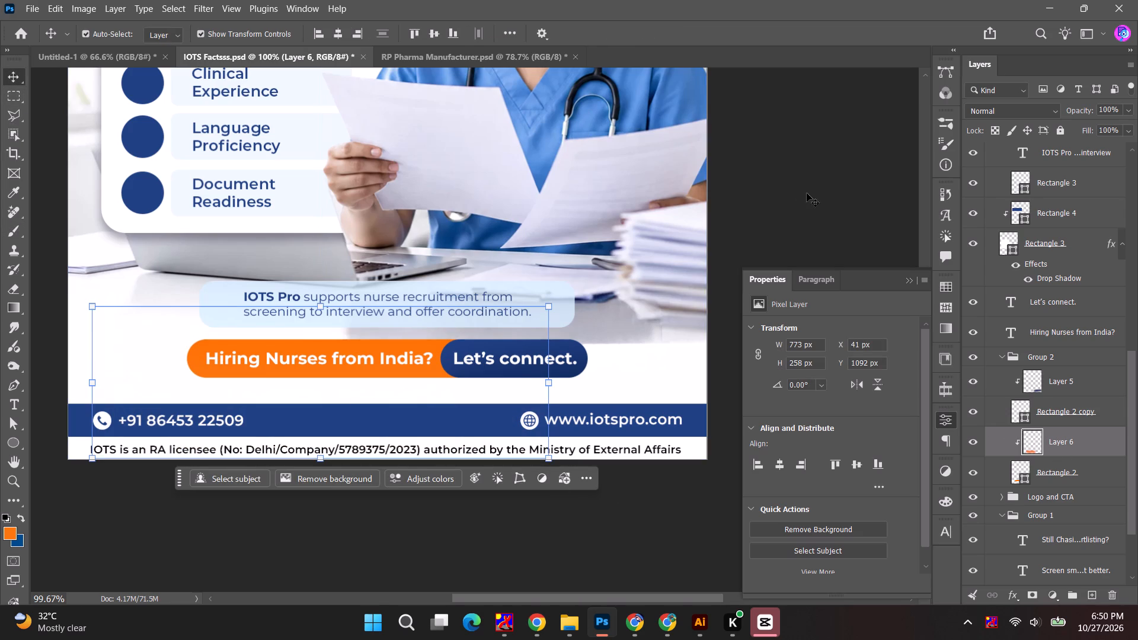
pyautogui.click(822, 192)
pyautogui.keyDown('alt'); pyautogui.scroll(-5, 720, 185); pyautogui.keyUp('alt')
pyautogui.press('space')
pyautogui.moveTo(736, 193); pyautogui.dragTo(718, 235)
# Set the "IOTS Pro supports nurse recruitment..." text to Montserrat SemiBold.
pyautogui.keyDown('alt'); pyautogui.scroll(3, 373, 377); pyautogui.keyUp('alt')
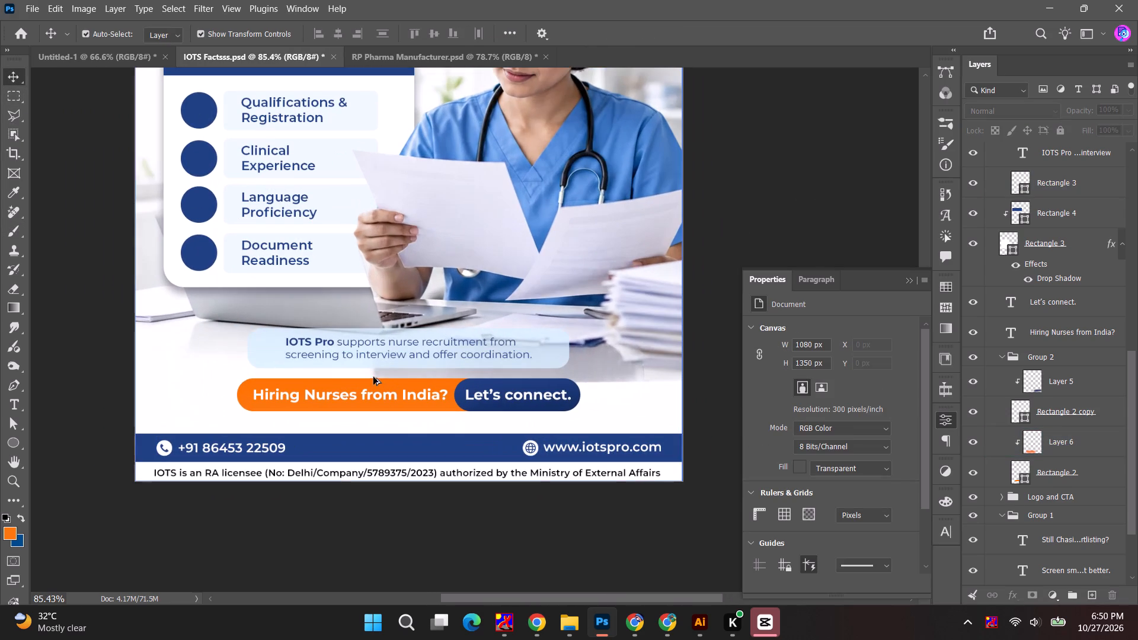
pyautogui.click(382, 360)
pyautogui.click(892, 372)
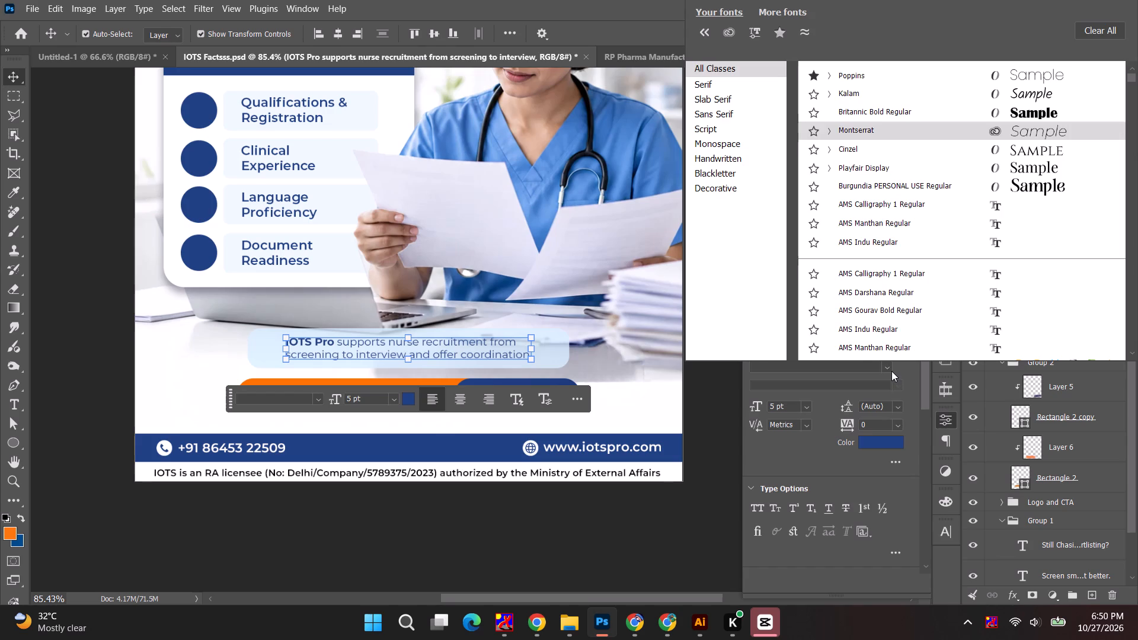
pyautogui.click(830, 129)
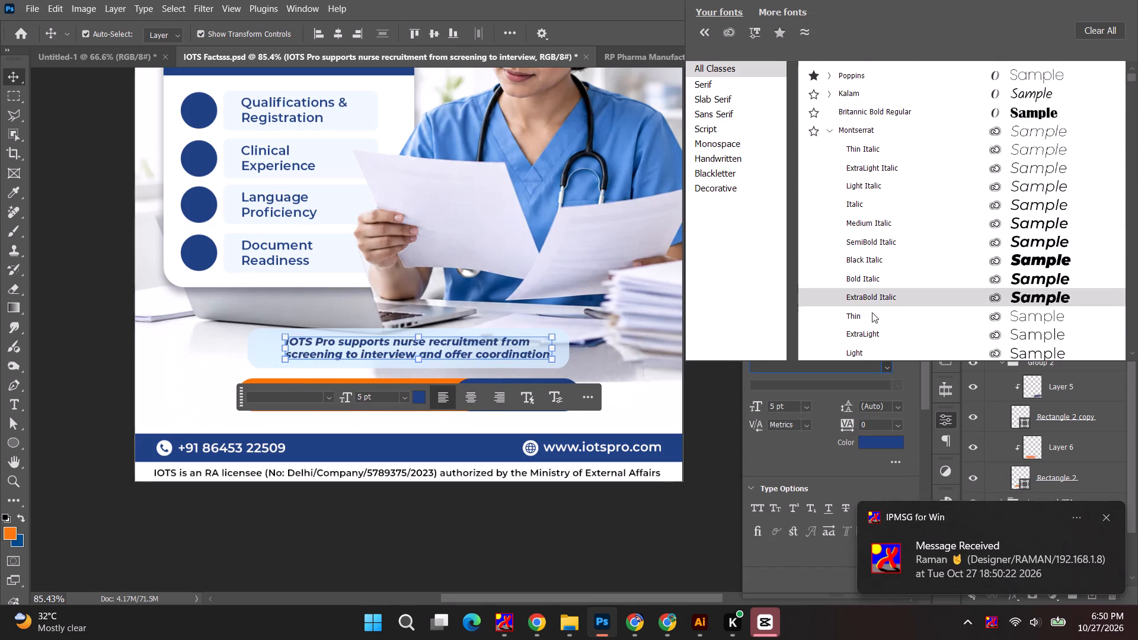
pyautogui.scroll(-2, 866, 318)
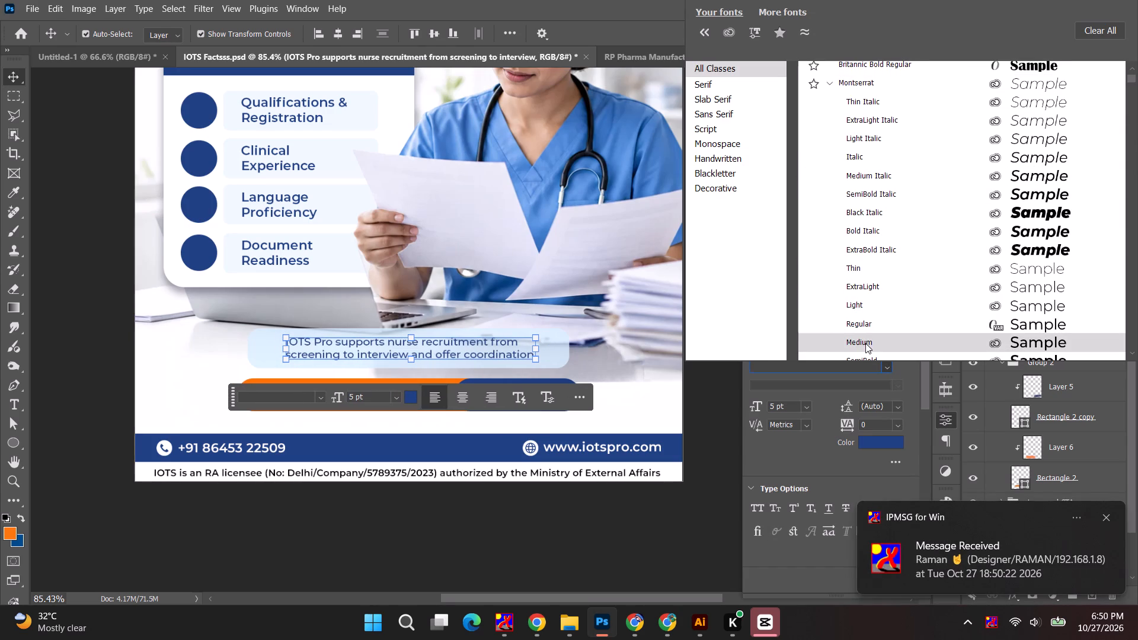
pyautogui.scroll(-2, 865, 344)
pyautogui.click(868, 315)
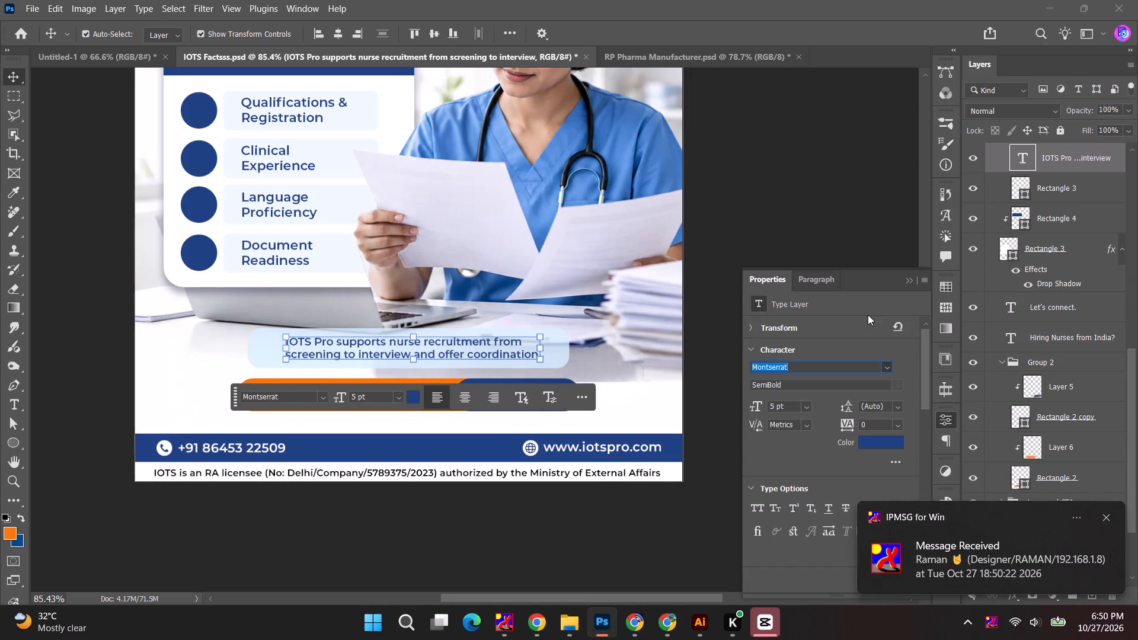
# Set only the words "IOTS Pro" in the supporting sentence to Montserrat Bold.
pyautogui.doubleClick(356, 347)
pyautogui.moveTo(338, 345); pyautogui.dragTo(264, 342)
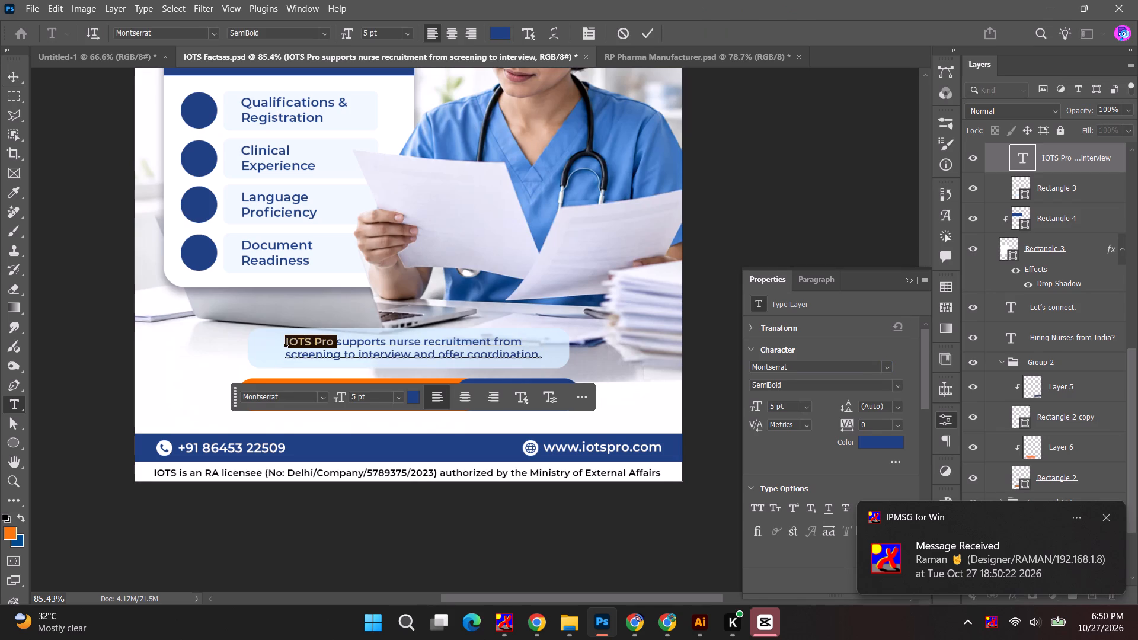
pyautogui.click(900, 385)
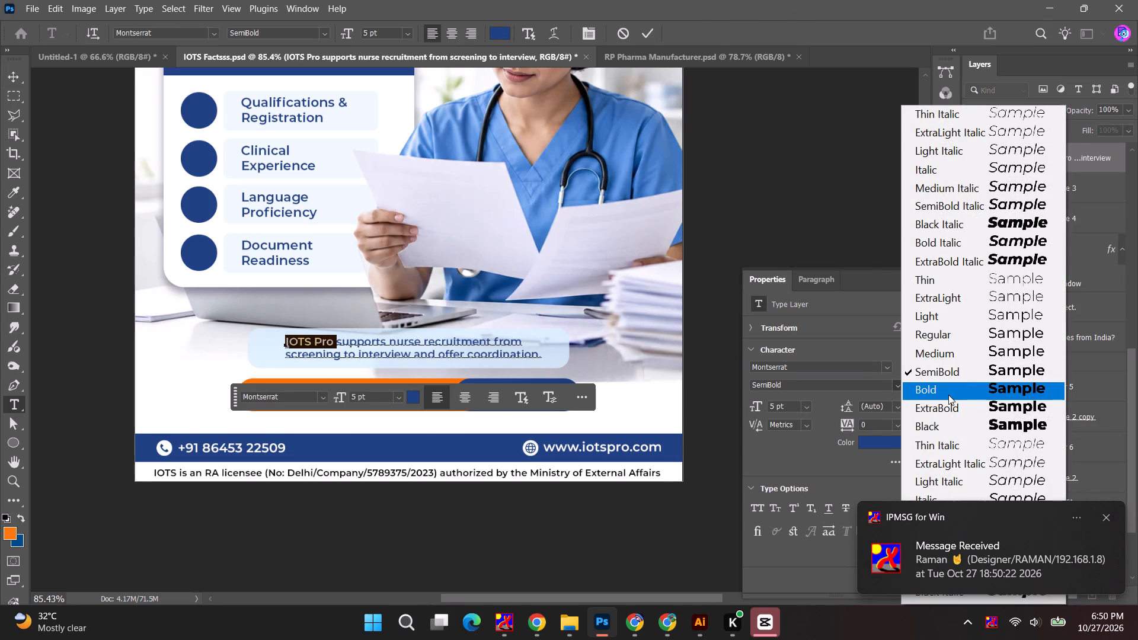
pyautogui.click(948, 395)
pyautogui.click(955, 551)
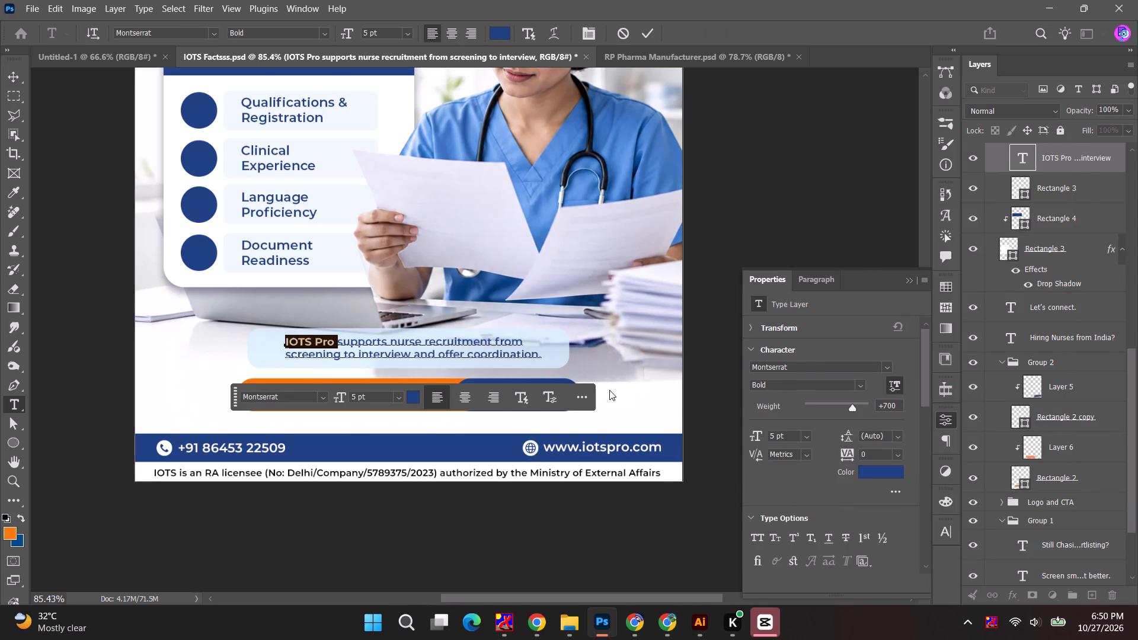
pyautogui.keyDown('alt'); pyautogui.scroll(-9, 476, 350); pyautogui.keyUp('alt')
pyautogui.click(647, 35)
pyautogui.click(664, 174)
pyautogui.keyDown('alt'); pyautogui.scroll(-4, 611, 249); pyautogui.keyUp('alt')
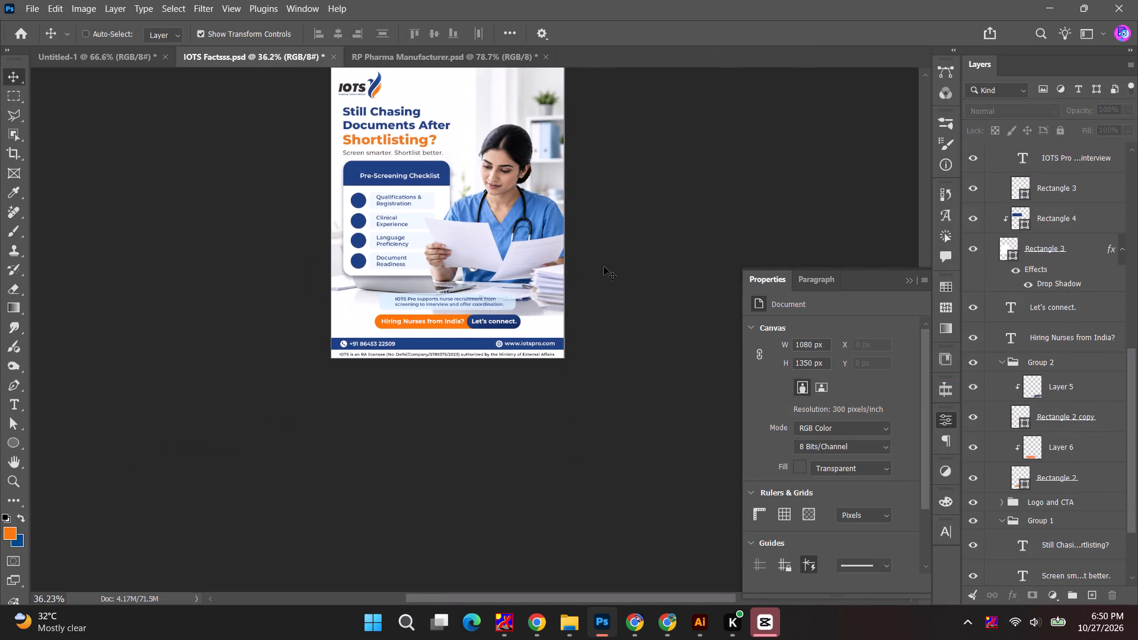
# Save the IOTS Factsss.psd document.
pyautogui.hotkey('ctrl', 's')
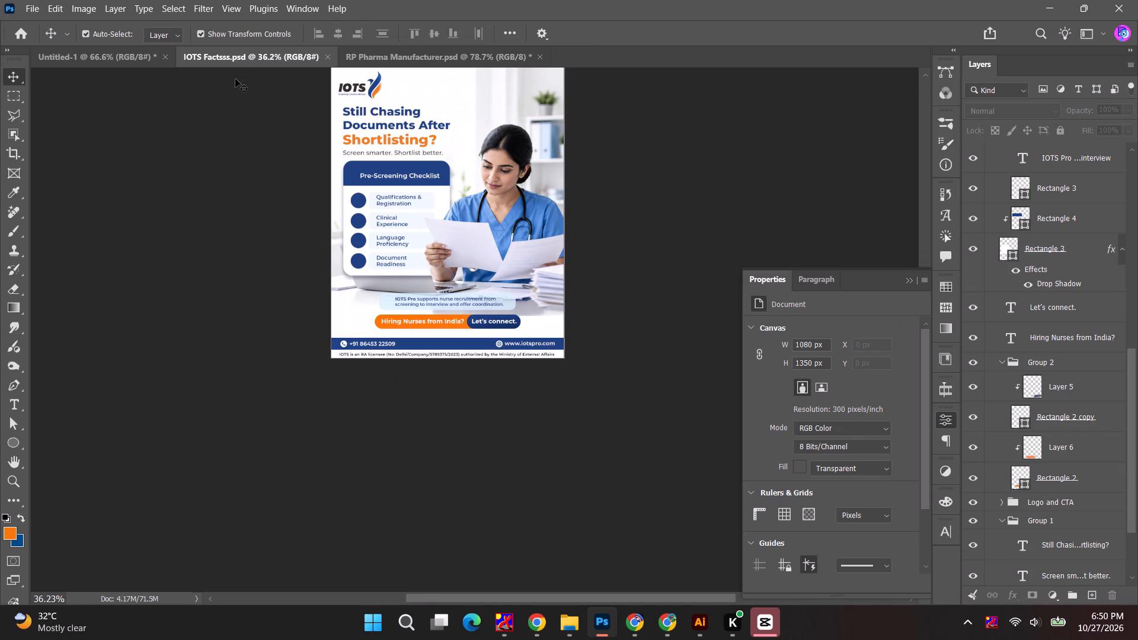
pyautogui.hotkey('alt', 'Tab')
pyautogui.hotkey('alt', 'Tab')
# Close the Untitled-1 document without saving its changes.
pyautogui.click(170, 56)
pyautogui.click(589, 244)
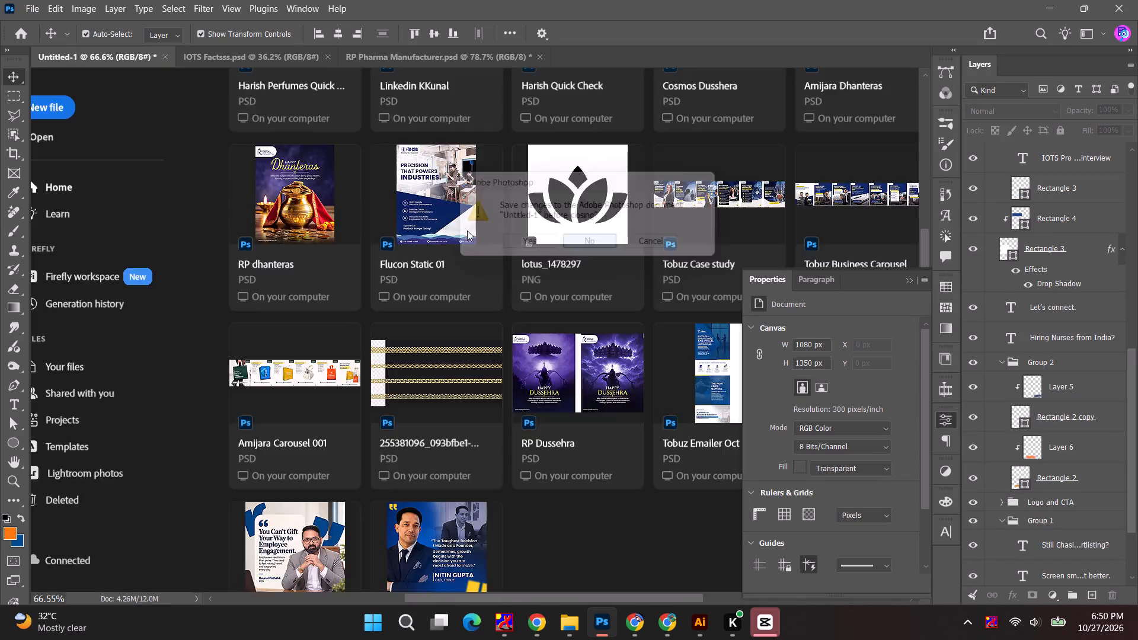
# Shorten the Pre-Screening Checklist card's base rectangle from its top edge to about 489 px high.
pyautogui.press('space')
pyautogui.press('space')
pyautogui.press('space')
pyautogui.press('space')
pyautogui.press('space')
pyautogui.press('space')
pyautogui.press('space')
pyautogui.press('space')
pyautogui.moveTo(250, 170); pyautogui.dragTo(170, 229)
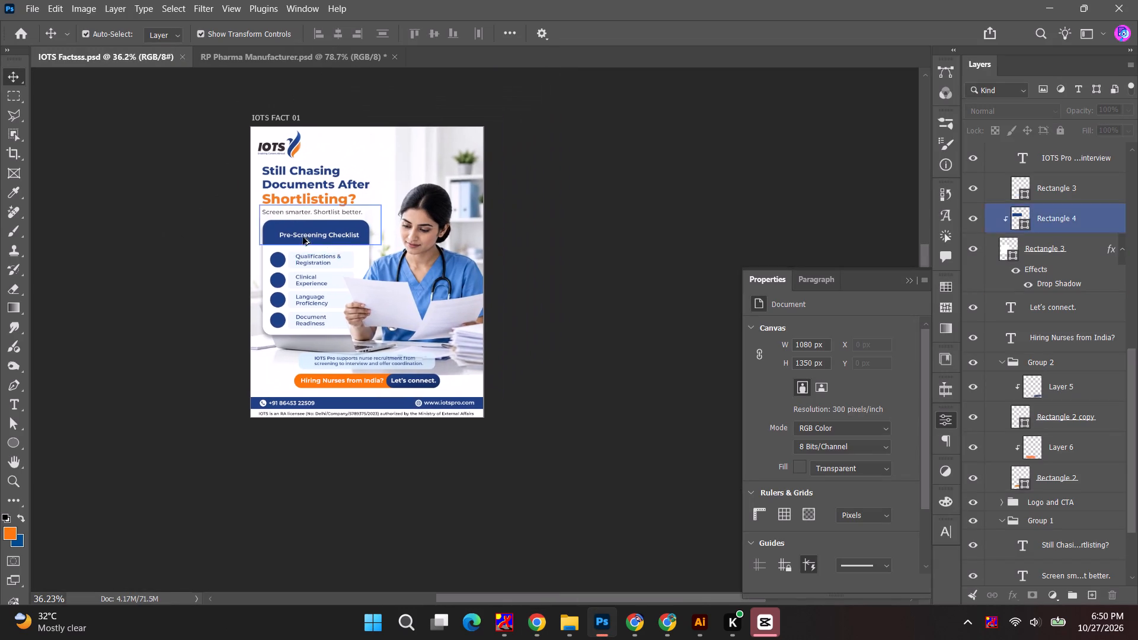
pyautogui.keyDown('alt'); pyautogui.scroll(9, 302, 236); pyautogui.keyUp('alt')
pyautogui.click(325, 237)
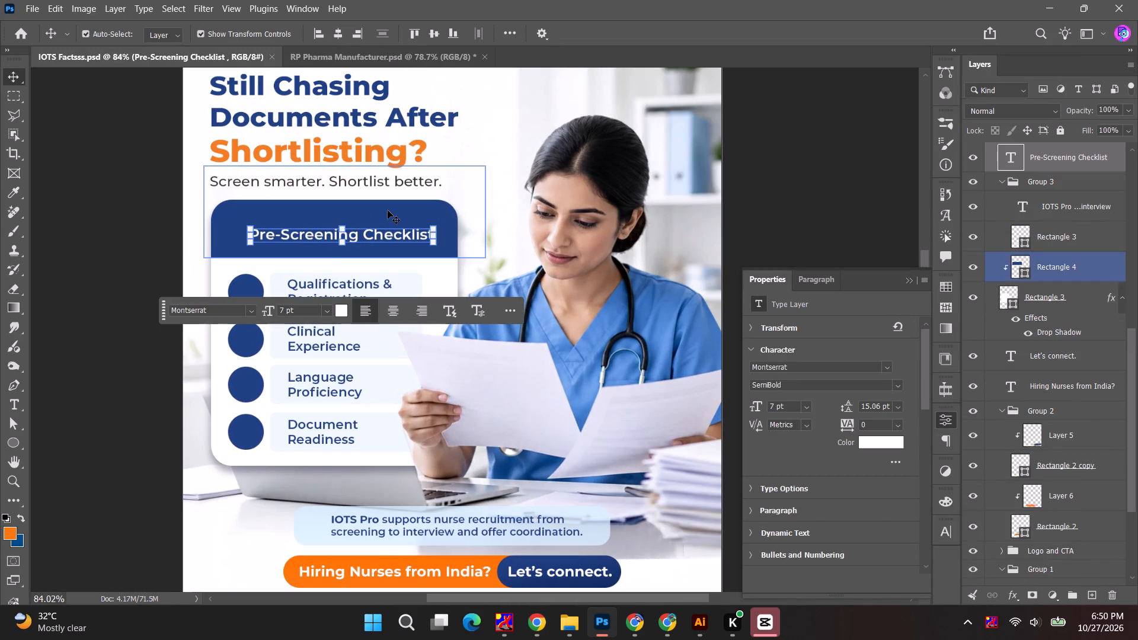
pyautogui.click(388, 210)
pyautogui.click(1073, 306)
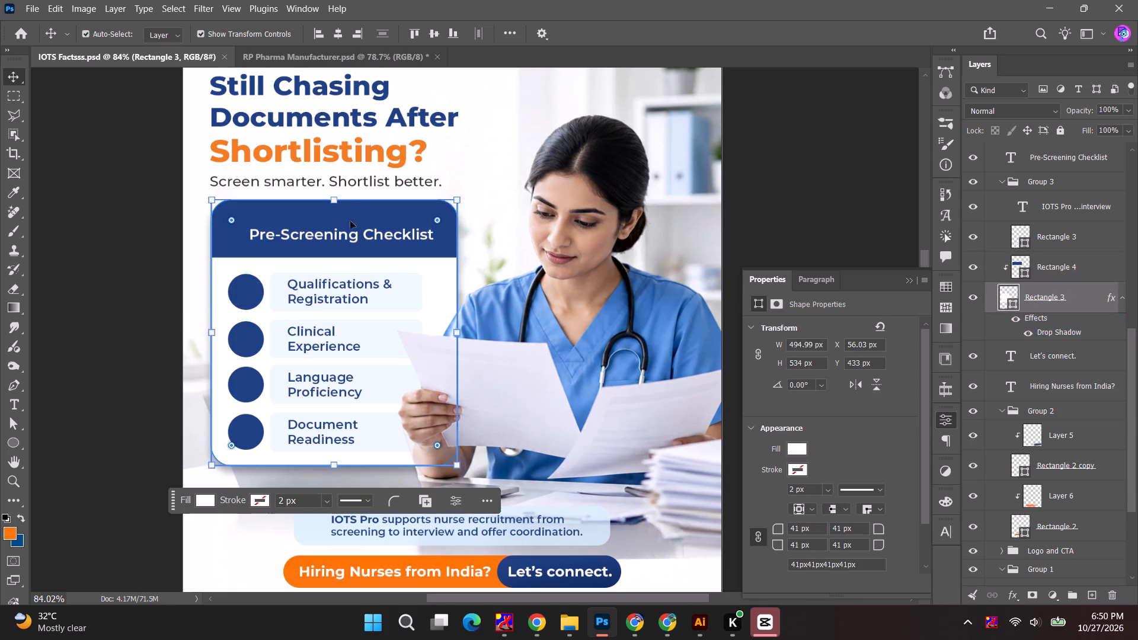
pyautogui.click(335, 200)
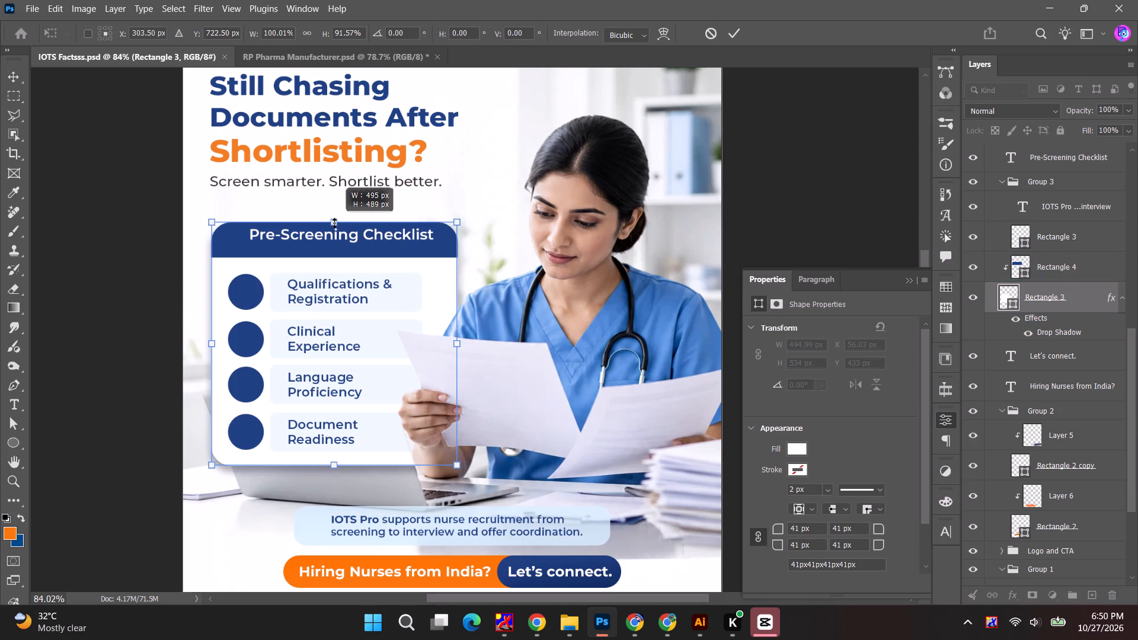